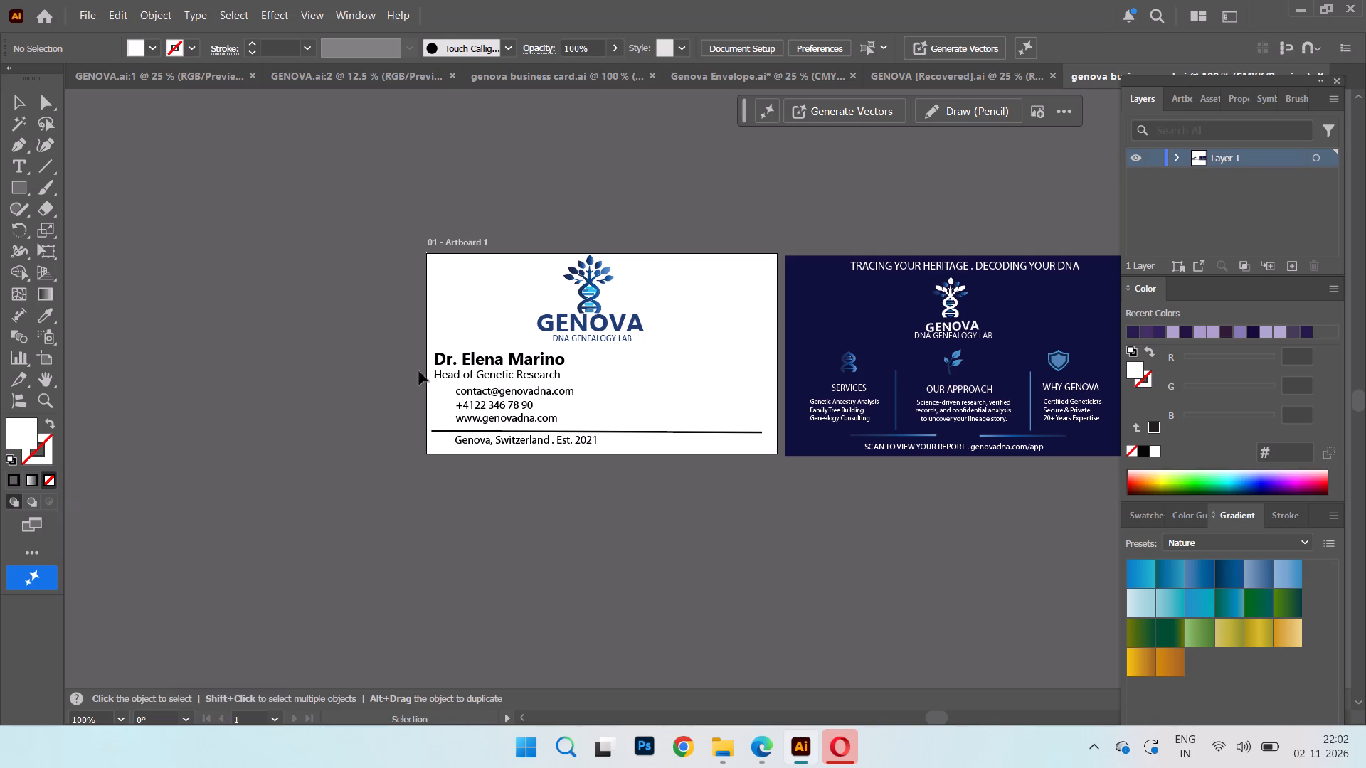
Close every open Genova document except one GENOVA.ai window, discarding the unsaved changes to Genova Envelope.ai.
{"action": "left_click", "coordinate": [762, 65]}
{"action": "left_click", "coordinate": [561, 70]}
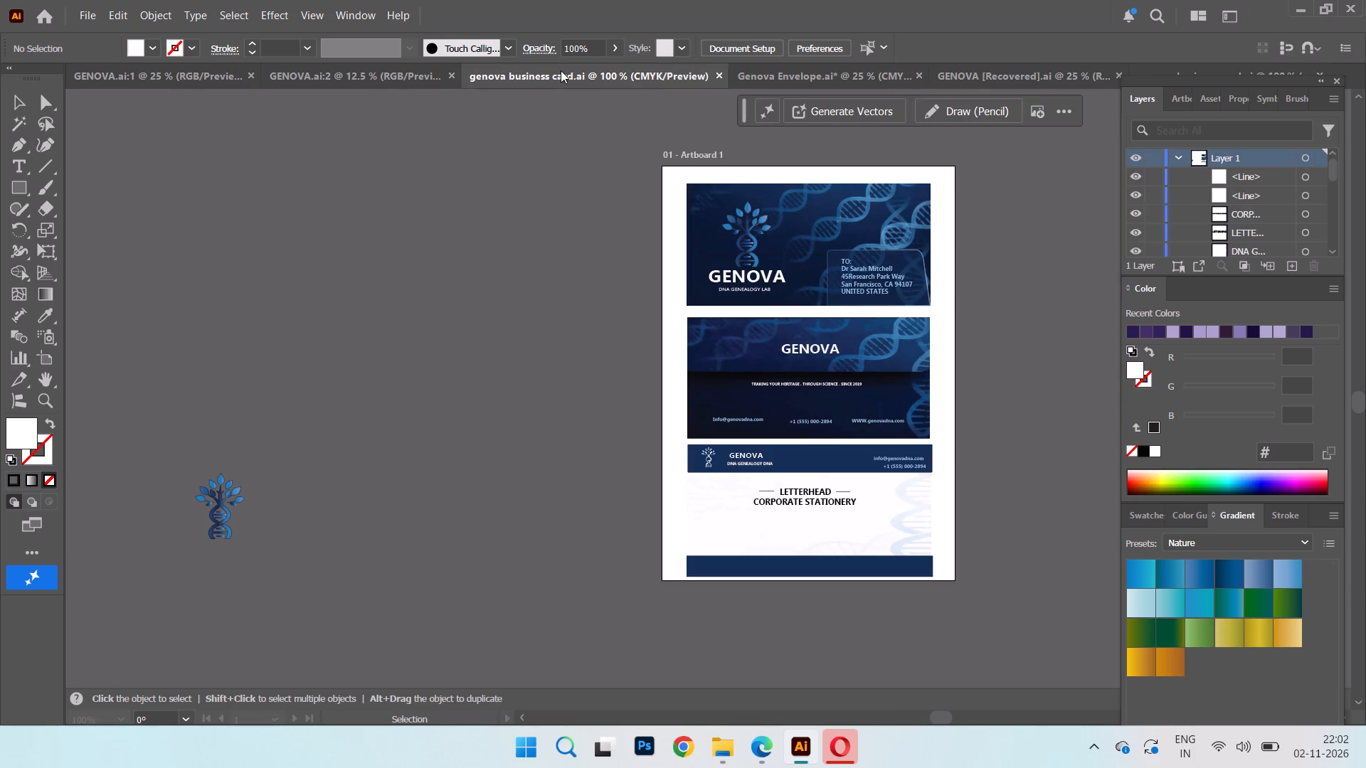
{"action": "left_click", "coordinate": [718, 73]}
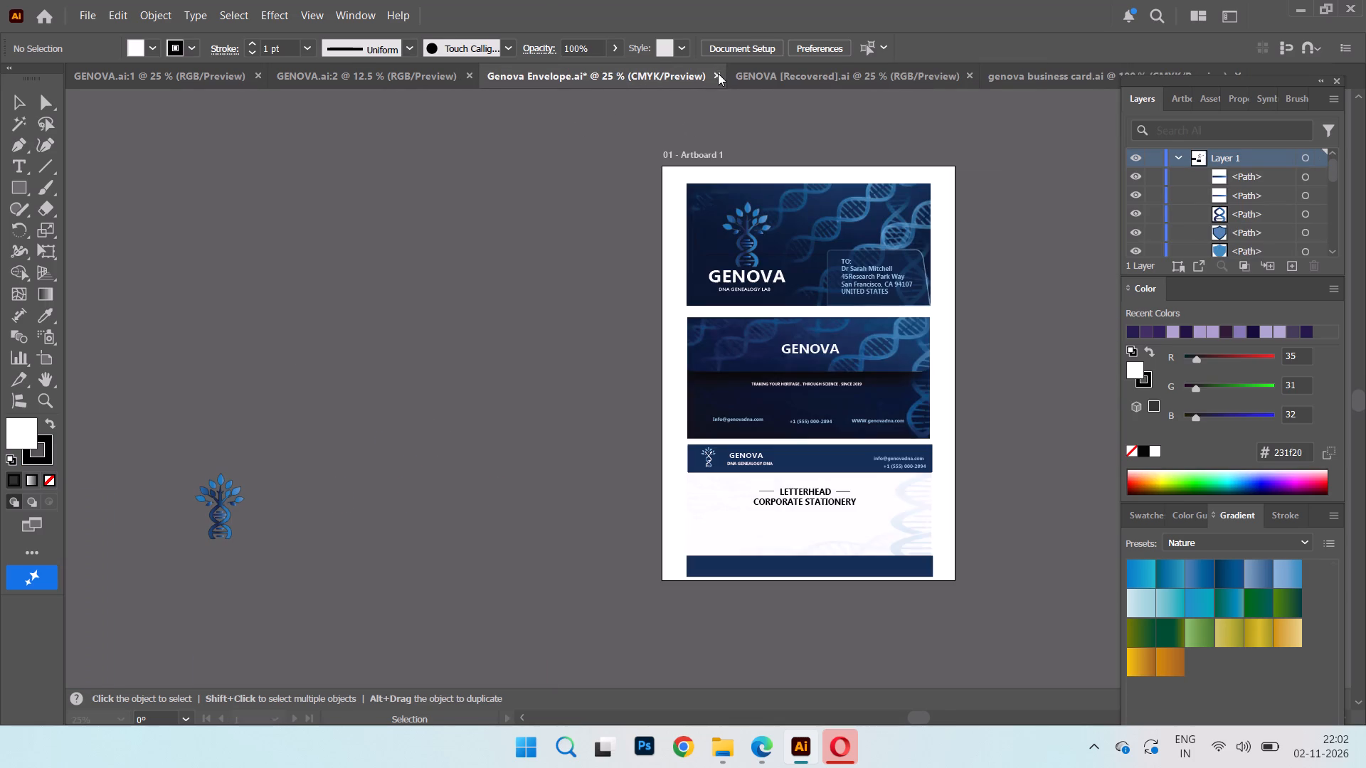
{"action": "left_click", "coordinate": [472, 69]}
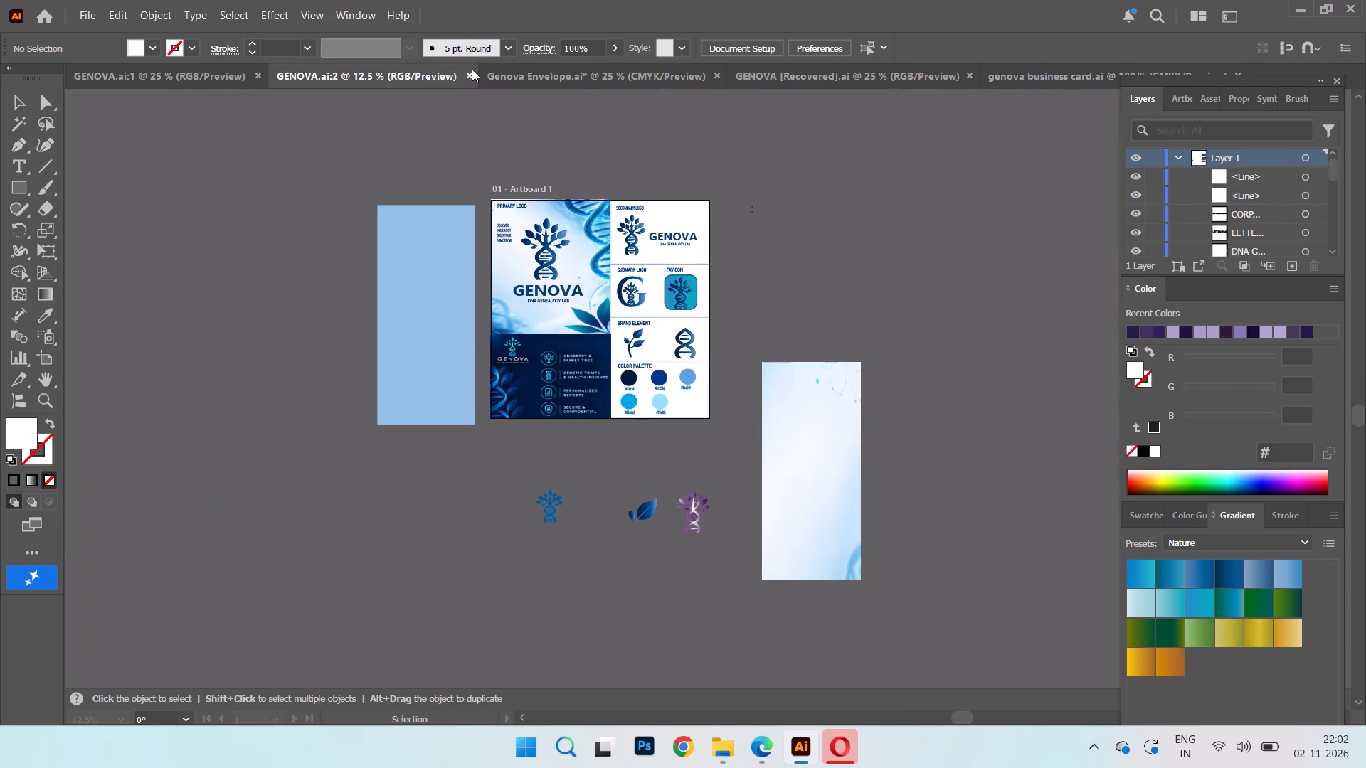
{"action": "left_click", "coordinate": [472, 69]}
{"action": "left_click", "coordinate": [468, 78]}
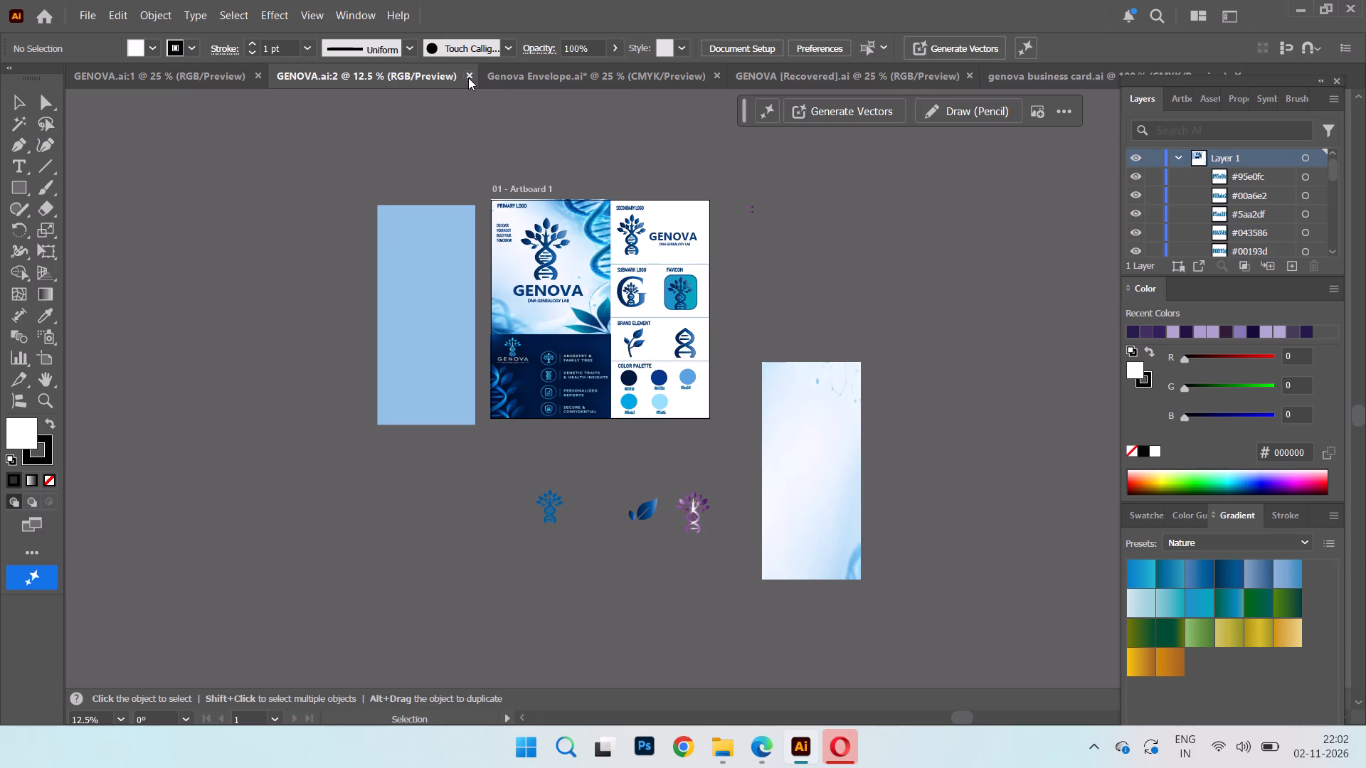
{"action": "left_click", "coordinate": [501, 73]}
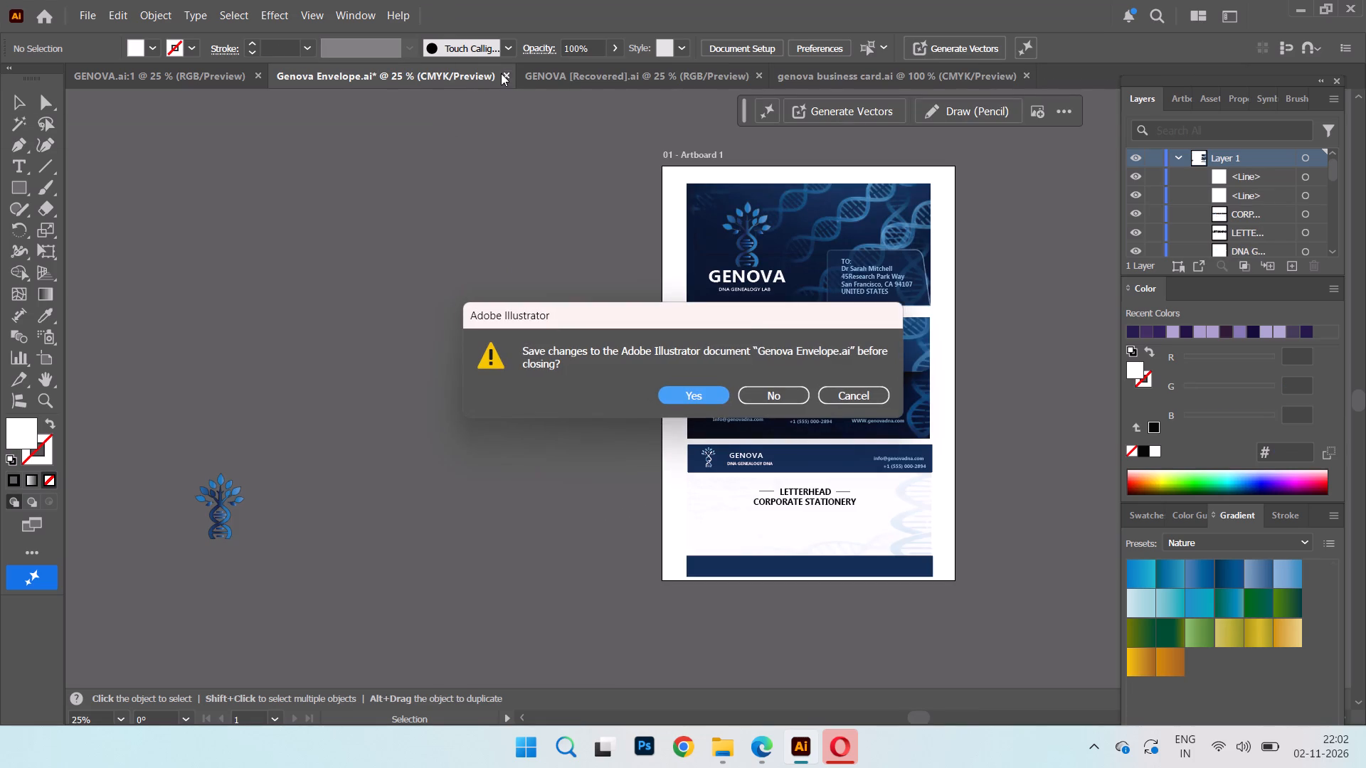
{"action": "left_click", "coordinate": [770, 387]}
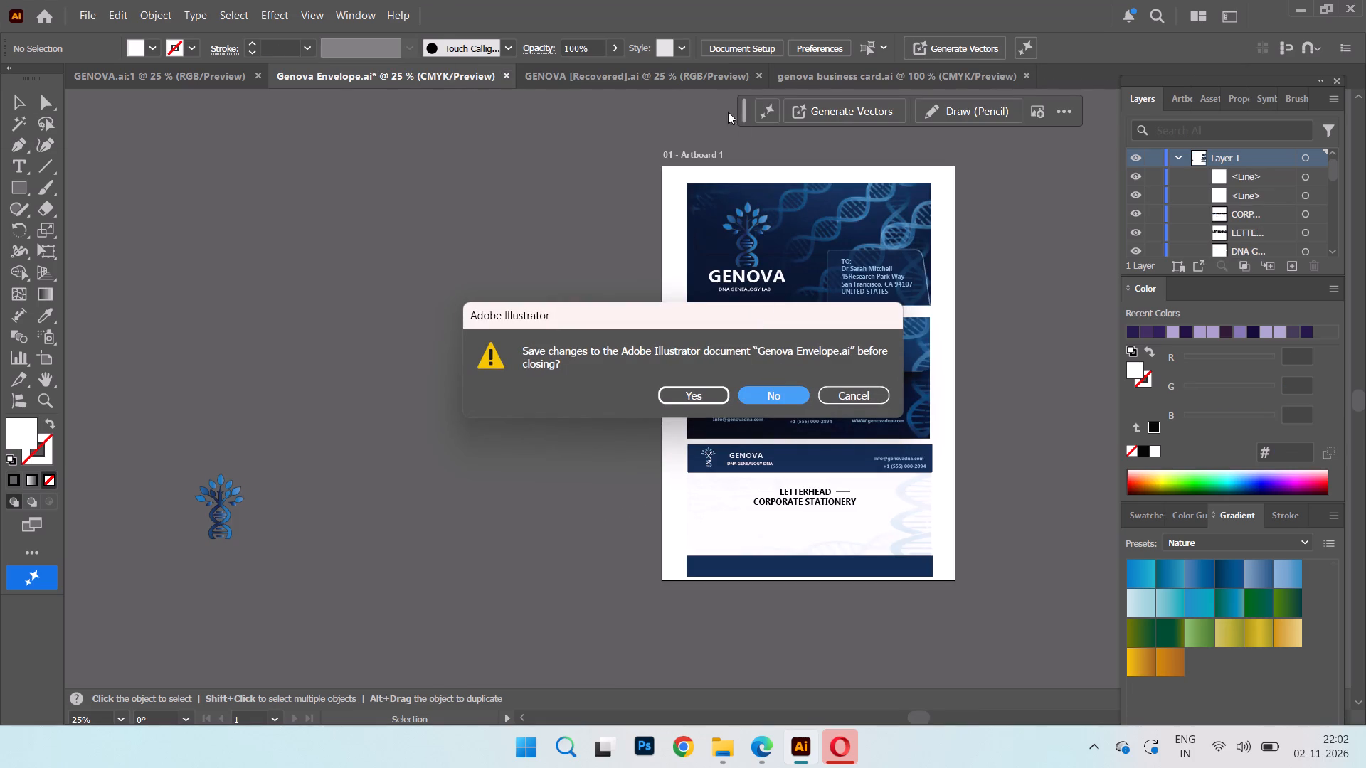
{"action": "left_click", "coordinate": [797, 396]}
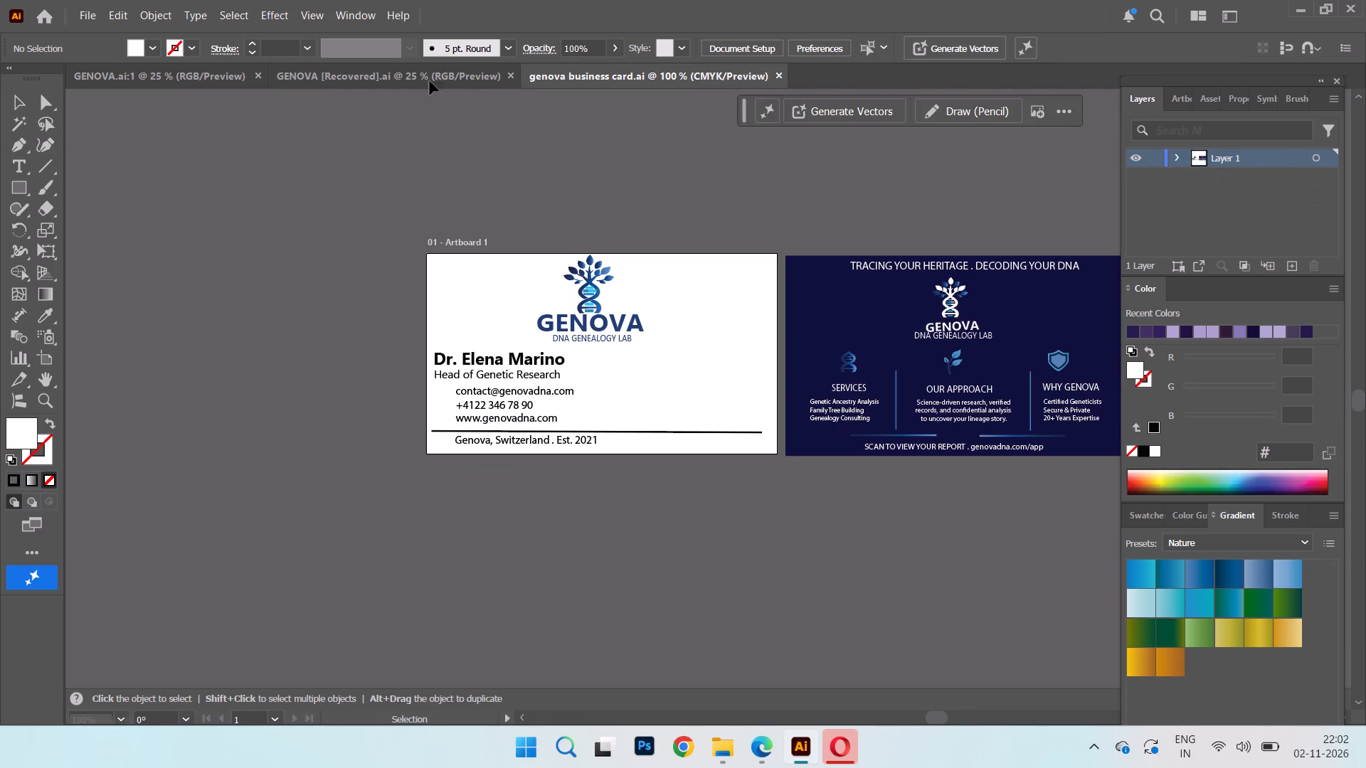
{"action": "left_click", "coordinate": [778, 70]}
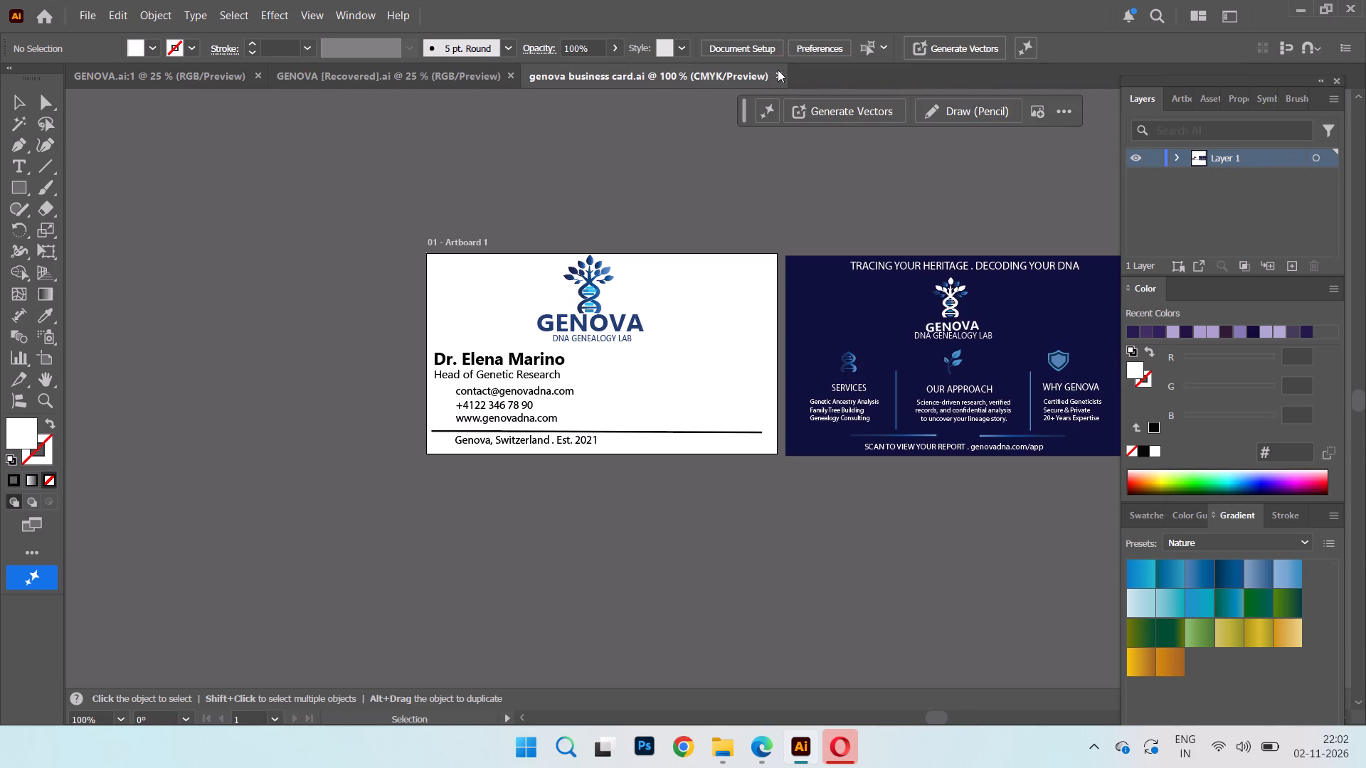
{"action": "left_click", "coordinate": [776, 80]}
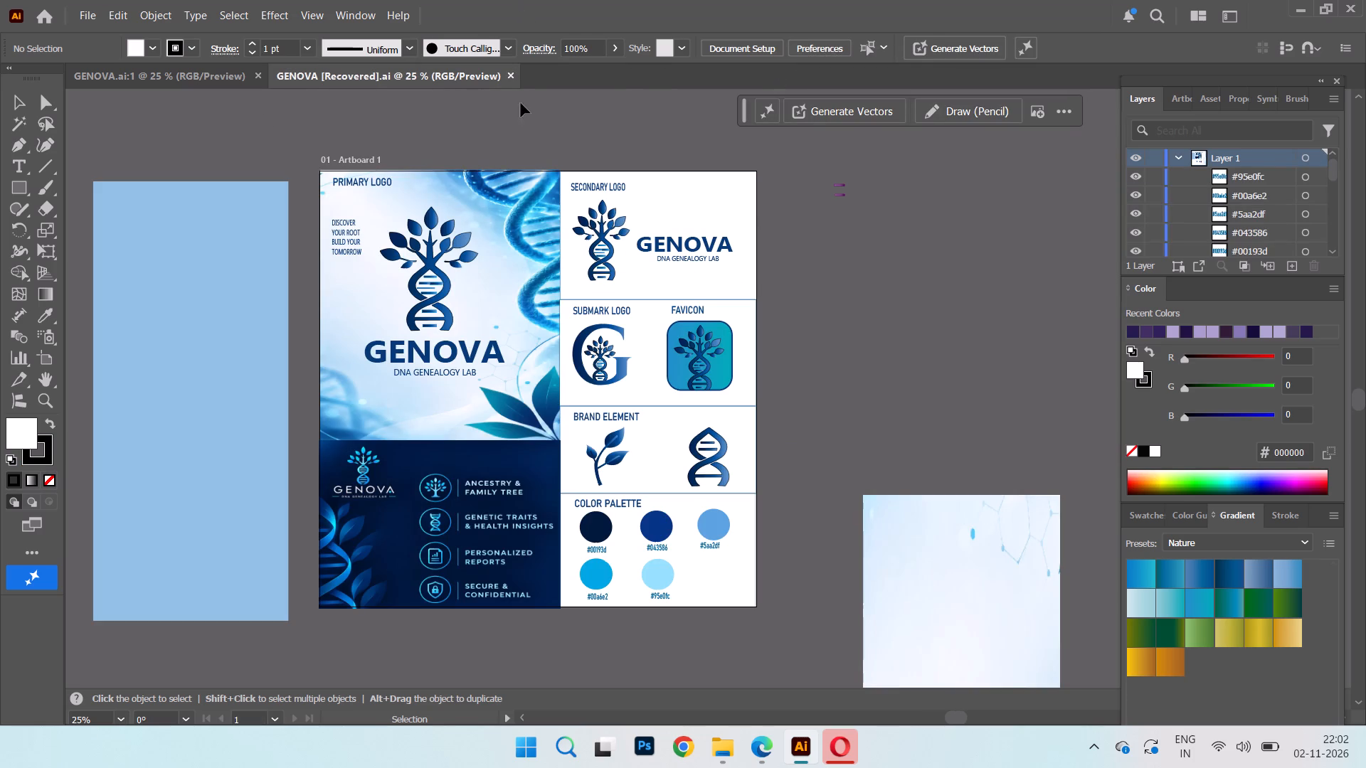
{"action": "left_click", "coordinate": [513, 75]}
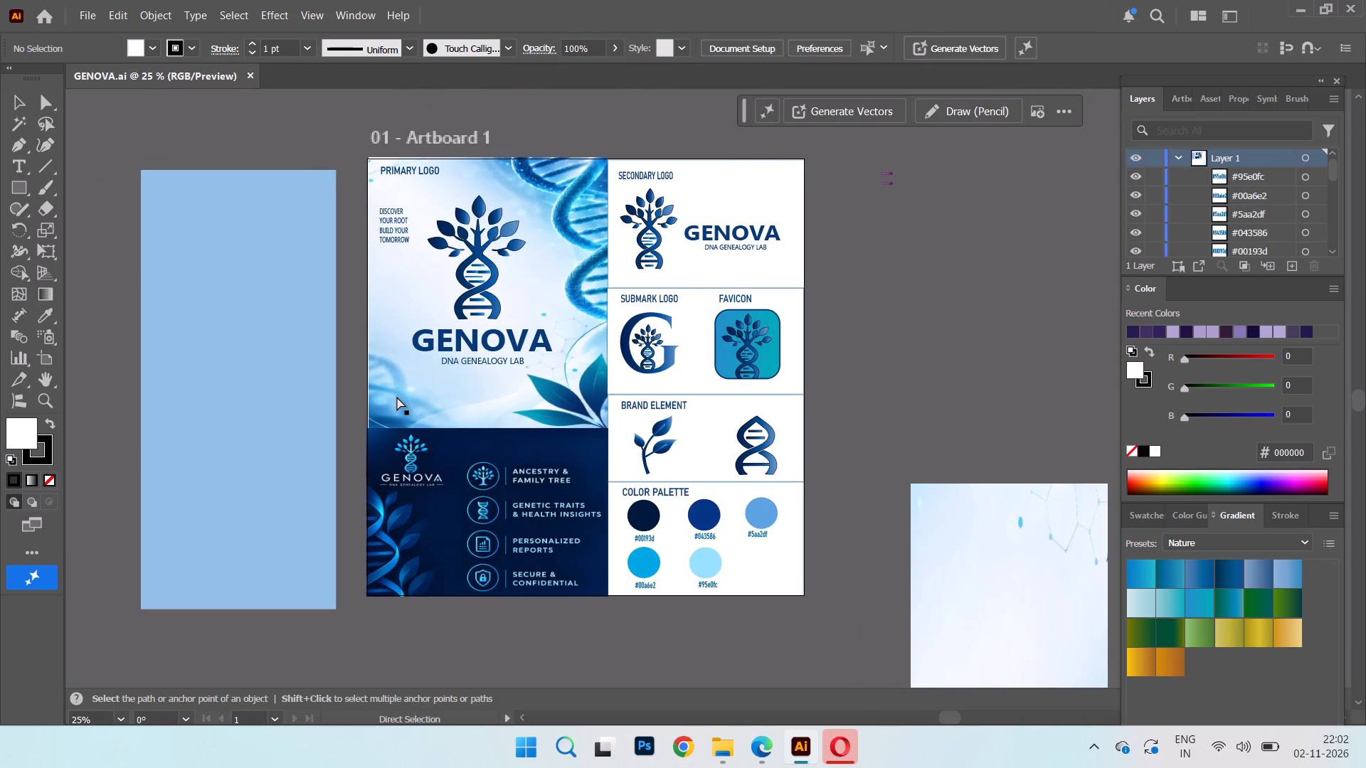
Switch to File Explorer, search Home for "elva", and open the Elva social media post 2 artwork in Illustrator.
{"action": "key", "text": "ctrl+o"}
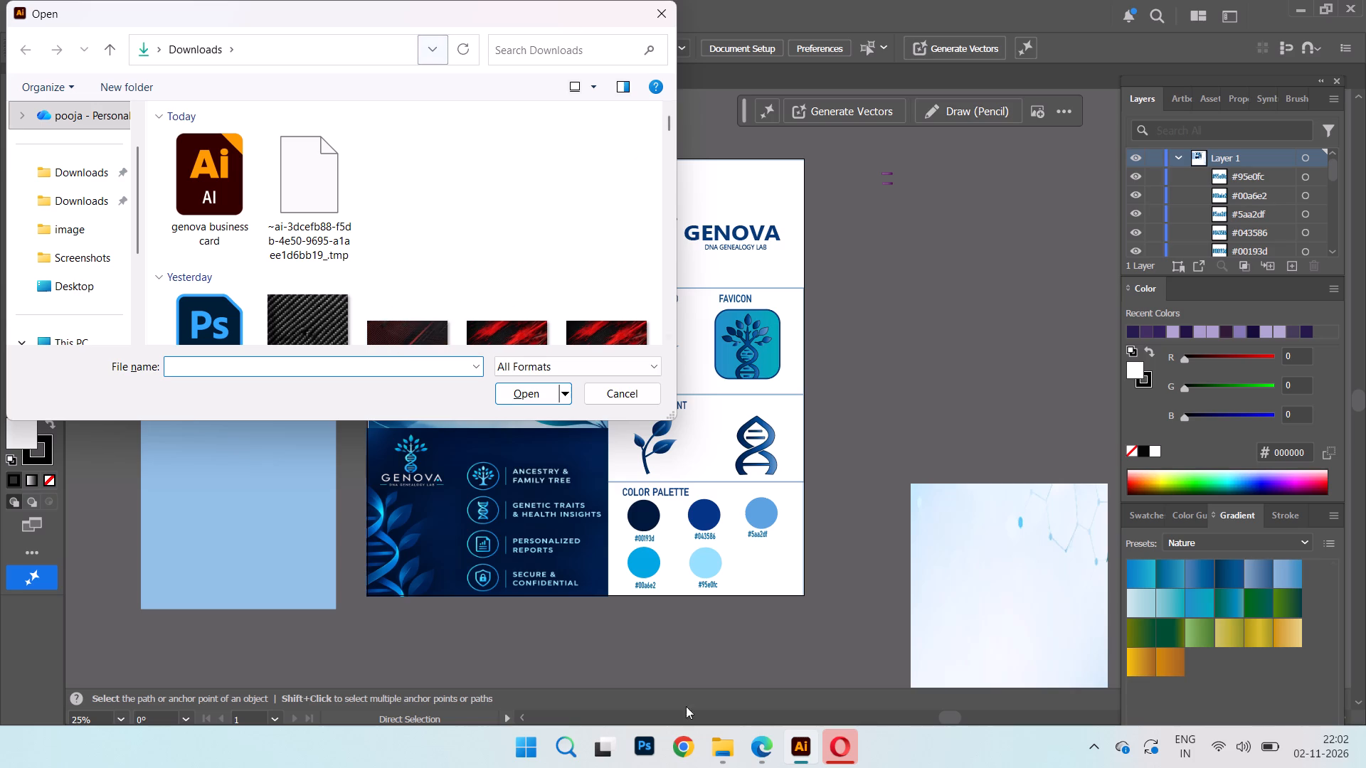
{"action": "left_click", "coordinate": [732, 747]}
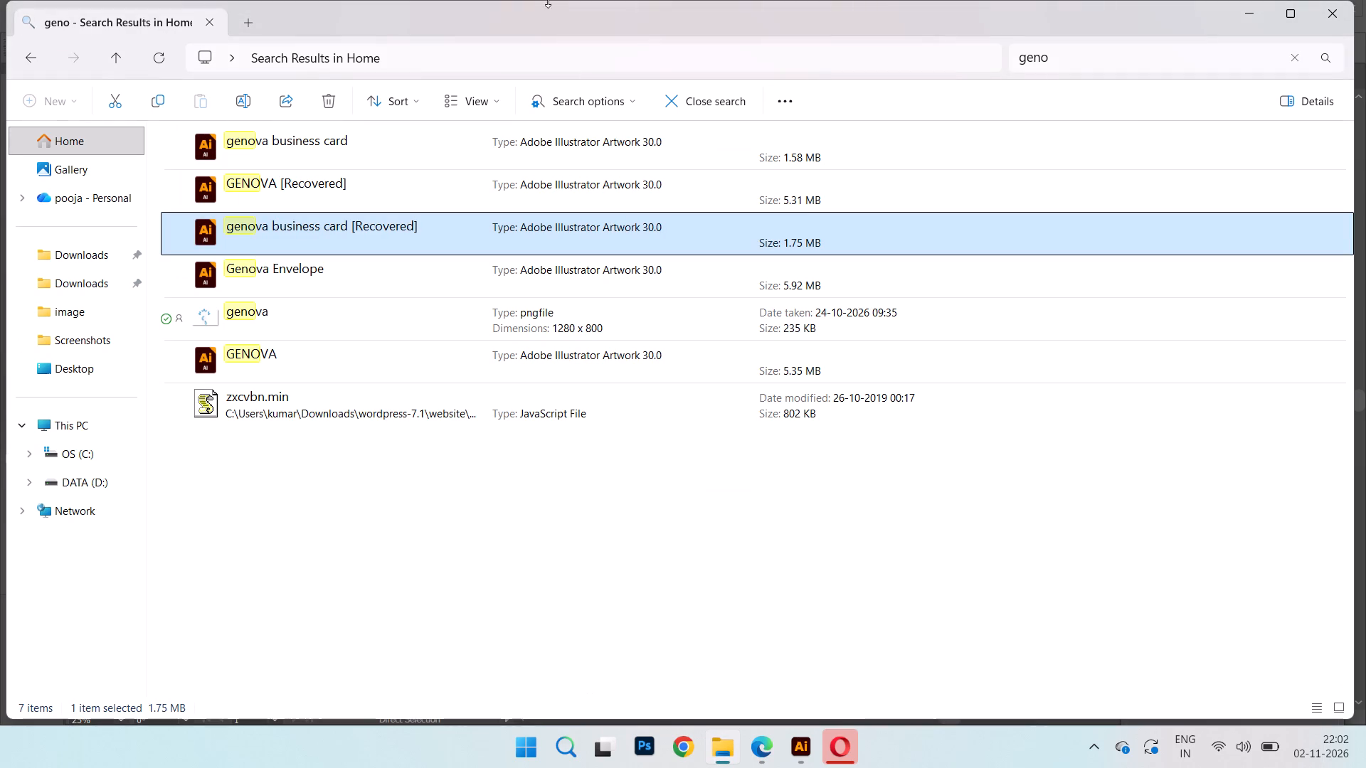
{"action": "left_click", "coordinate": [1301, 62]}
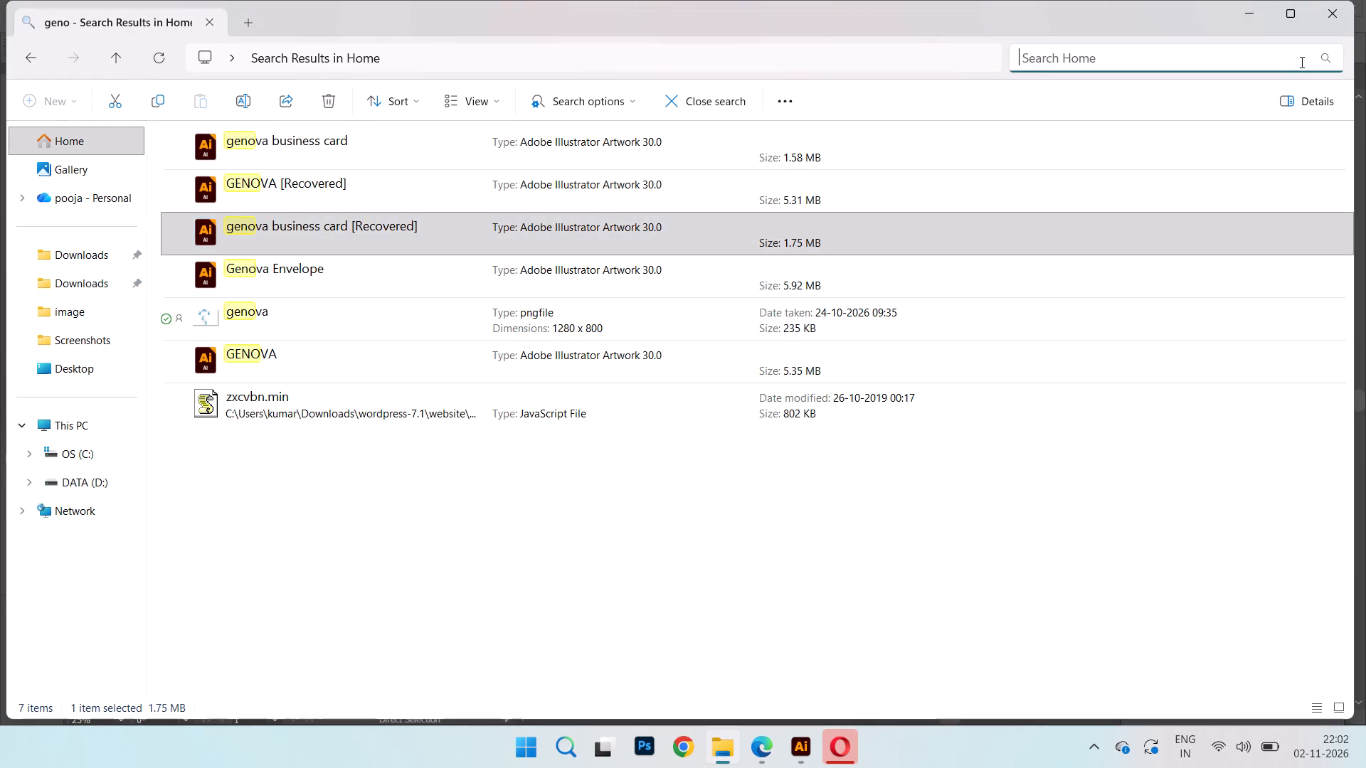
{"action": "type", "text": "el"}
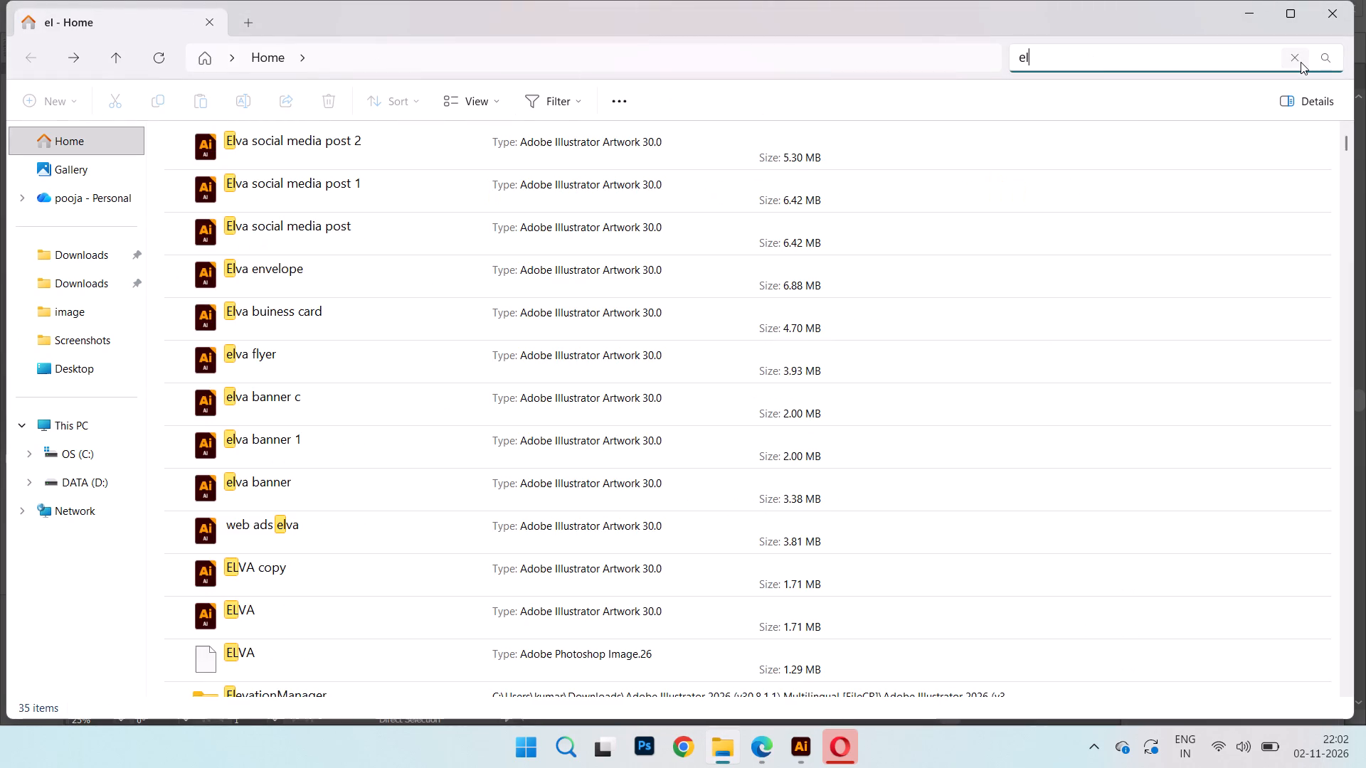
{"action": "type", "text": "va"}
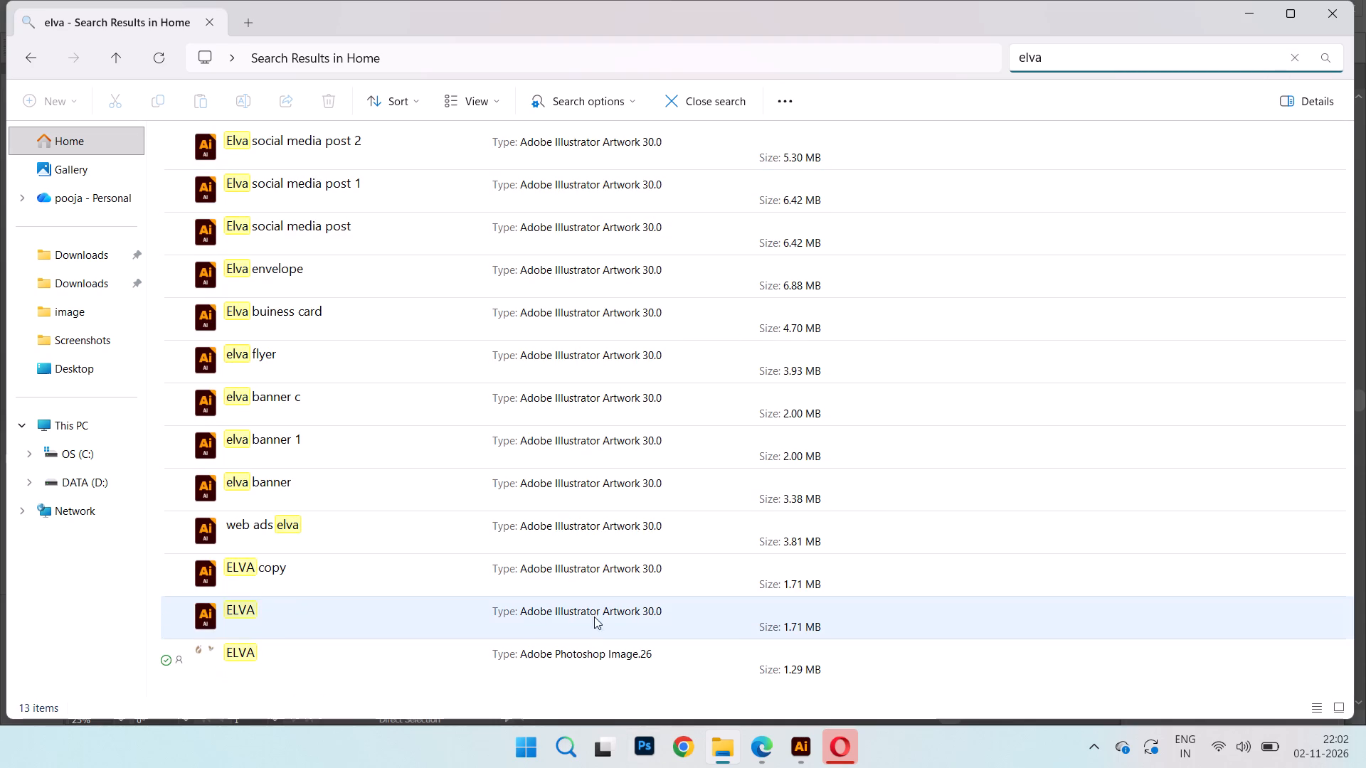
{"action": "double_click", "coordinate": [452, 127]}
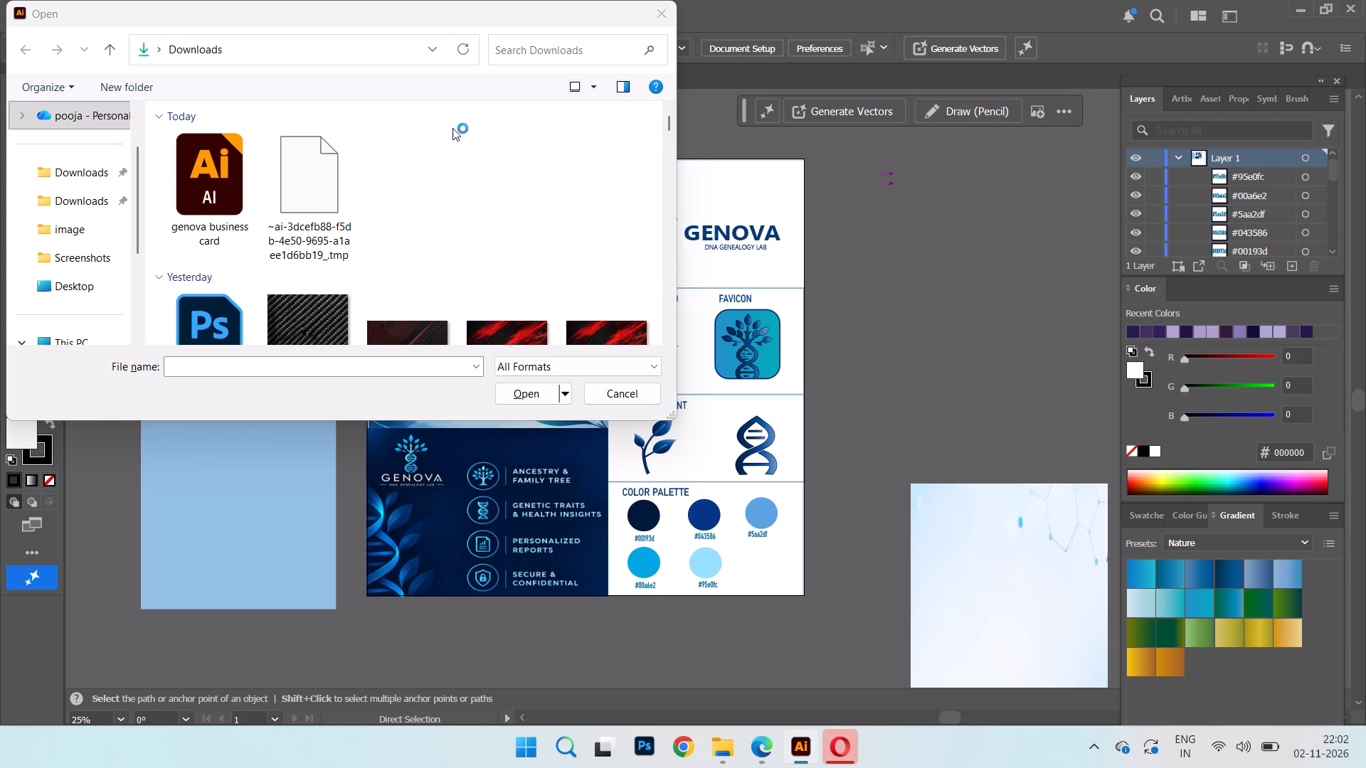
{"action": "left_click", "coordinate": [617, 394]}
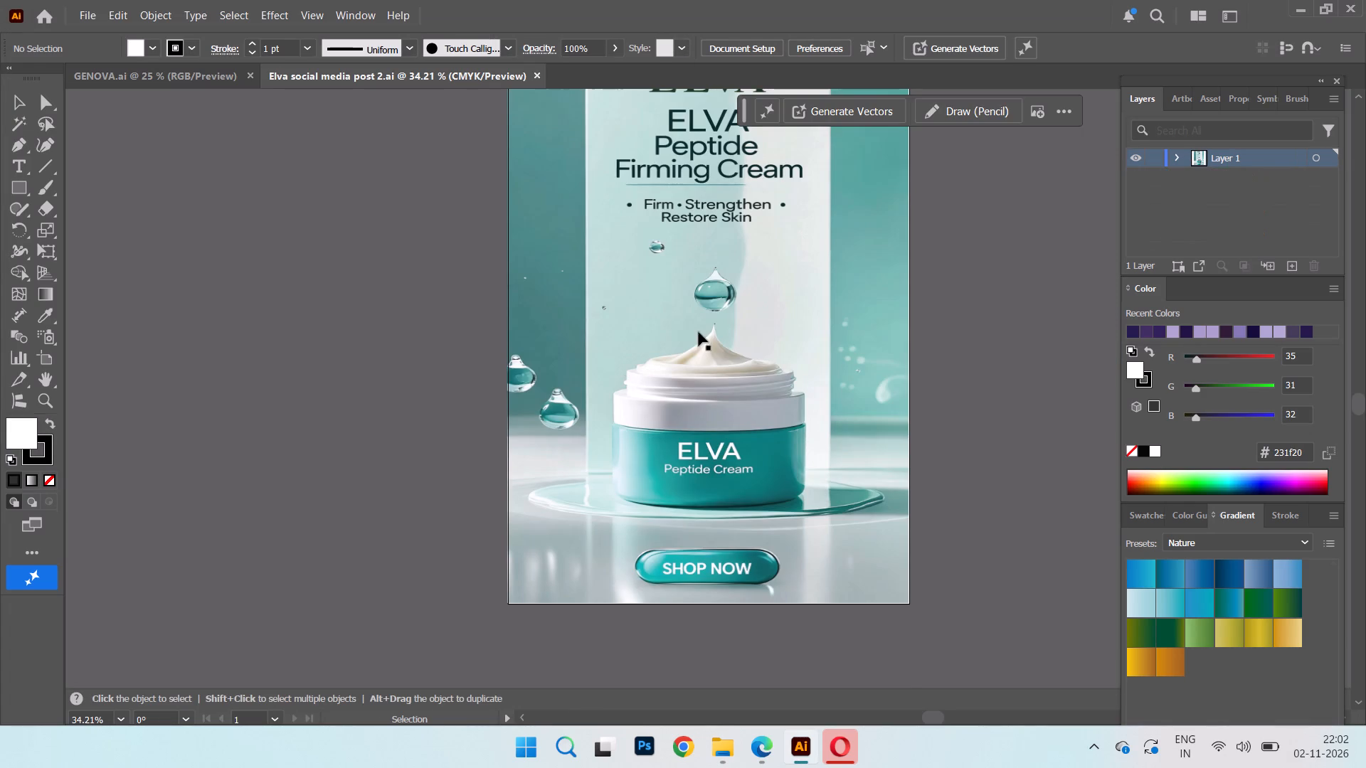
{"action": "scroll", "coordinate": [718, 301], "scroll_direction": "up", "scroll_amount": 5}
{"action": "scroll", "coordinate": [719, 301], "scroll_direction": "down", "scroll_amount": 1}
{"action": "scroll", "coordinate": [719, 301], "scroll_direction": "up", "scroll_amount": 1}
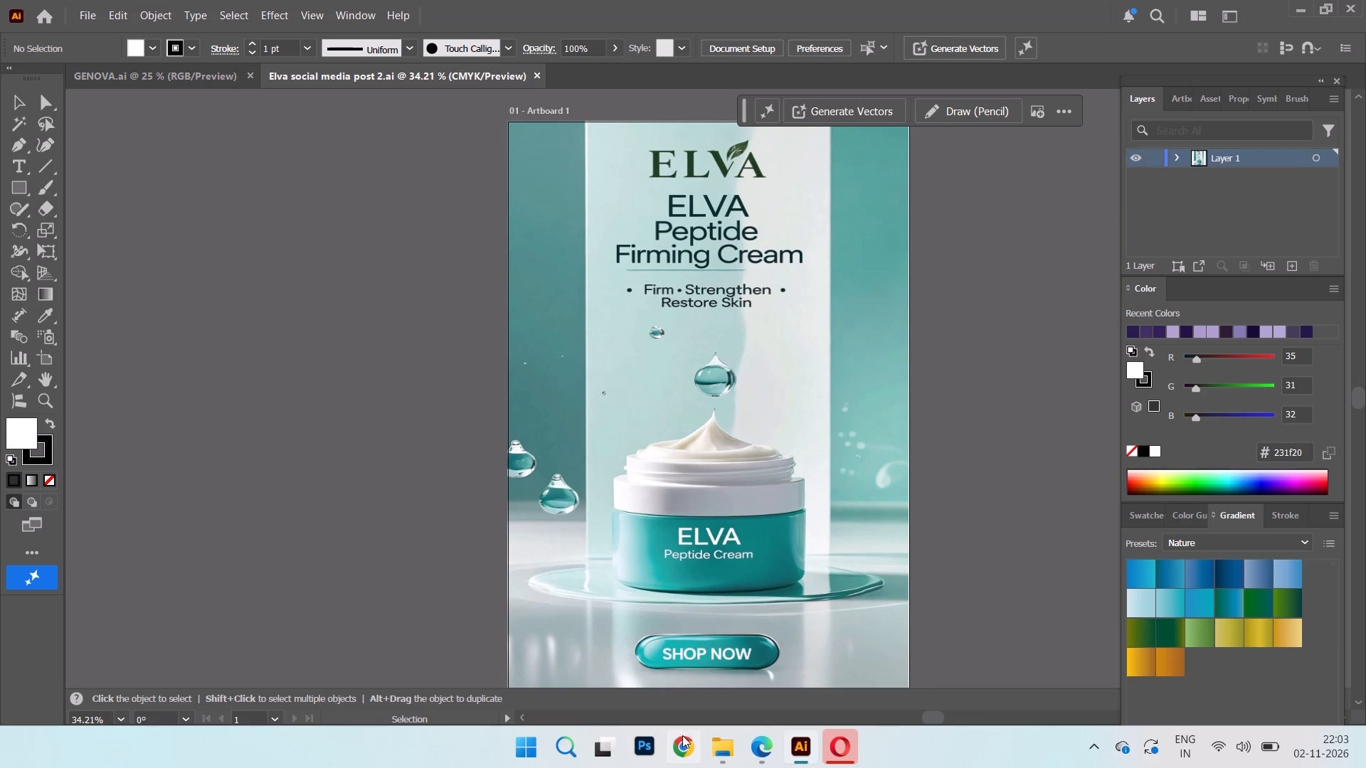
Open the Elva social media post 1 and Elva social media post artworks from the File Explorer search results.
{"action": "left_click", "coordinate": [721, 750]}
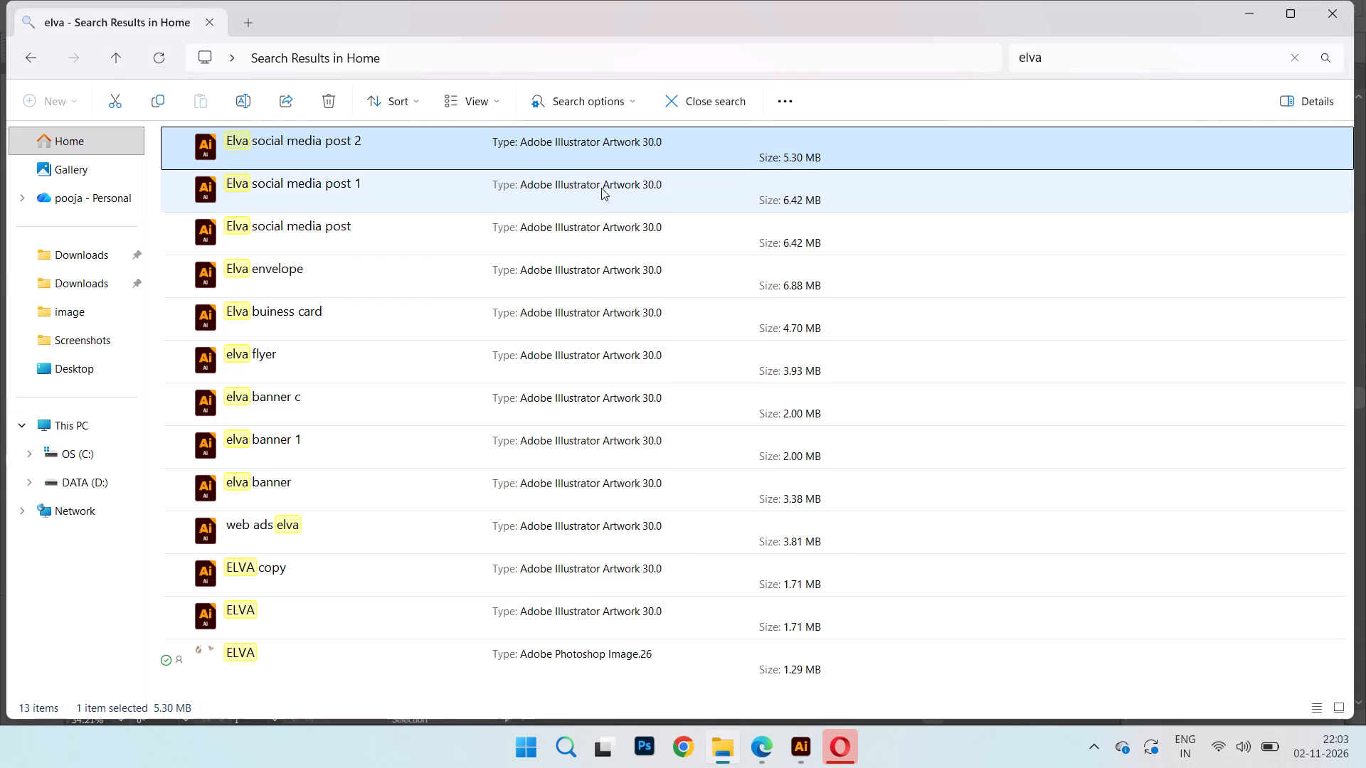
{"action": "left_click", "coordinate": [602, 182]}
{"action": "left_click", "coordinate": [602, 182]}
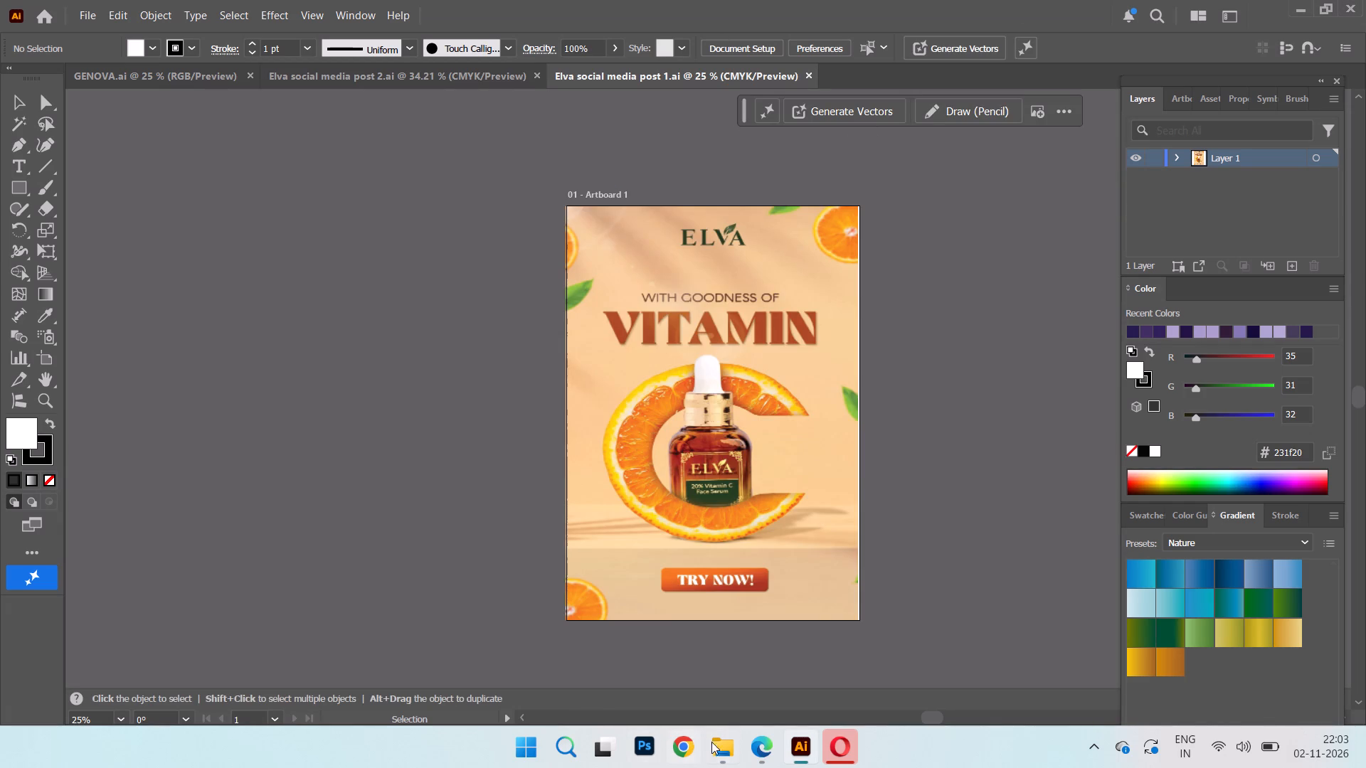
{"action": "left_click", "coordinate": [732, 750]}
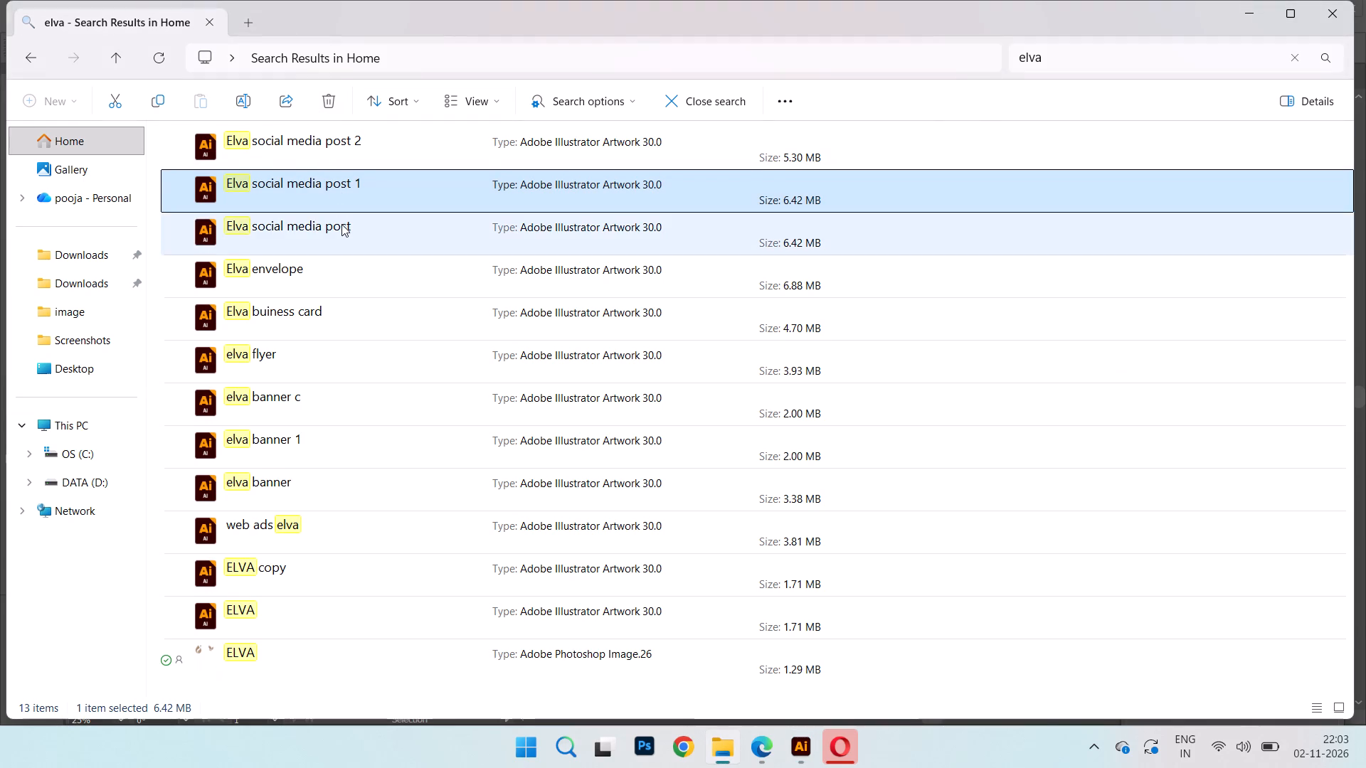
{"action": "left_click", "coordinate": [341, 224]}
{"action": "left_click", "coordinate": [341, 224]}
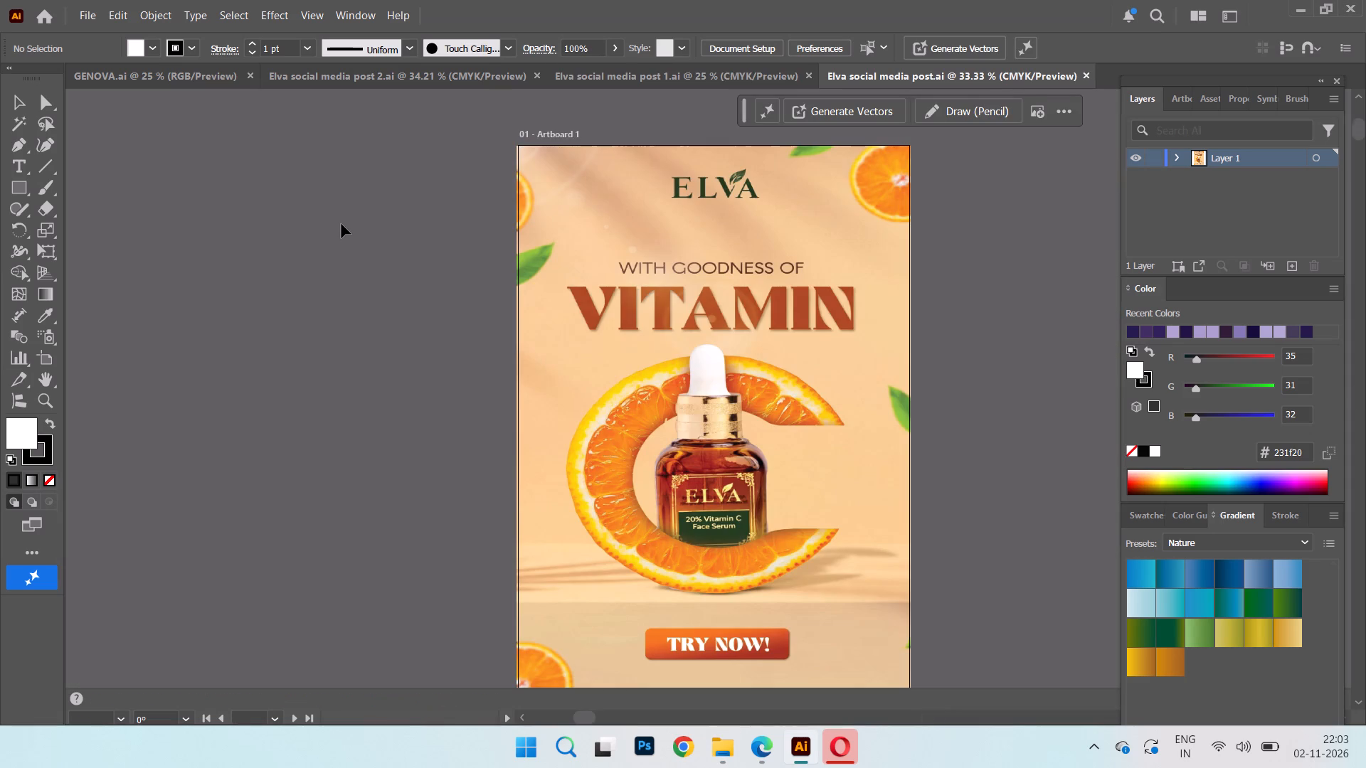
Delete the Elva social media post file from the File Explorer search results.
{"action": "left_click", "coordinate": [725, 742]}
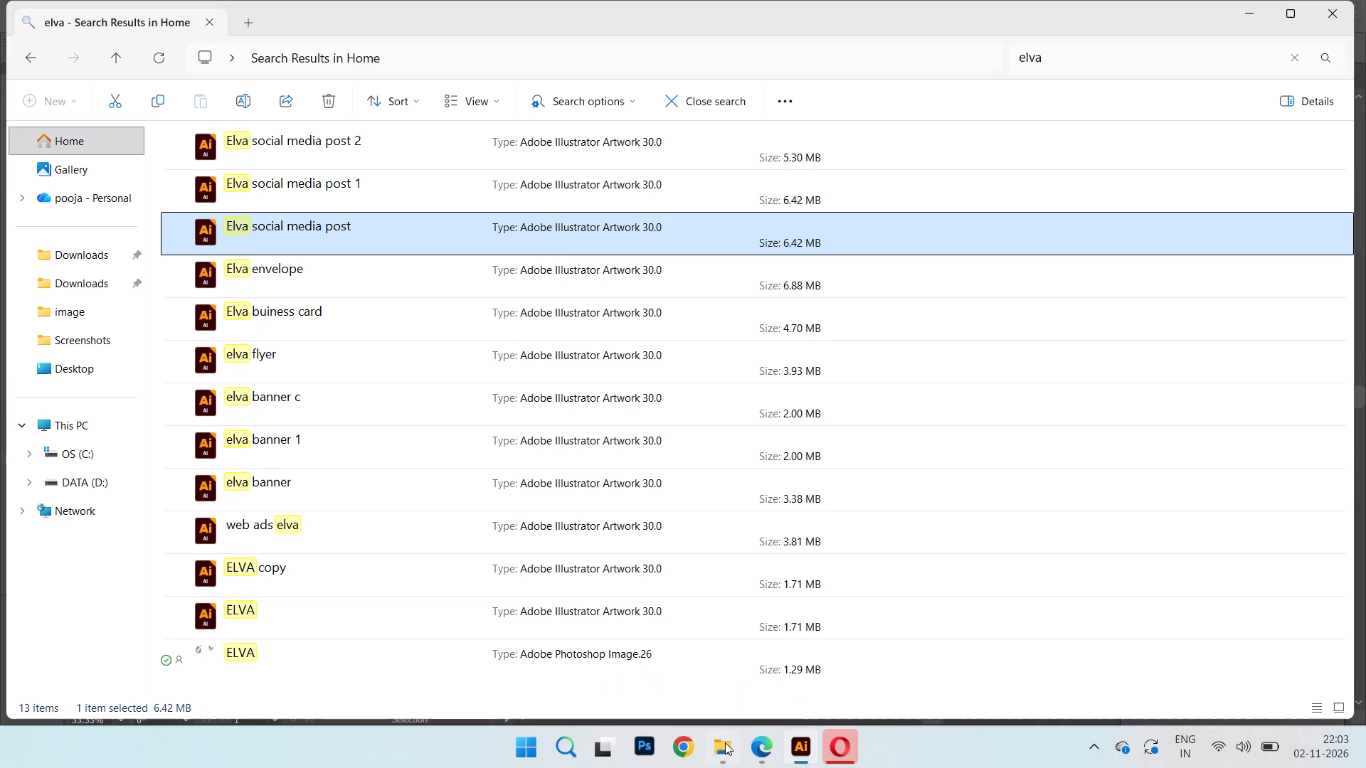
{"action": "right_click", "coordinate": [618, 223]}
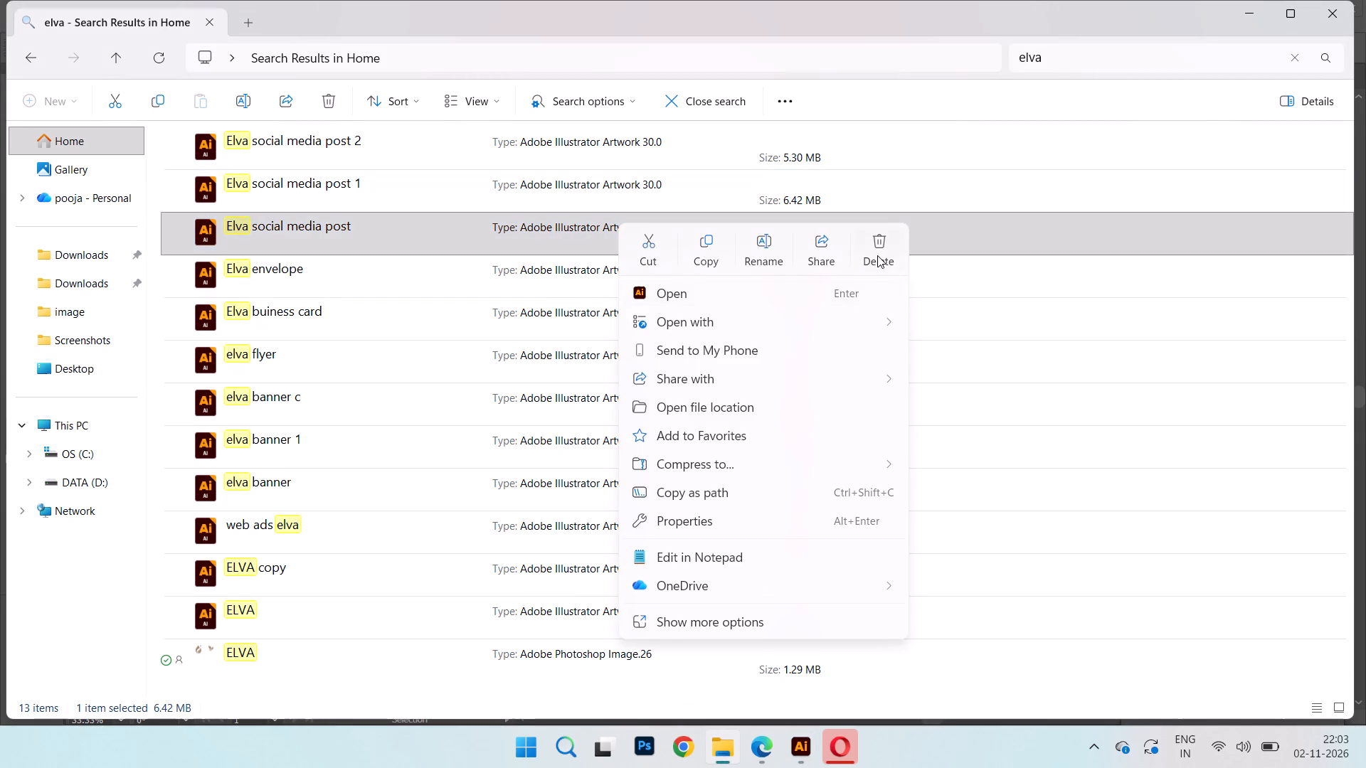
{"action": "left_click", "coordinate": [877, 255]}
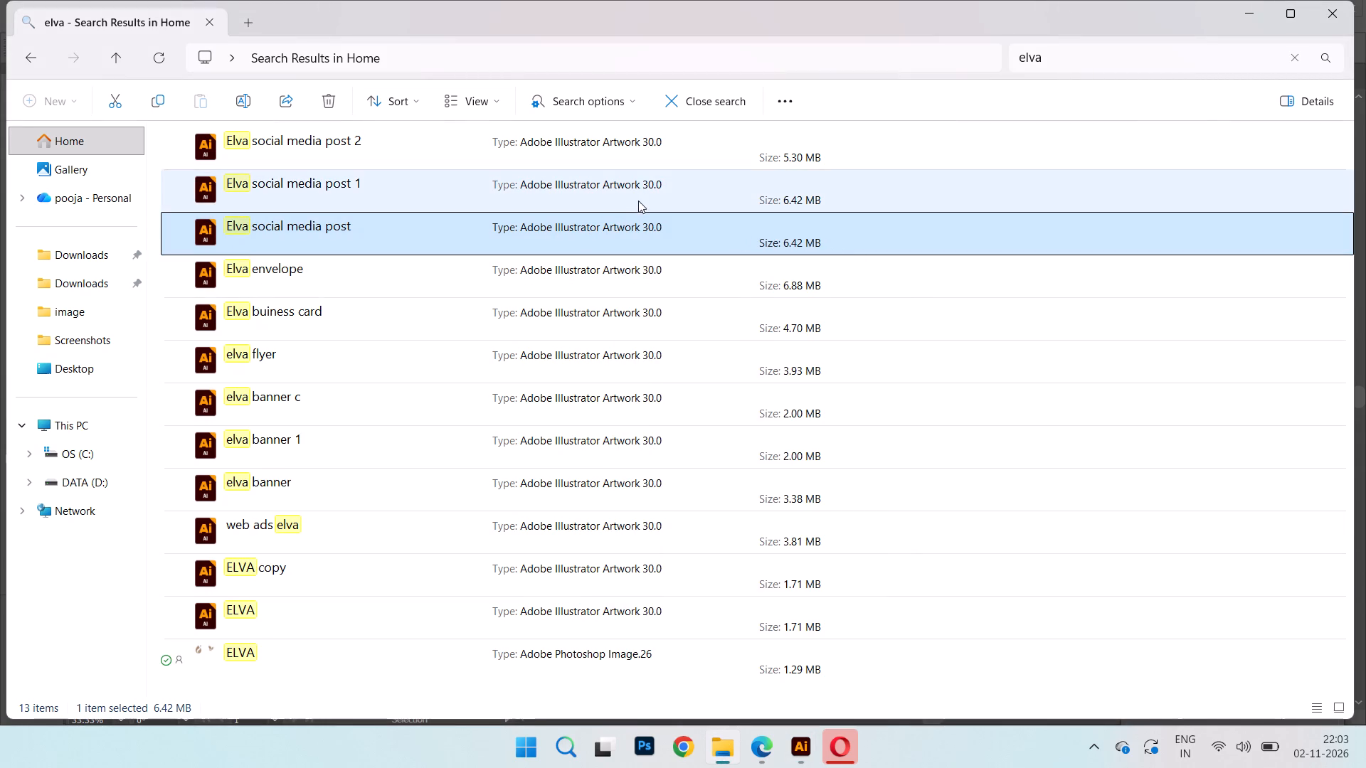
{"action": "left_click", "coordinate": [327, 102]}
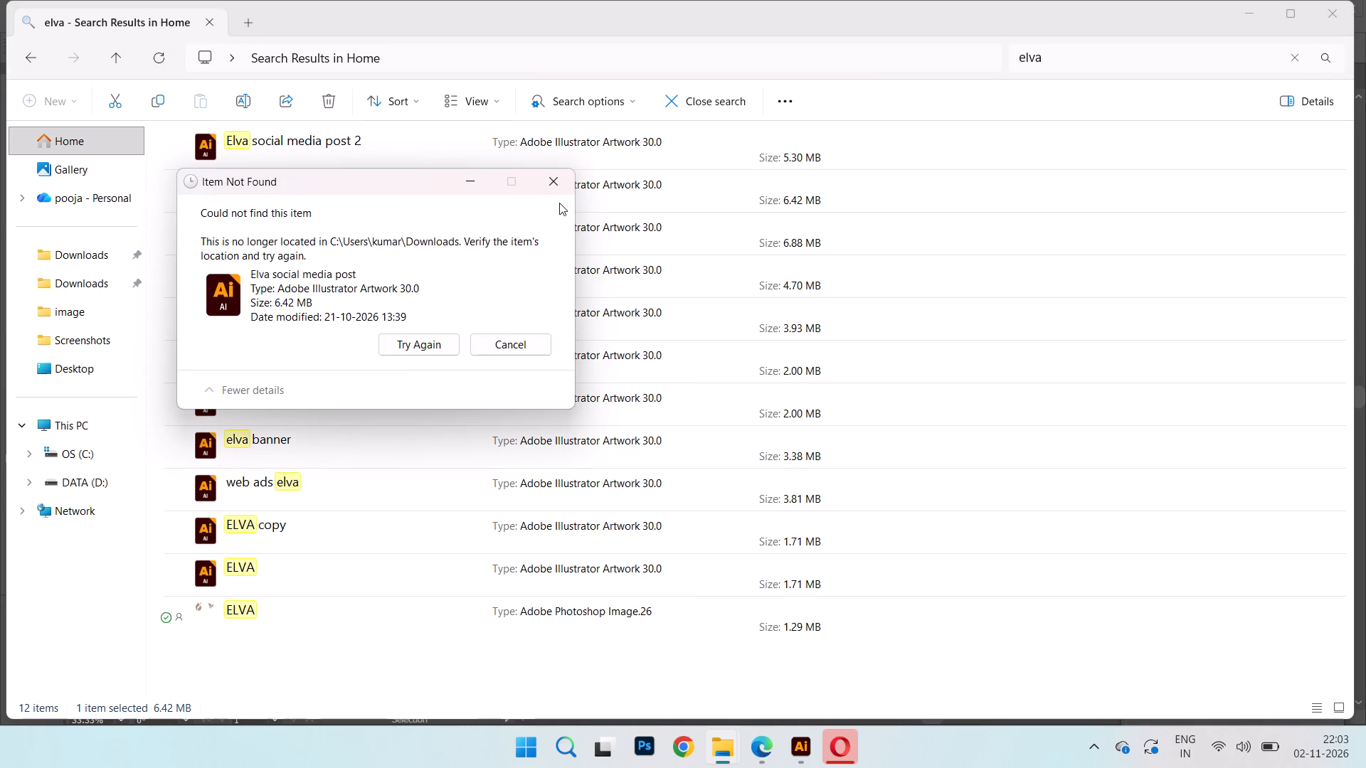
{"action": "left_click", "coordinate": [555, 183]}
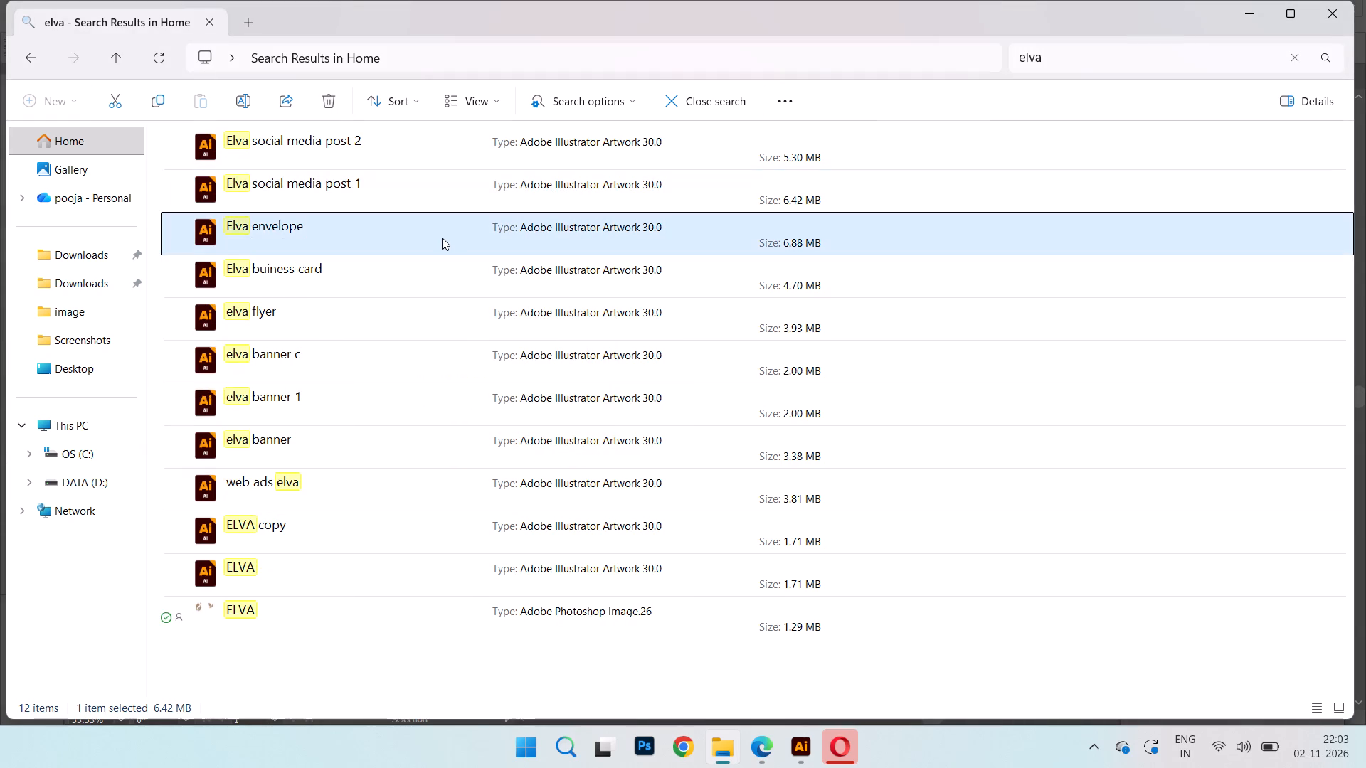
Open the Elva envelope artwork from the search results in Illustrator.
{"action": "double_click", "coordinate": [442, 238]}
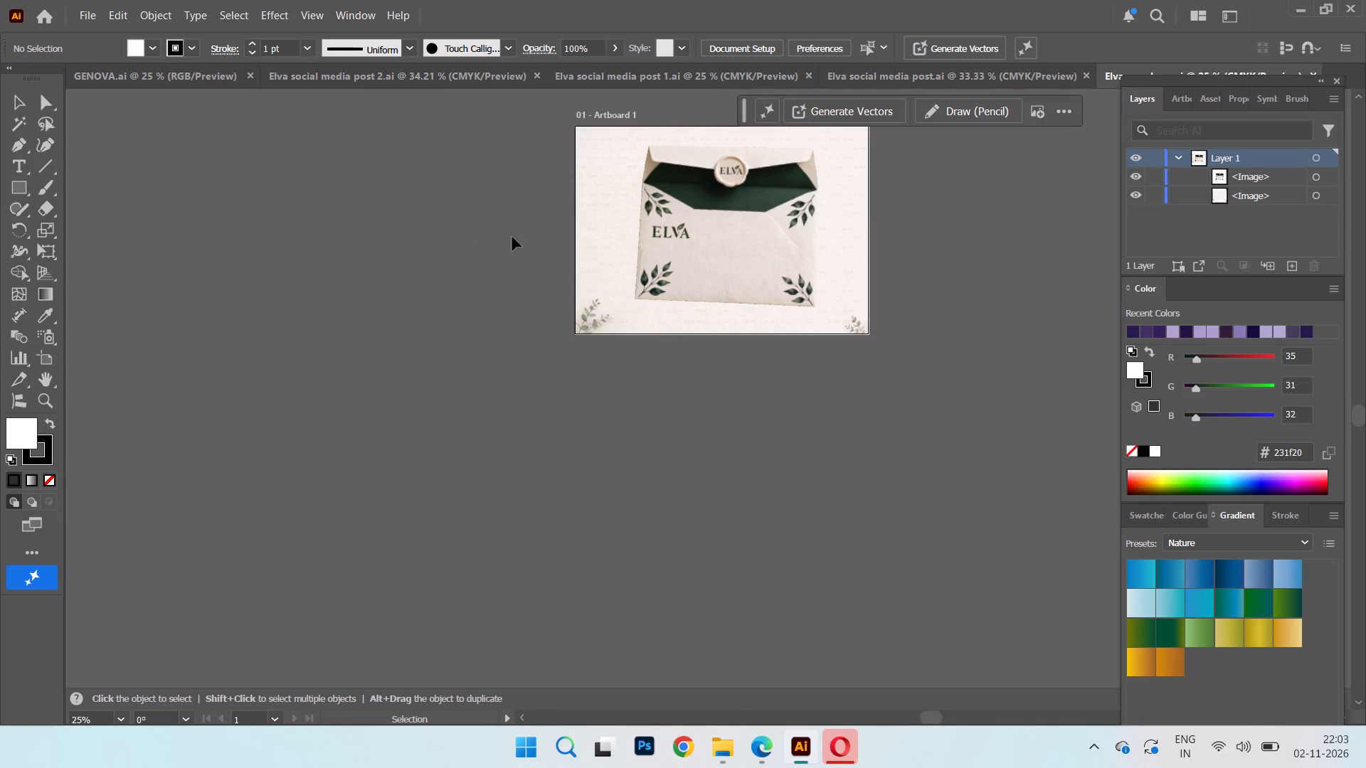
{"action": "scroll", "coordinate": [711, 342], "scroll_direction": "up", "scroll_amount": 7}
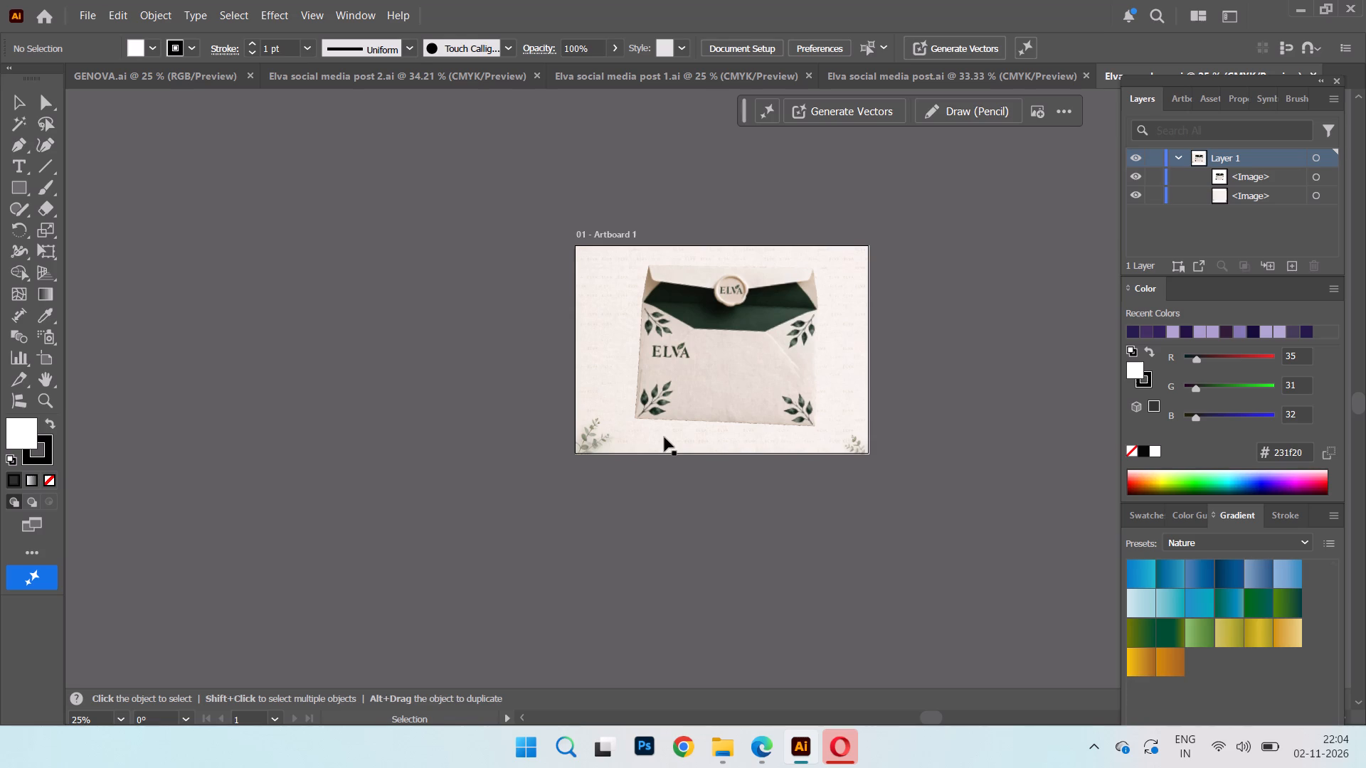
Shift the ELVA envelope image slightly left on the artboard and rotate it a few degrees clockwise.
{"action": "left_click_drag", "start_coordinate": [680, 390], "coordinate": [660, 394]}
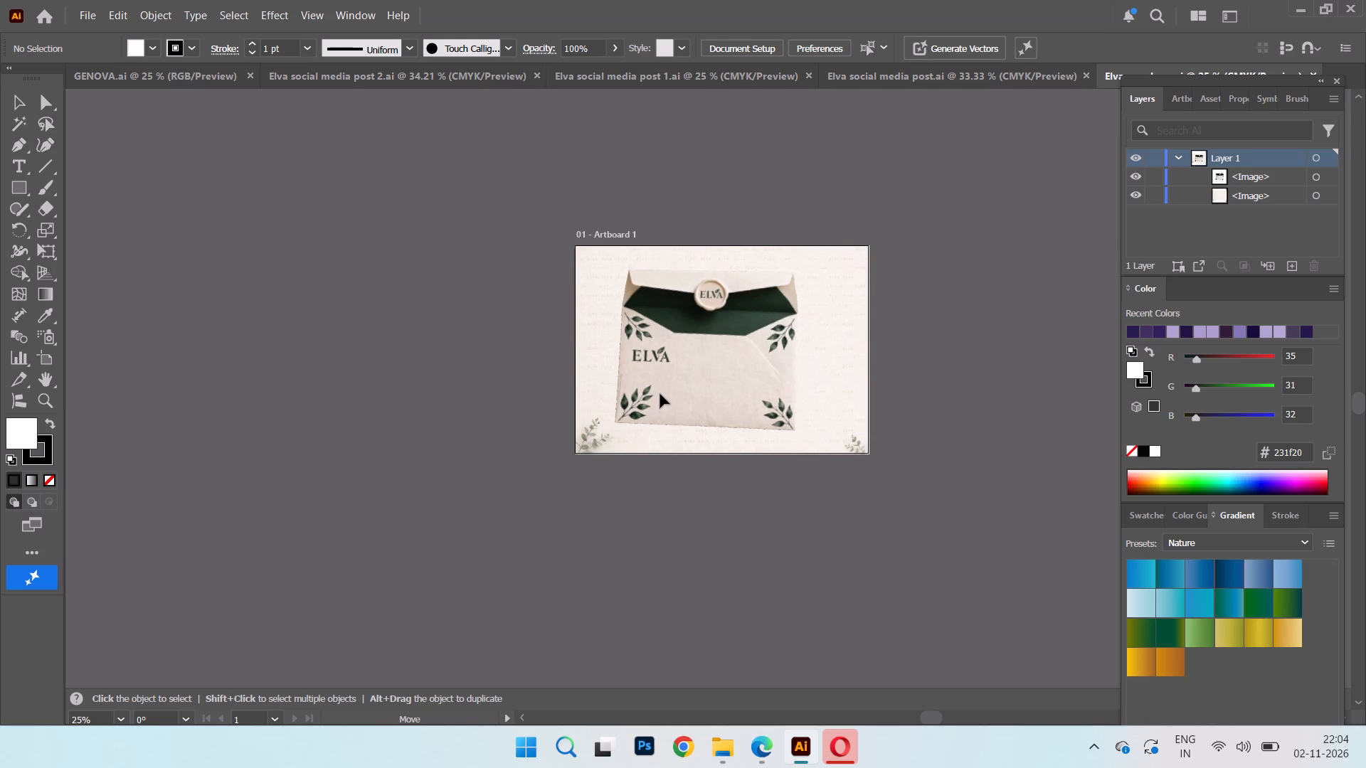
{"action": "left_click_drag", "start_coordinate": [660, 394], "coordinate": [674, 393]}
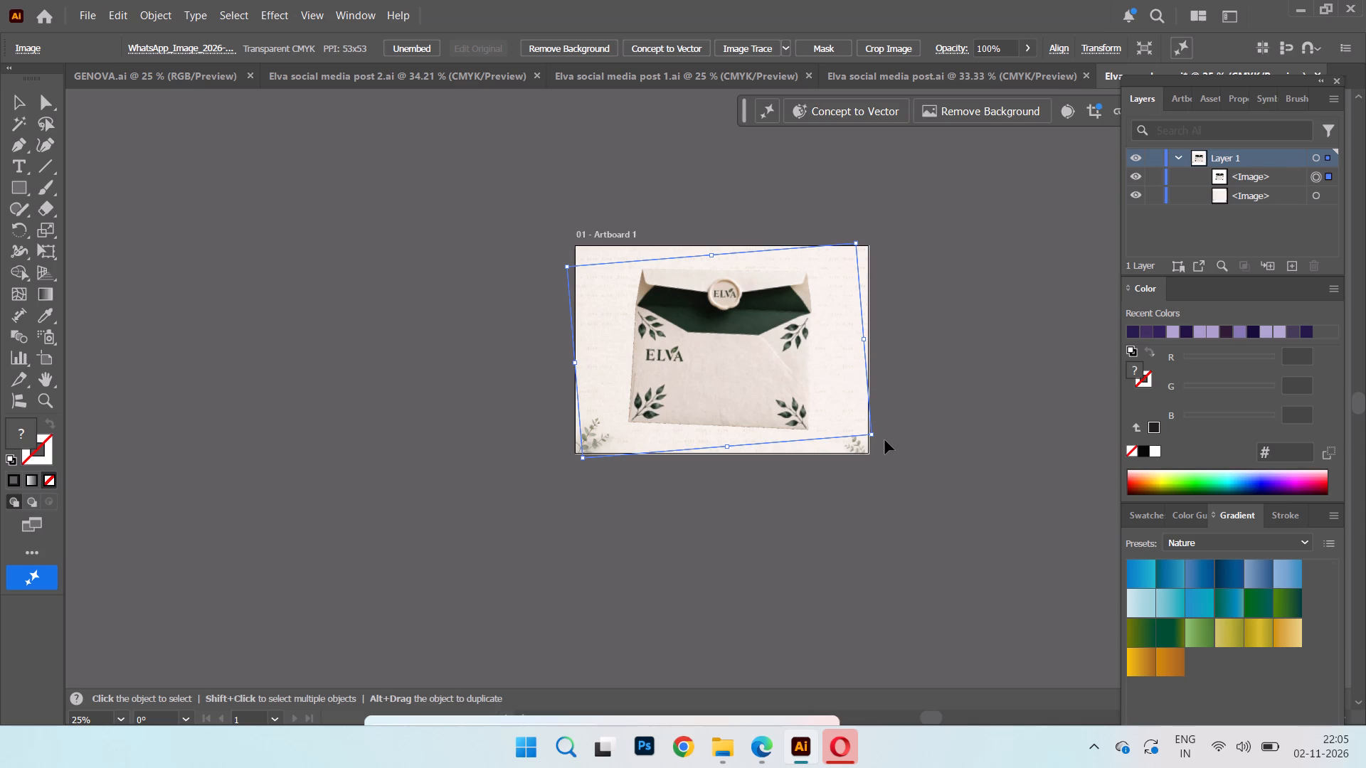
{"action": "left_click_drag", "start_coordinate": [879, 443], "coordinate": [881, 461]}
{"action": "left_click", "coordinate": [896, 498]}
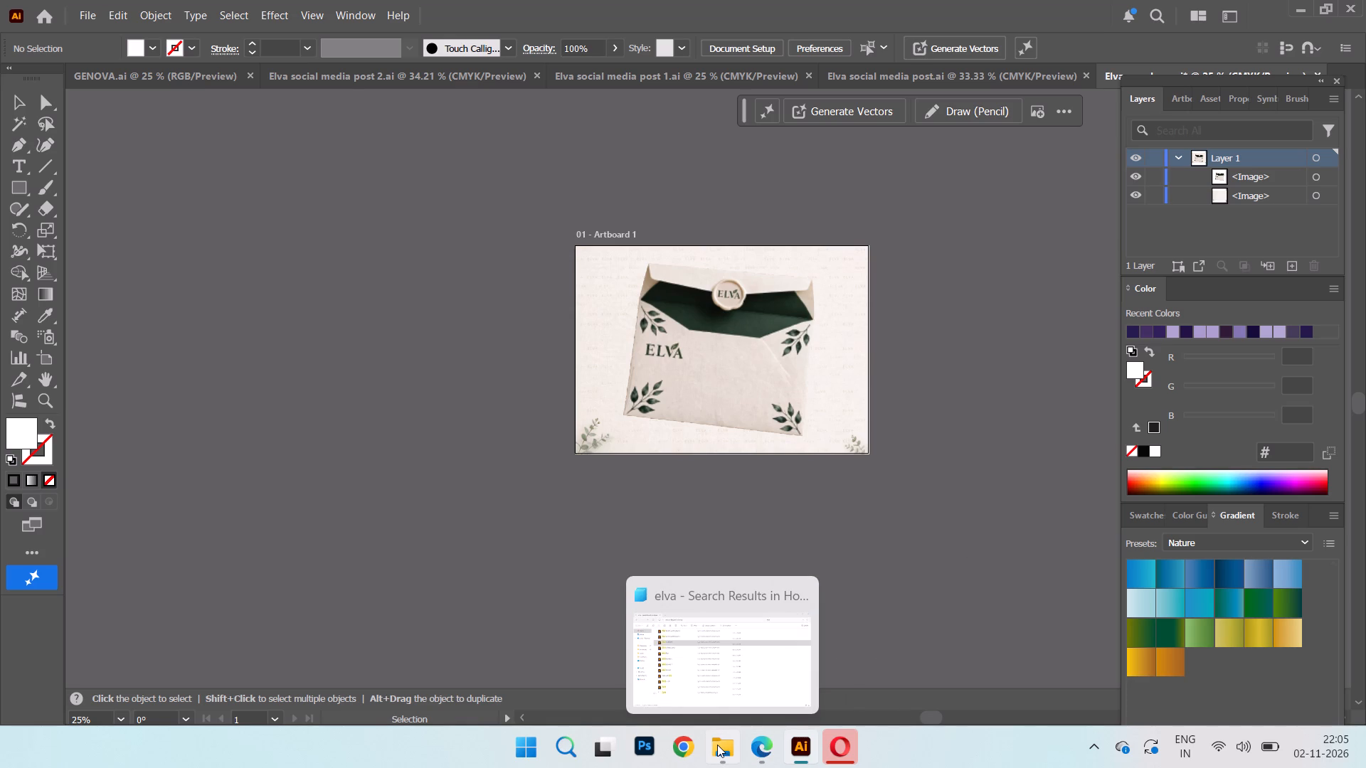
Open the Elva buiness card artwork from the File Explorer search results in Illustrator.
{"action": "left_click", "coordinate": [731, 662]}
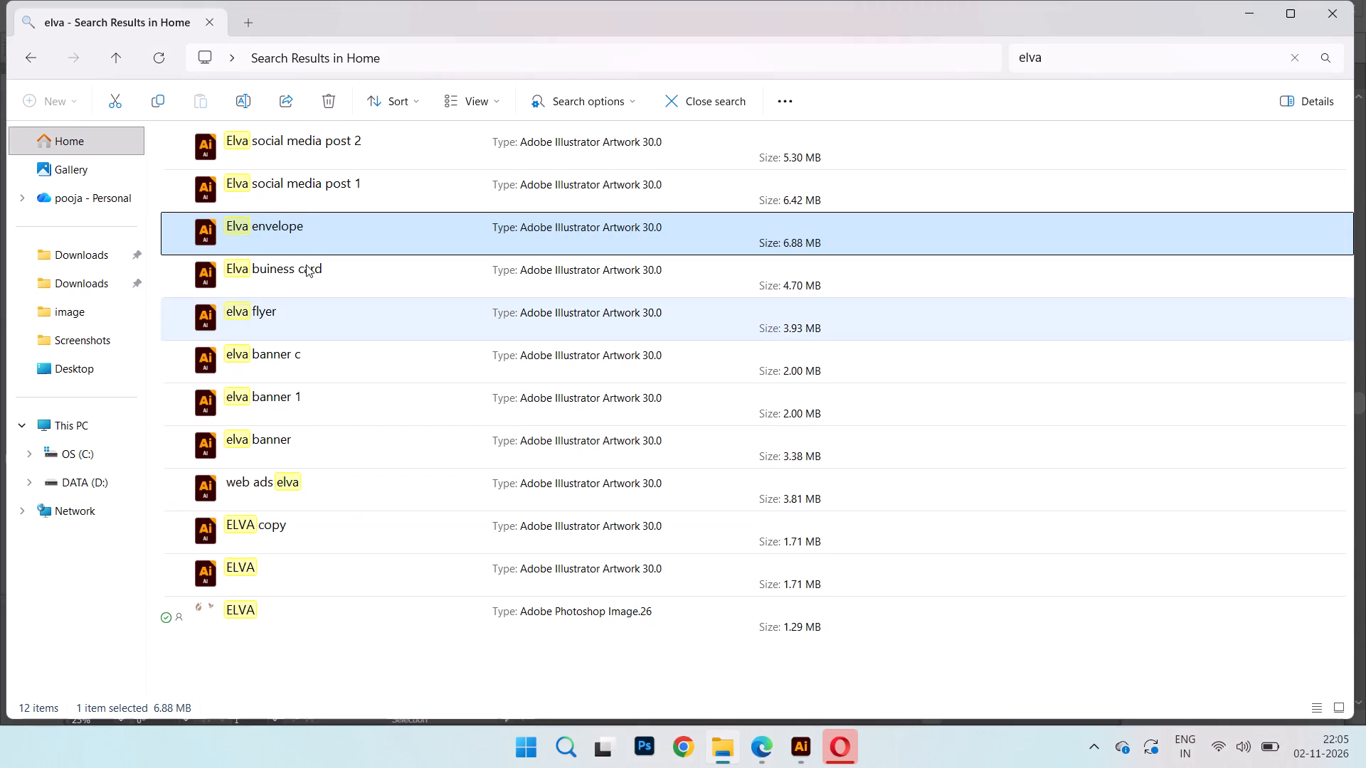
{"action": "double_click", "coordinate": [334, 274]}
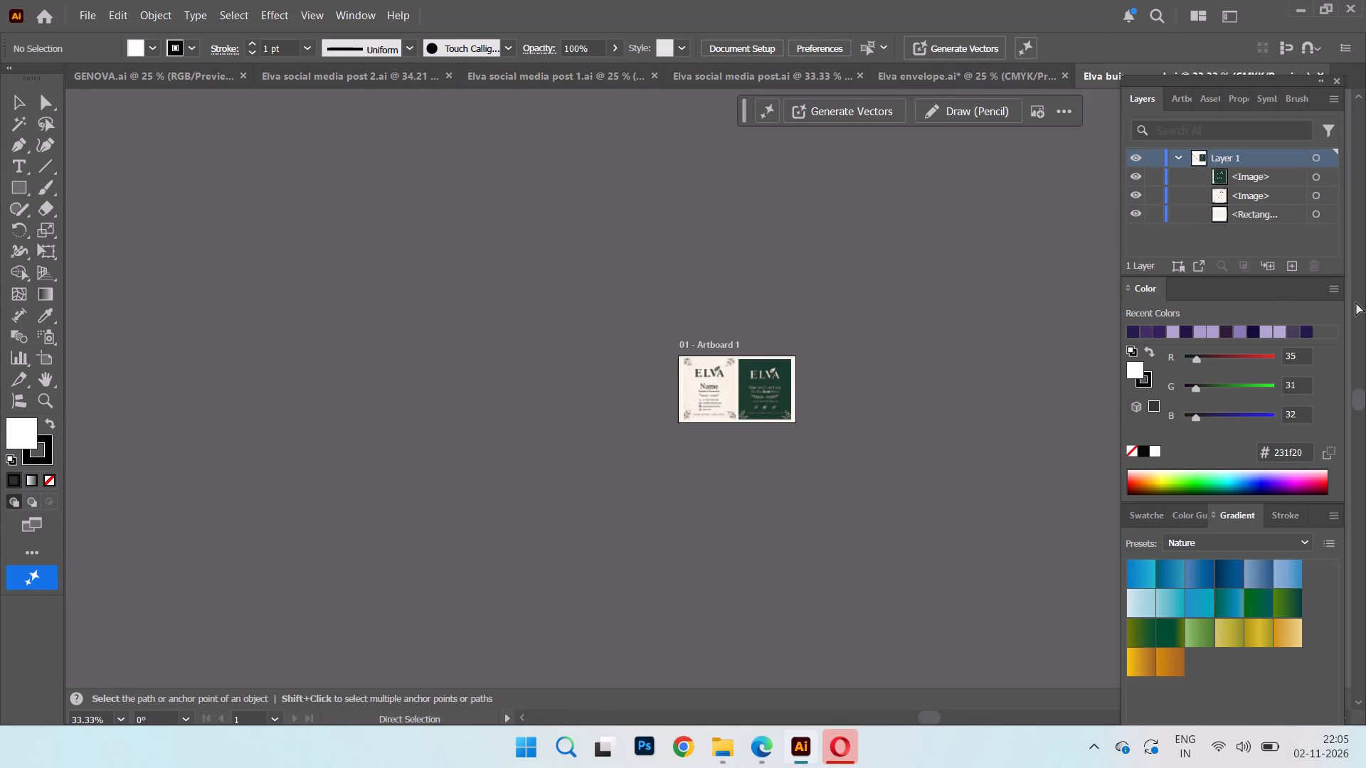
{"action": "key", "text": "ctrl+equal"}
{"action": "key", "text": "equal"}
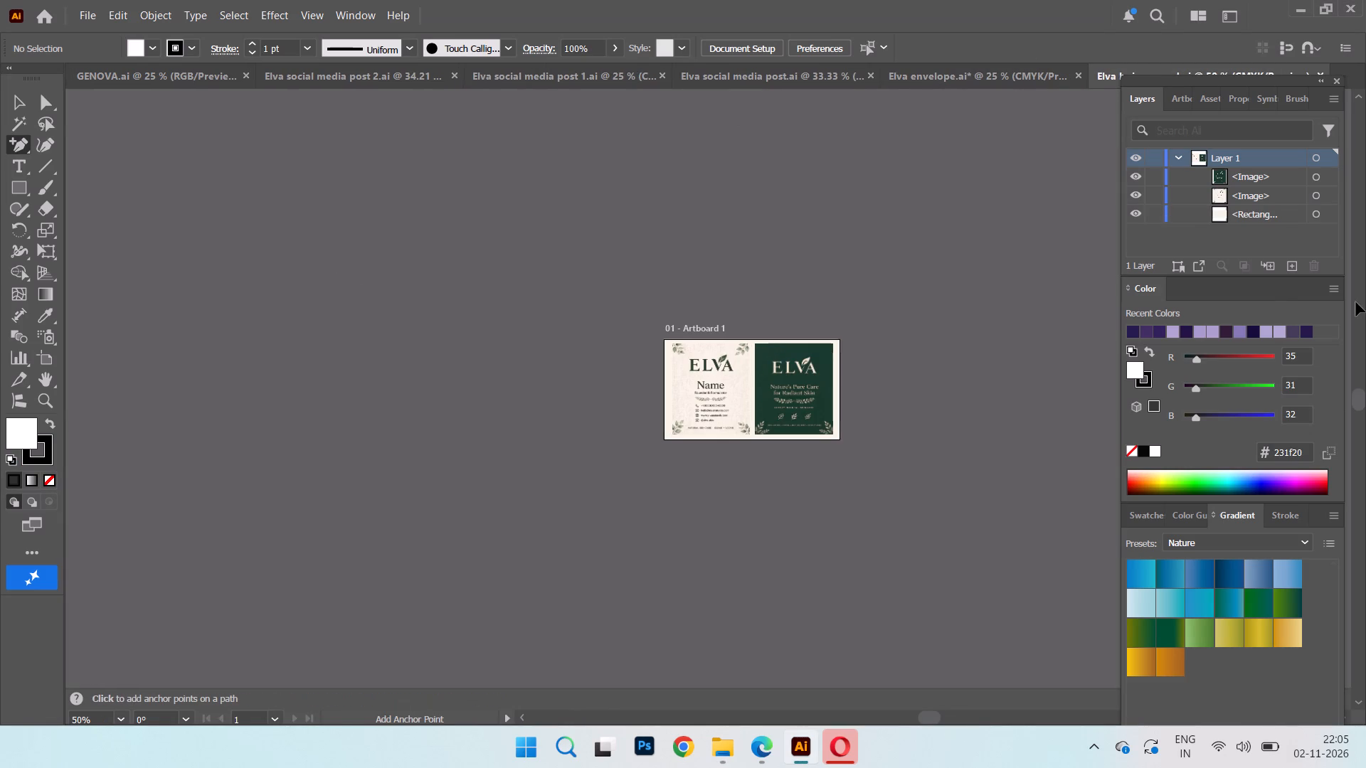
Examine both sides of the Elva buiness card artwork at 200% zoom.
{"action": "key", "text": "ctrl+equal"}
{"action": "key", "text": "ctrl+equal"}
{"action": "key", "text": "ctrl+equal"}
{"action": "key", "text": "ctrl+equal"}
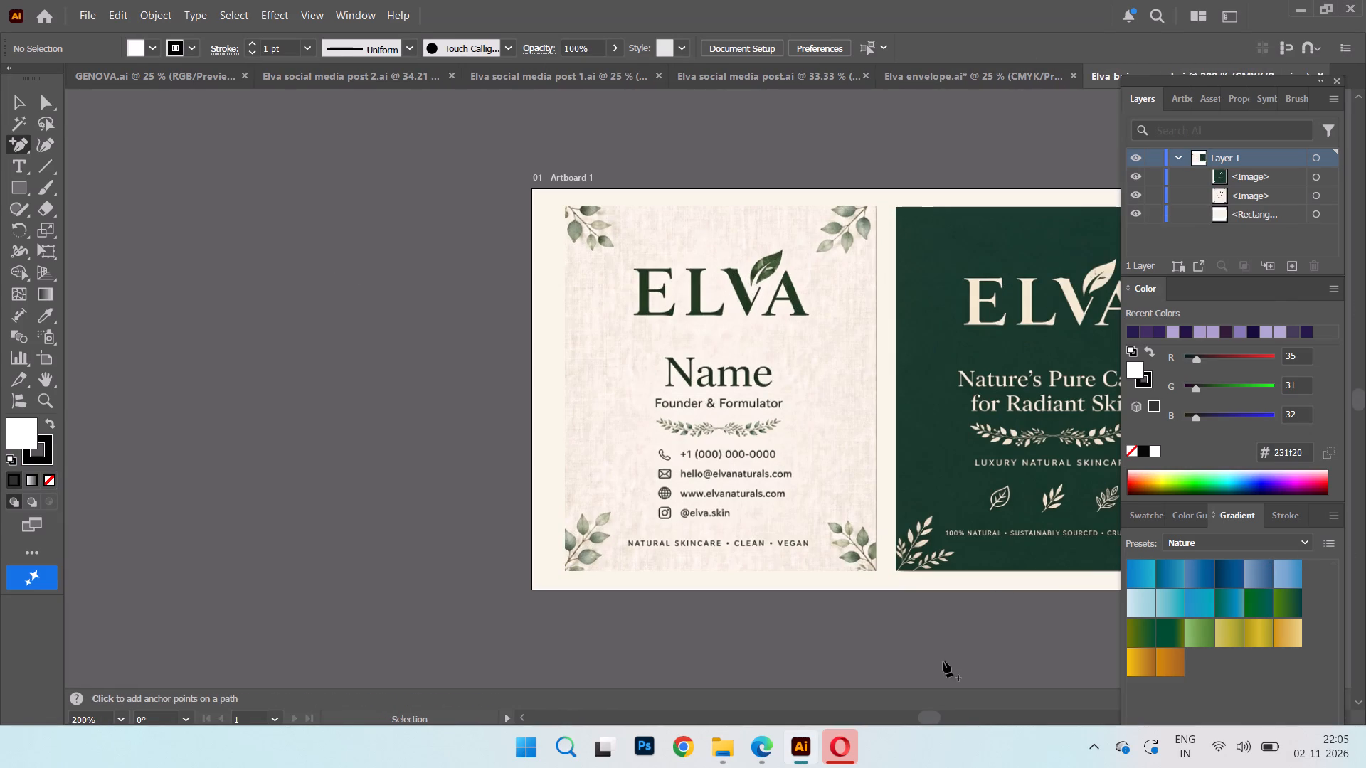
{"action": "left_click", "coordinate": [644, 343]}
{"action": "left_click", "coordinate": [921, 712]}
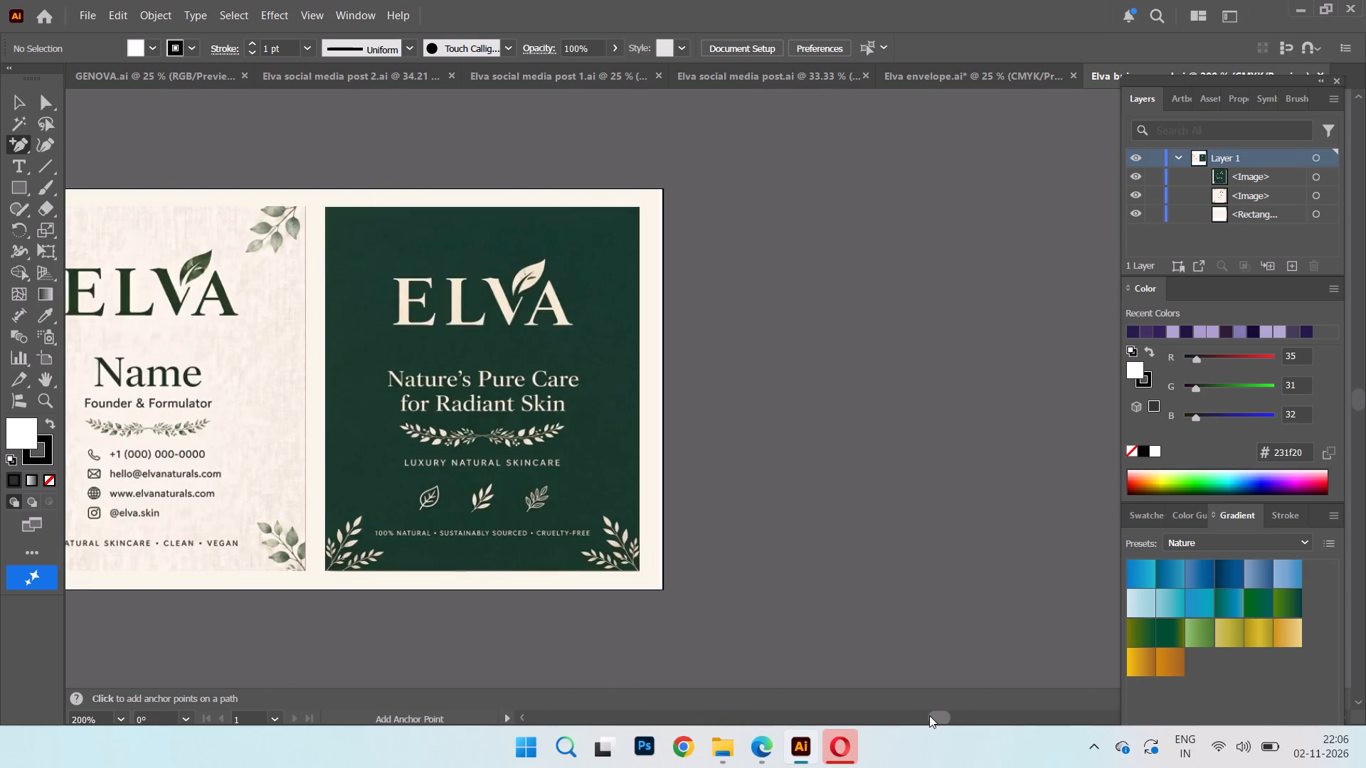
{"action": "left_click", "coordinate": [639, 393]}
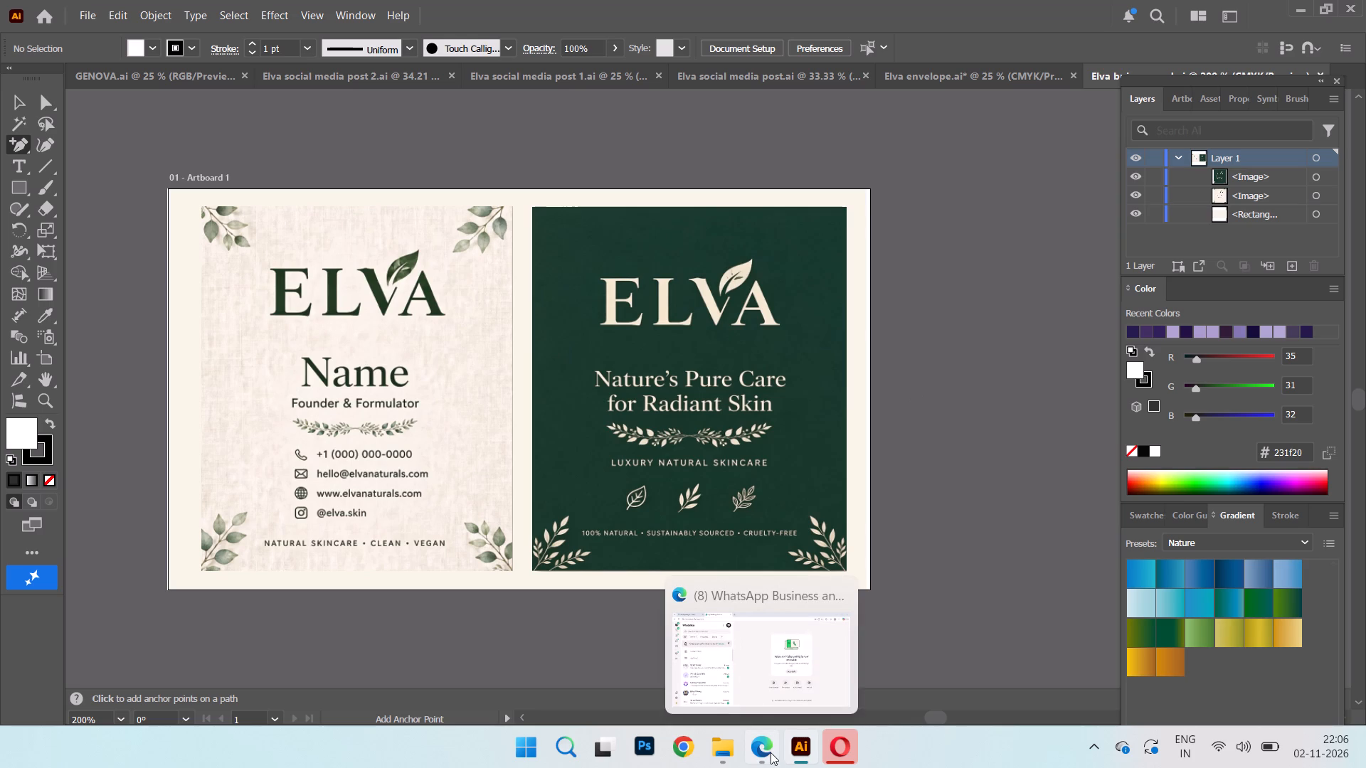
Open the elva flyer artwork from the File Explorer search results in Illustrator and activate the Selection tool.
{"action": "left_click", "coordinate": [732, 743]}
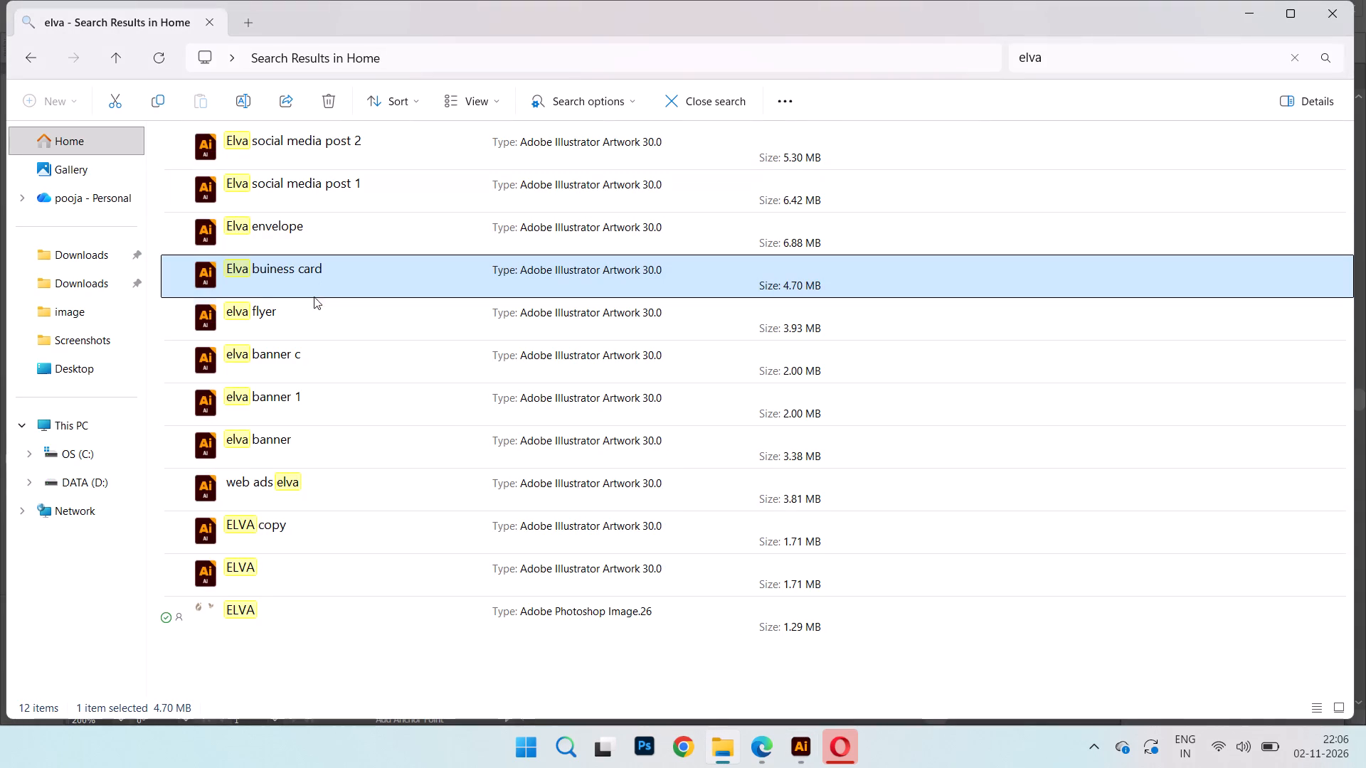
{"action": "left_click", "coordinate": [314, 304]}
{"action": "left_click", "coordinate": [314, 304]}
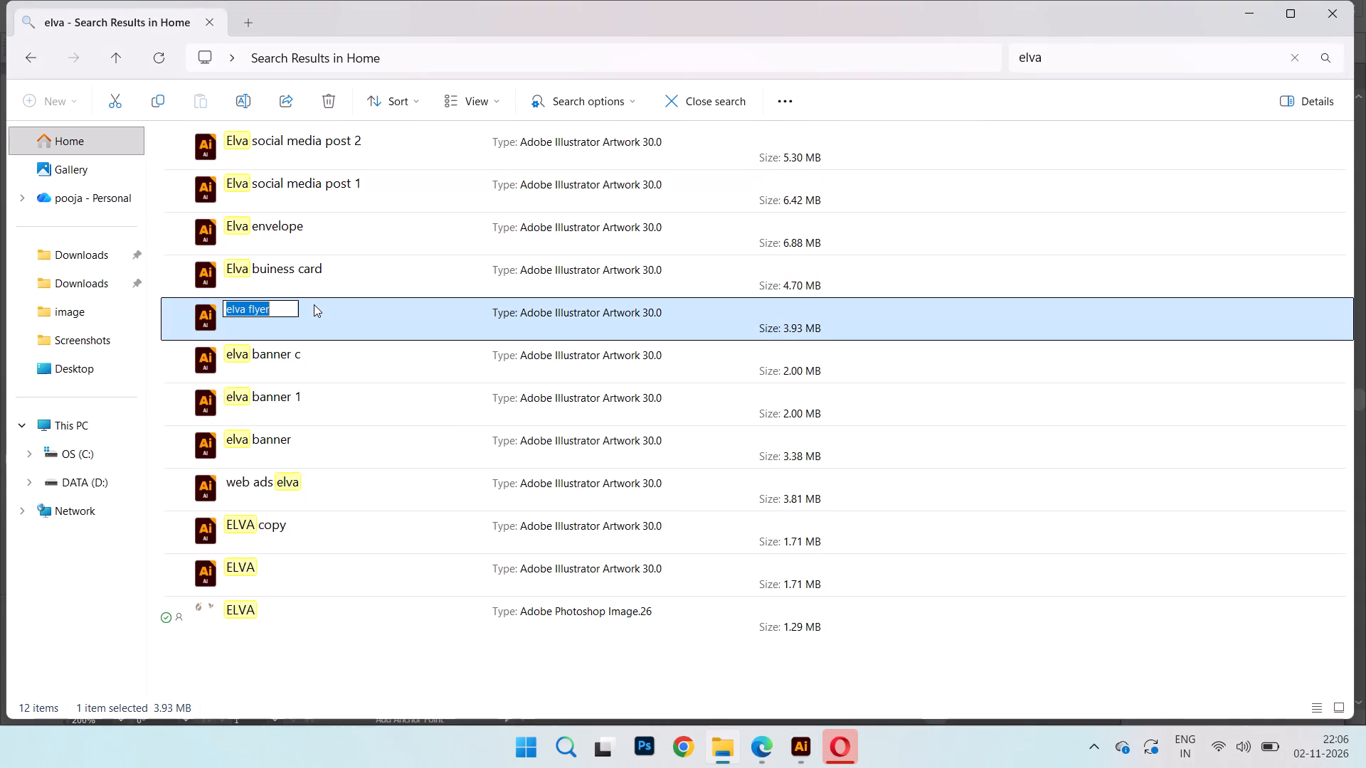
{"action": "double_click", "coordinate": [314, 304]}
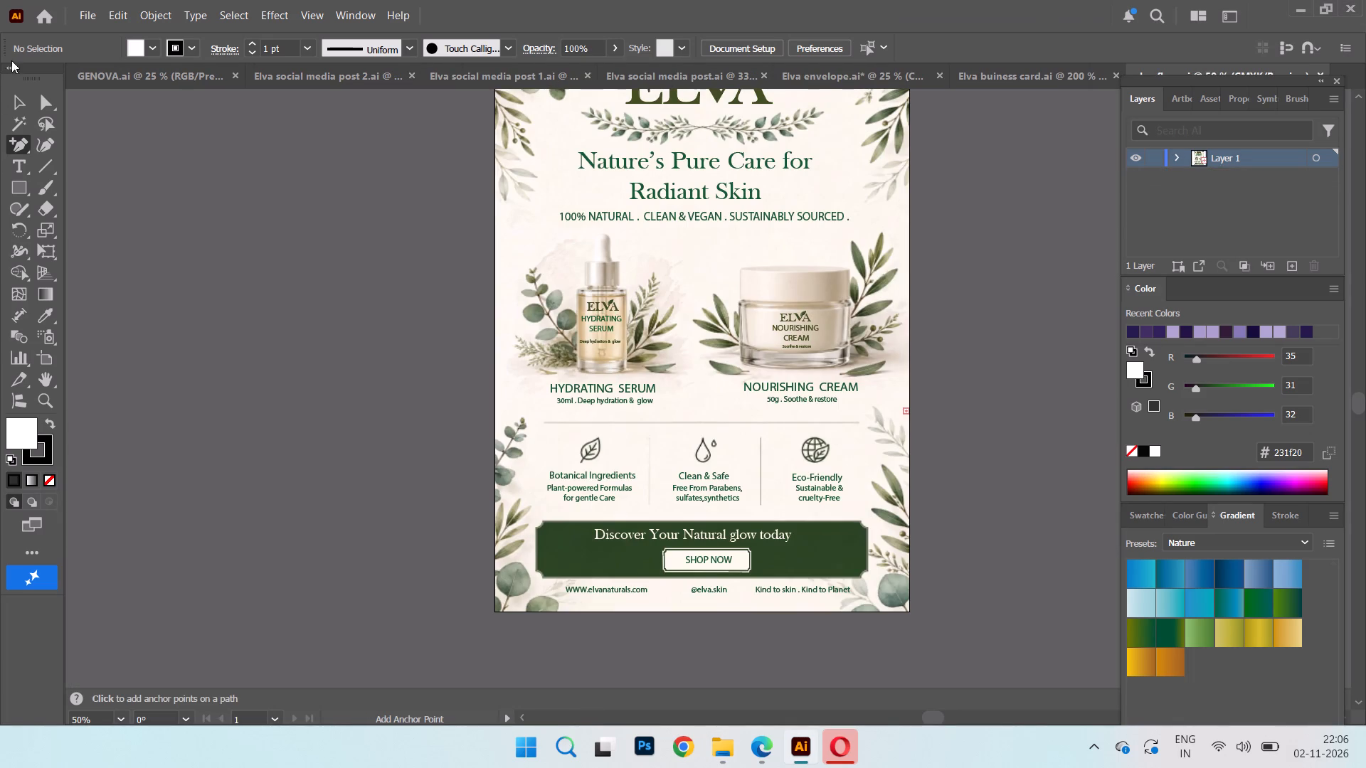
{"action": "left_click", "coordinate": [20, 102]}
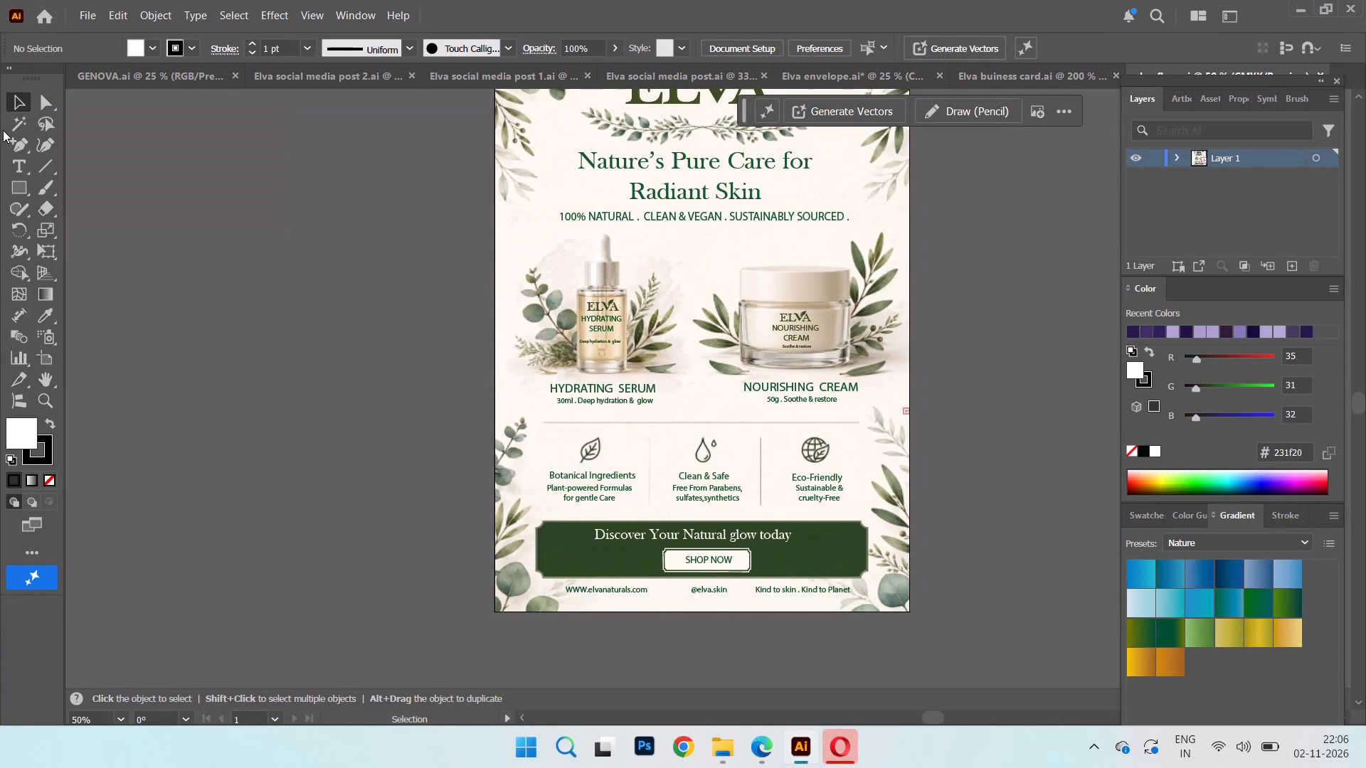
Open the elva banner c, elva banner 1 and elva banner artworks from the File Explorer search results in Illustrator.
{"action": "left_click", "coordinate": [734, 748]}
{"action": "double_click", "coordinate": [408, 360]}
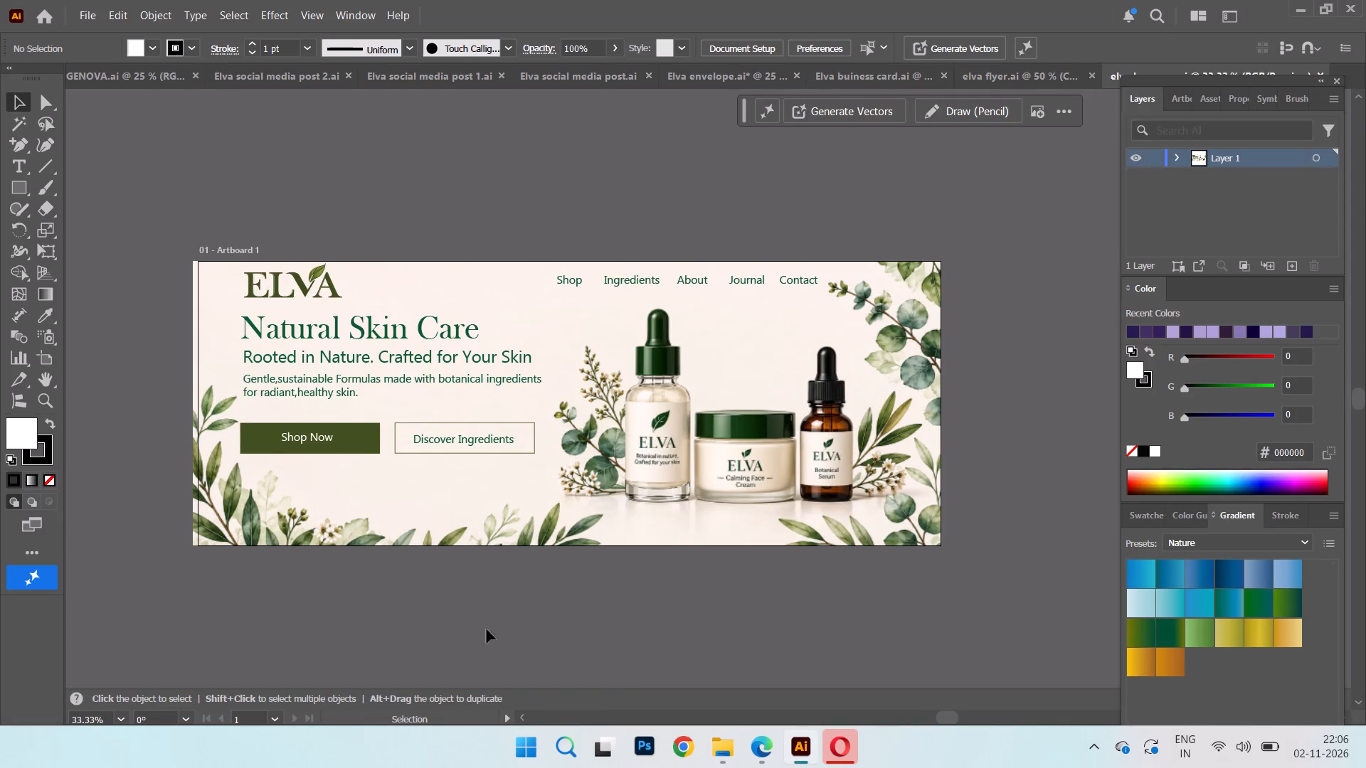
{"action": "left_click", "coordinate": [728, 742]}
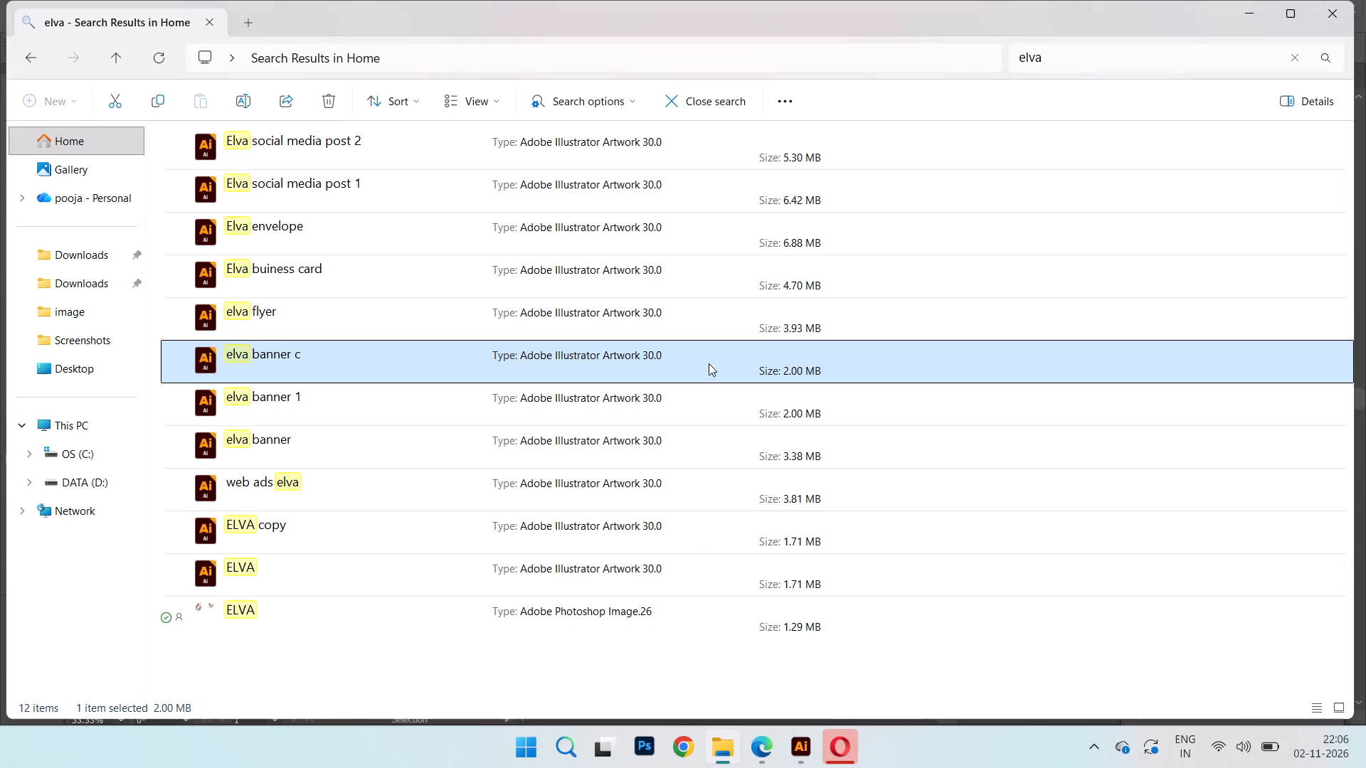
{"action": "double_click", "coordinate": [645, 393]}
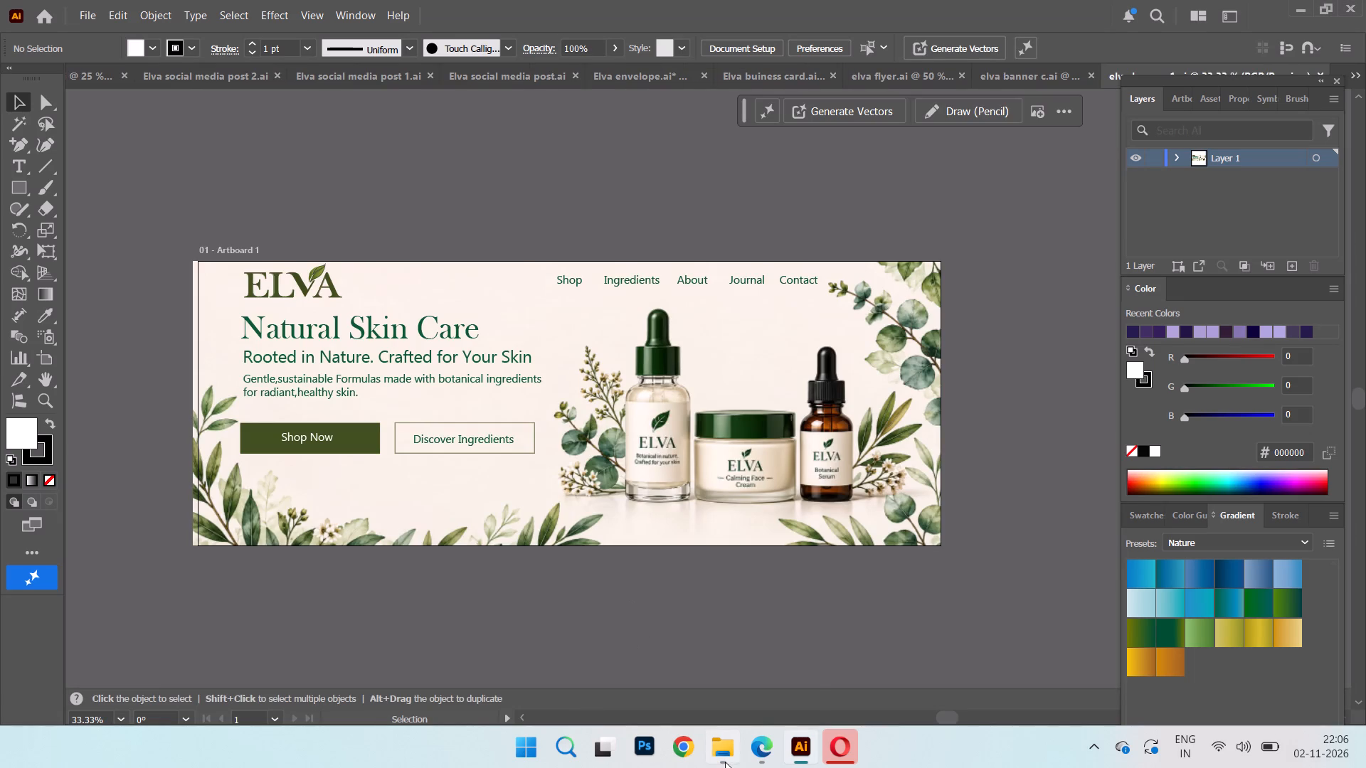
{"action": "left_click", "coordinate": [710, 752]}
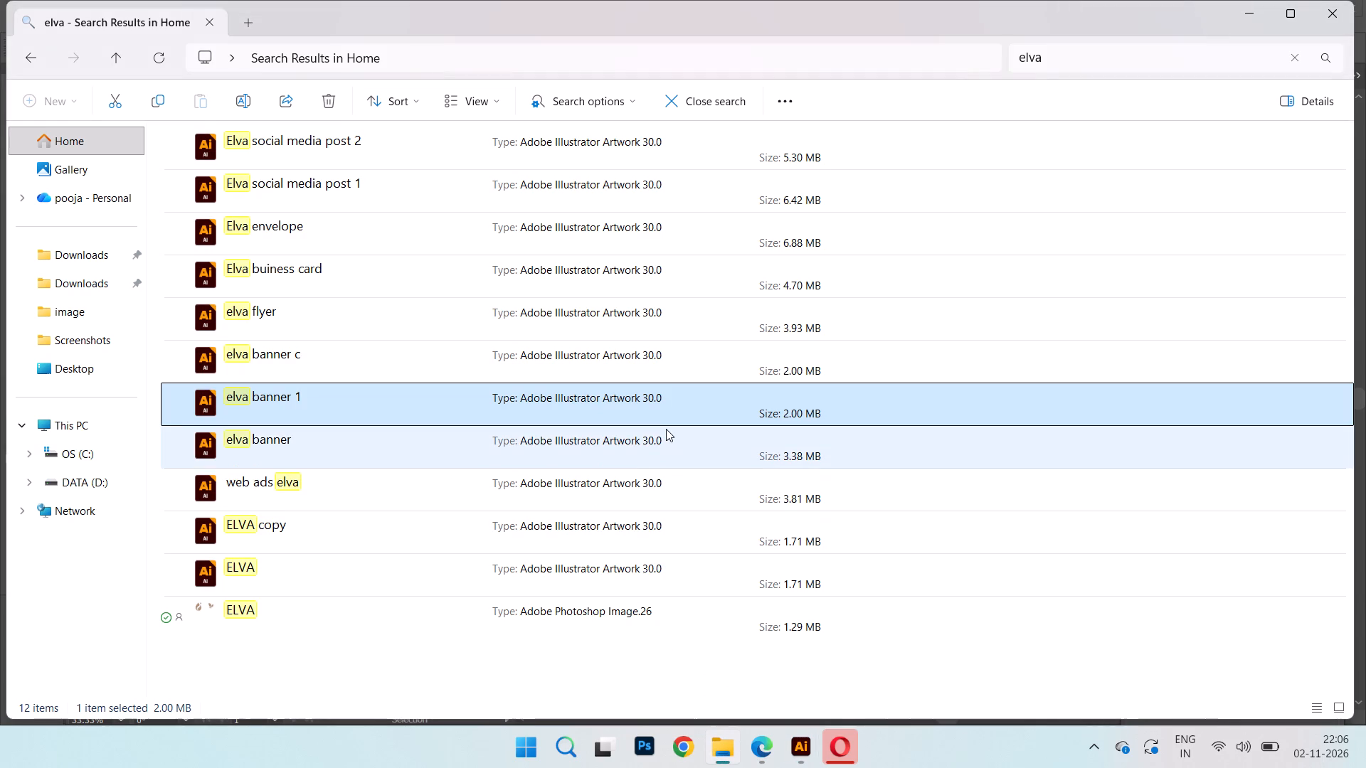
{"action": "double_click", "coordinate": [665, 441]}
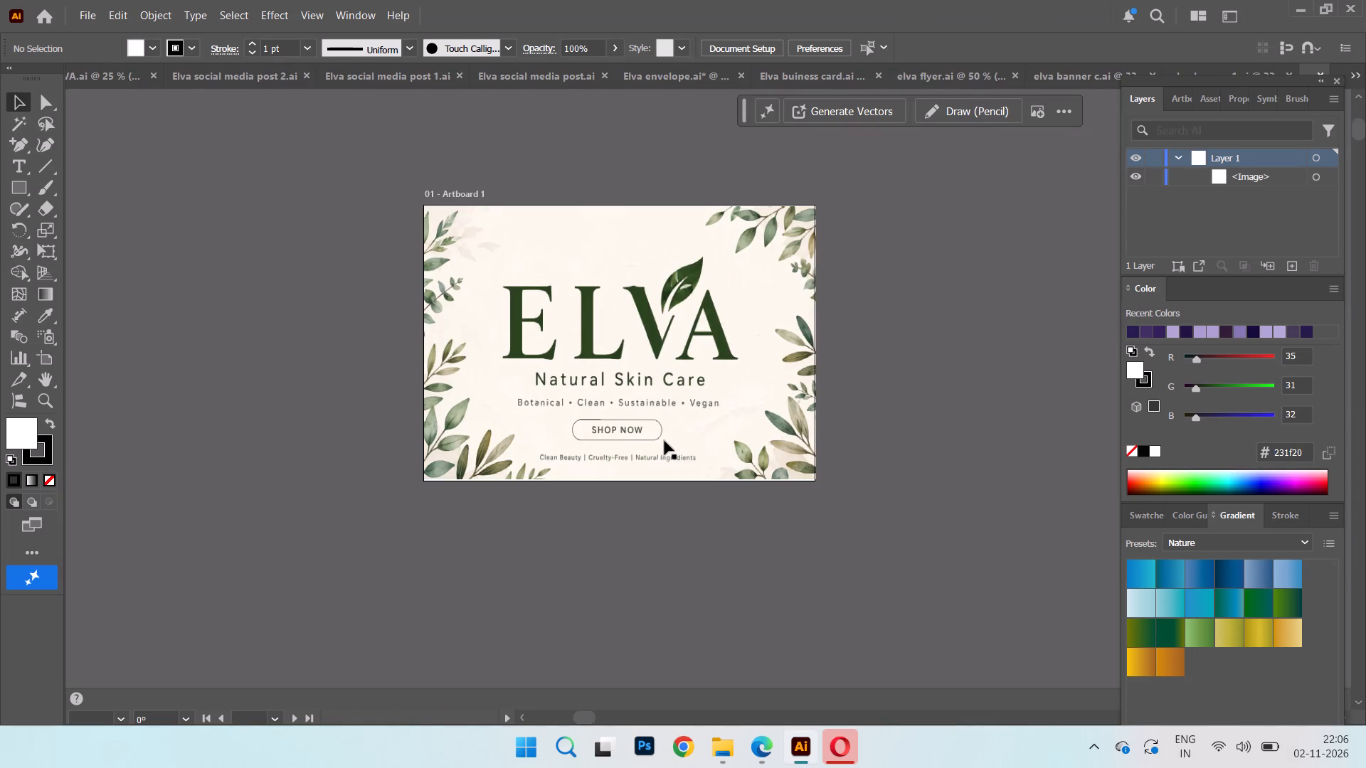
Open the web ads elva artwork from the File Explorer search results in Illustrator.
{"action": "left_click", "coordinate": [721, 745]}
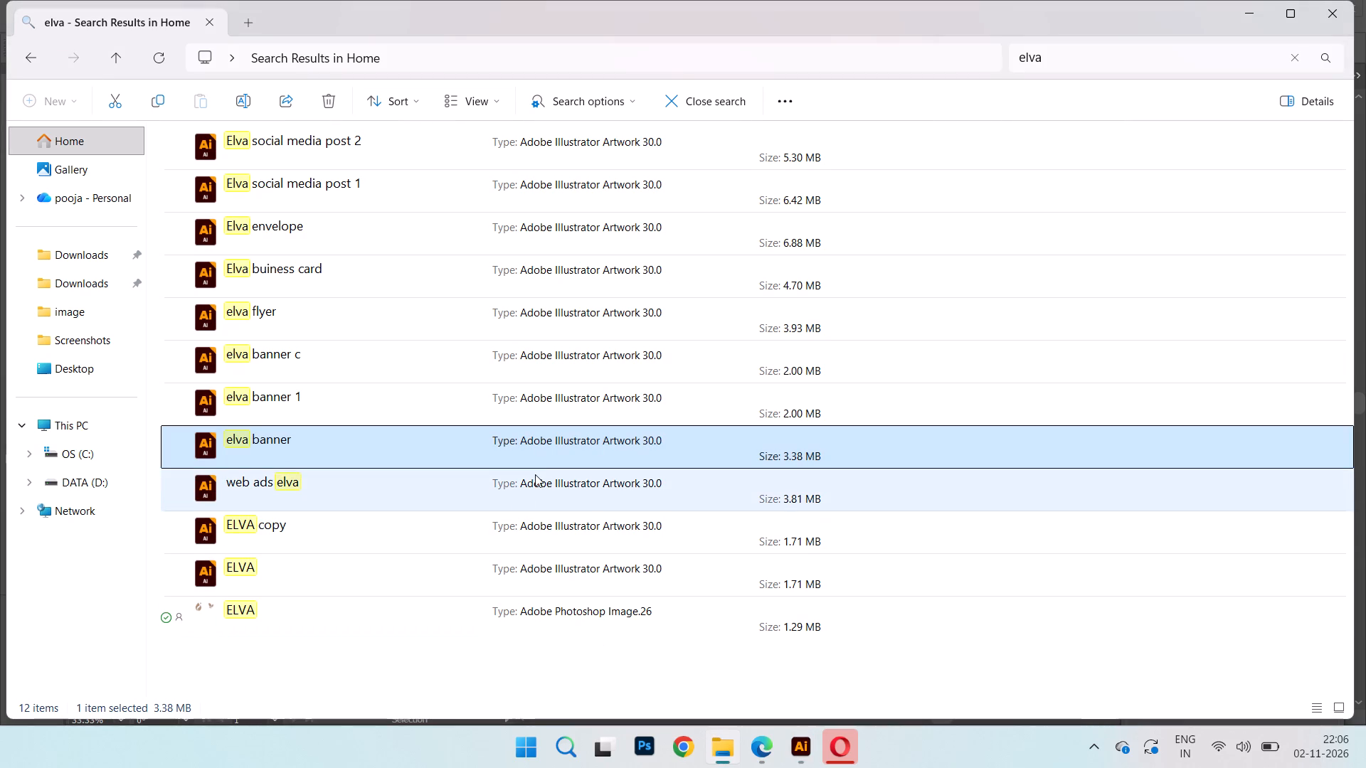
{"action": "double_click", "coordinate": [547, 478]}
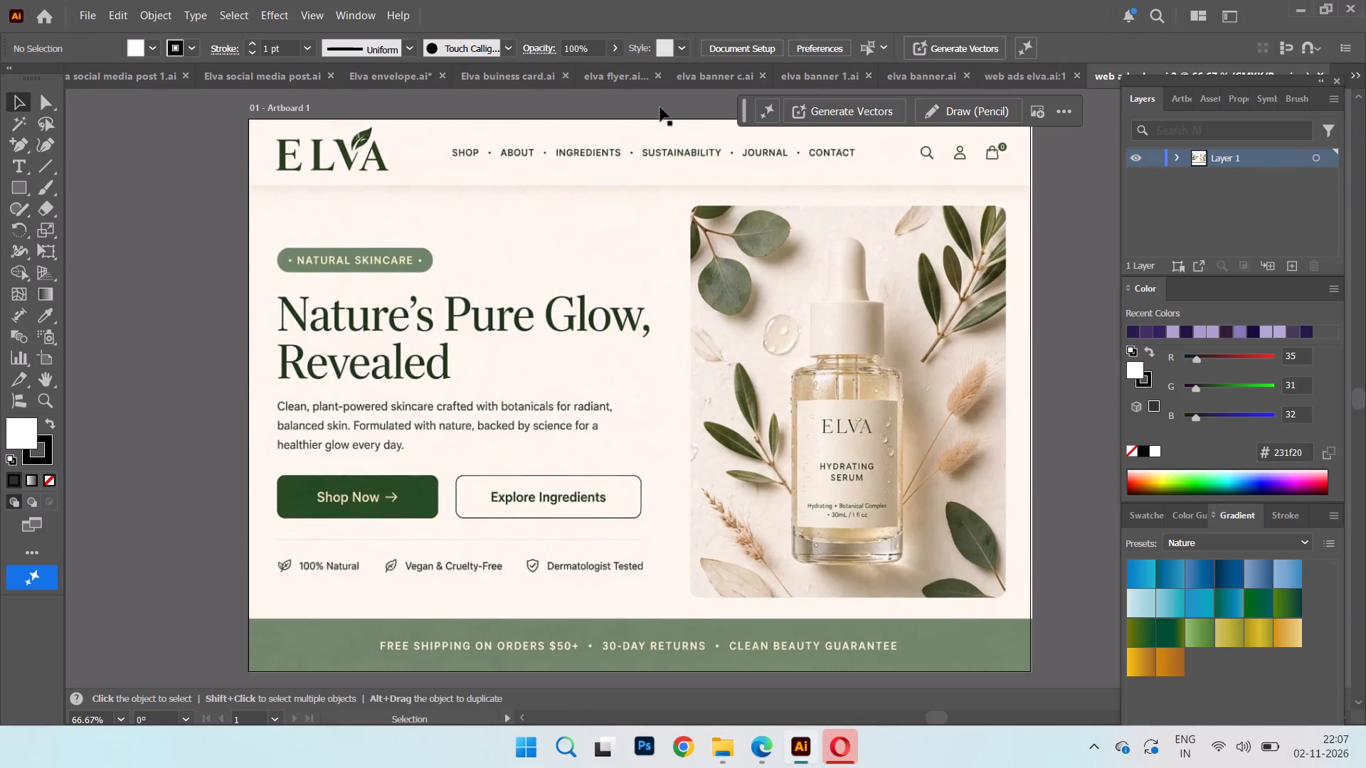
Close the Elva social media post document that shows the Vitamin C serum design.
{"action": "left_click", "coordinate": [250, 77]}
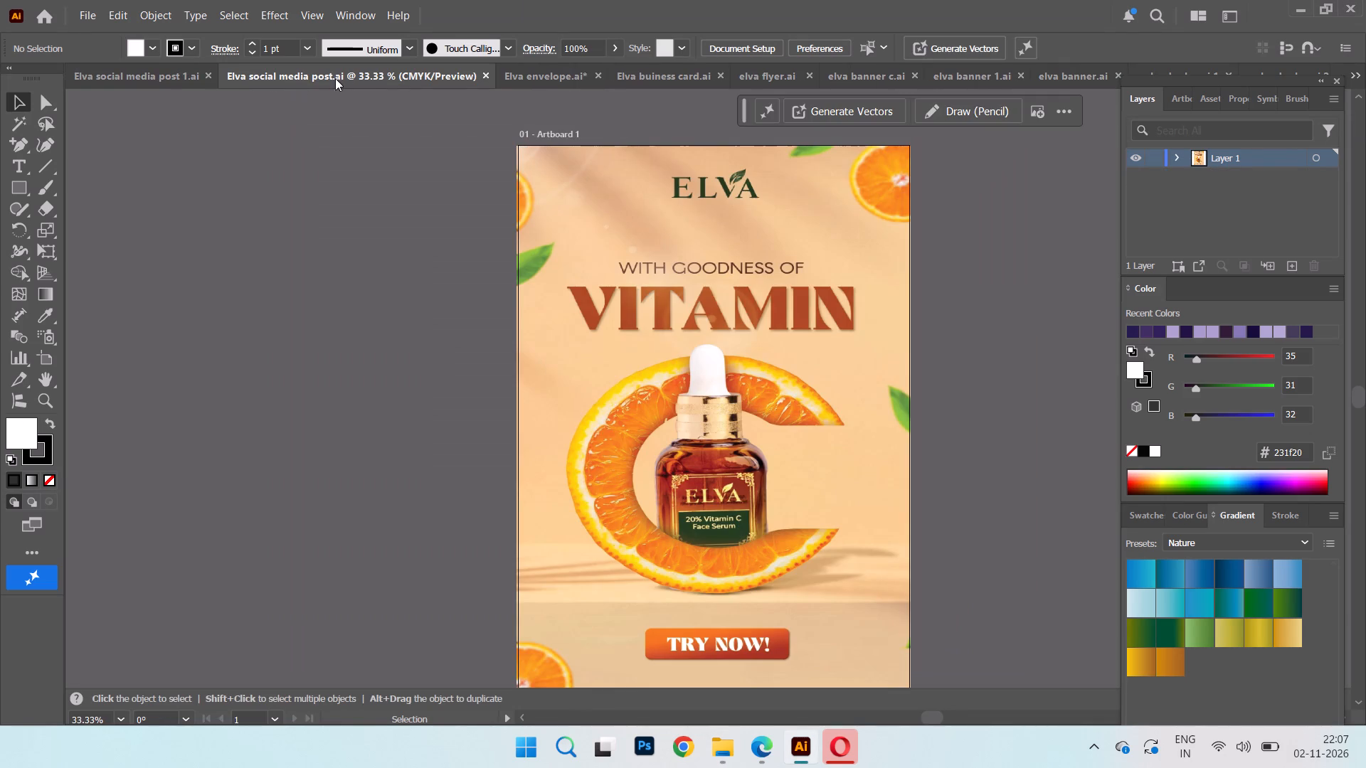
{"action": "left_click", "coordinate": [485, 73]}
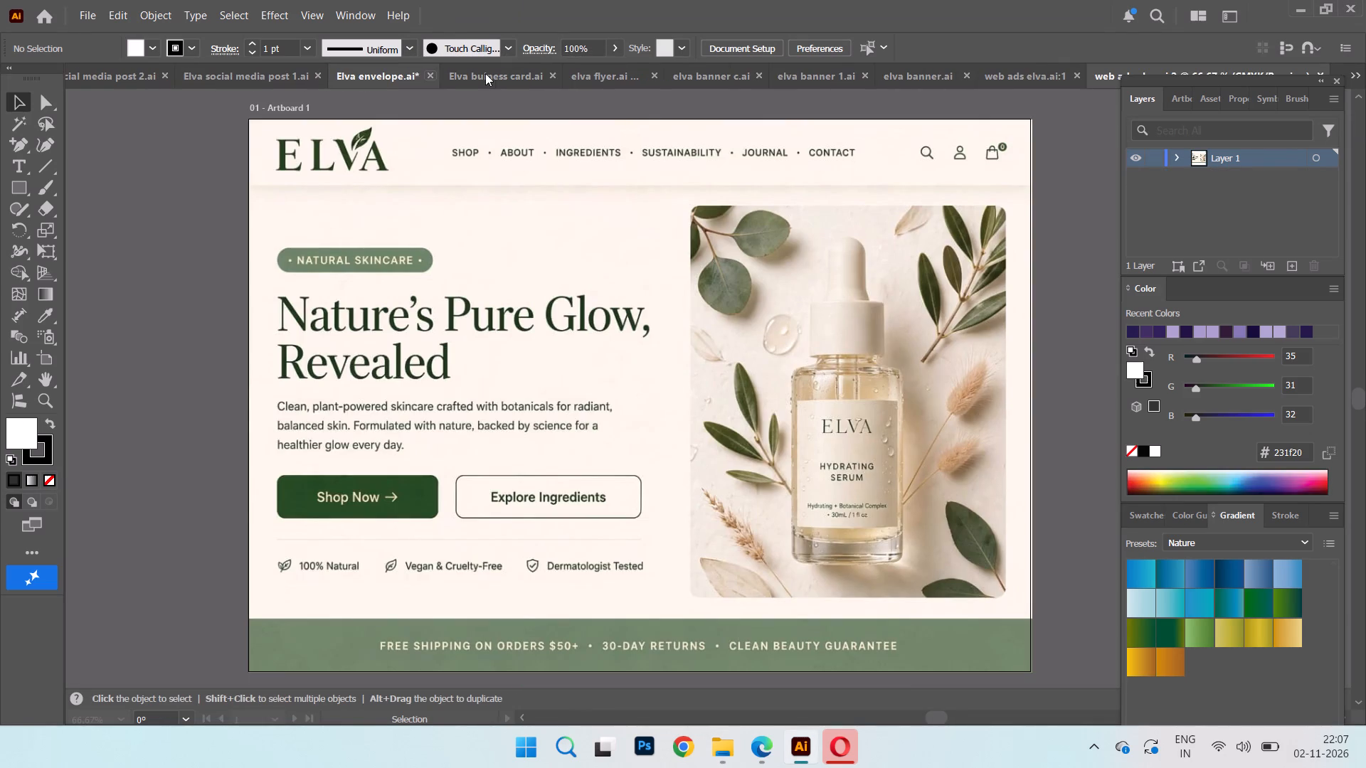
Close the Elva envelope document without saving its changes.
{"action": "left_click", "coordinate": [430, 81]}
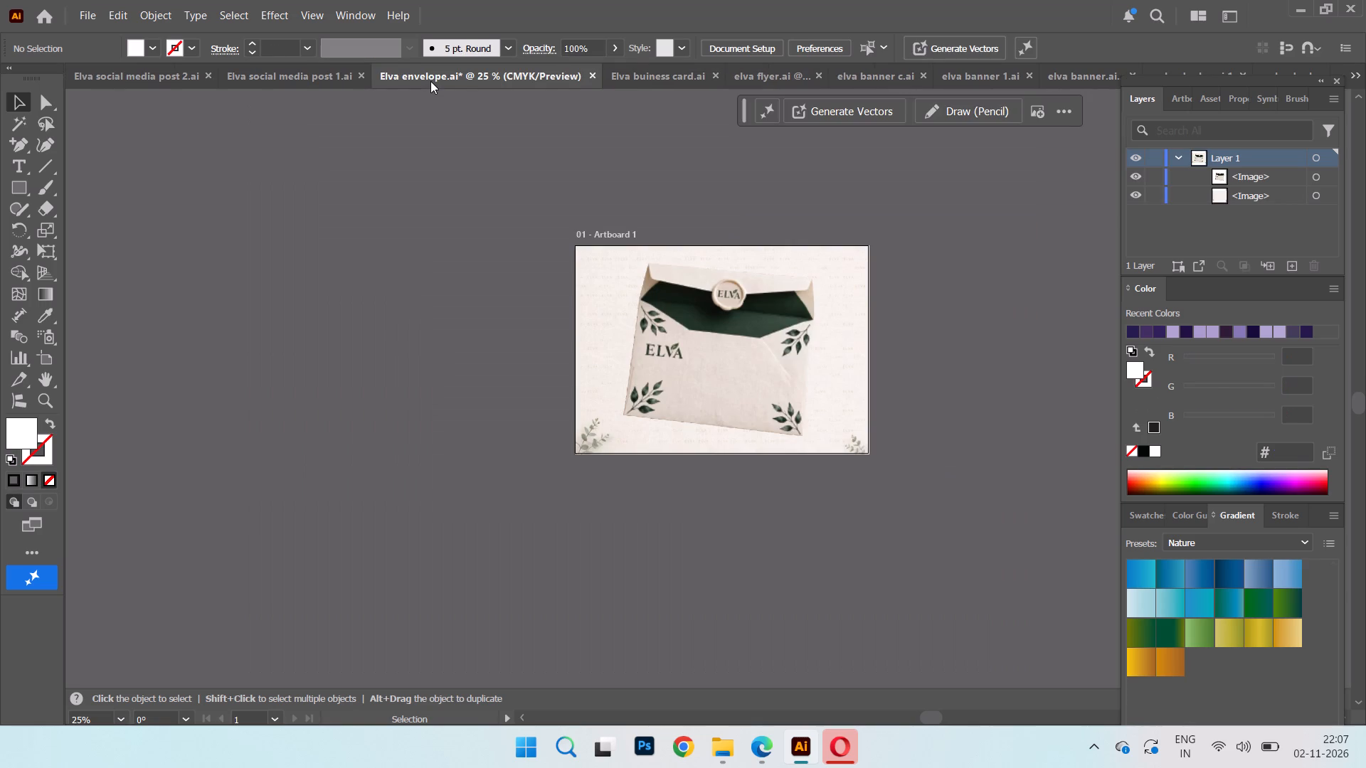
{"action": "left_click", "coordinate": [591, 76]}
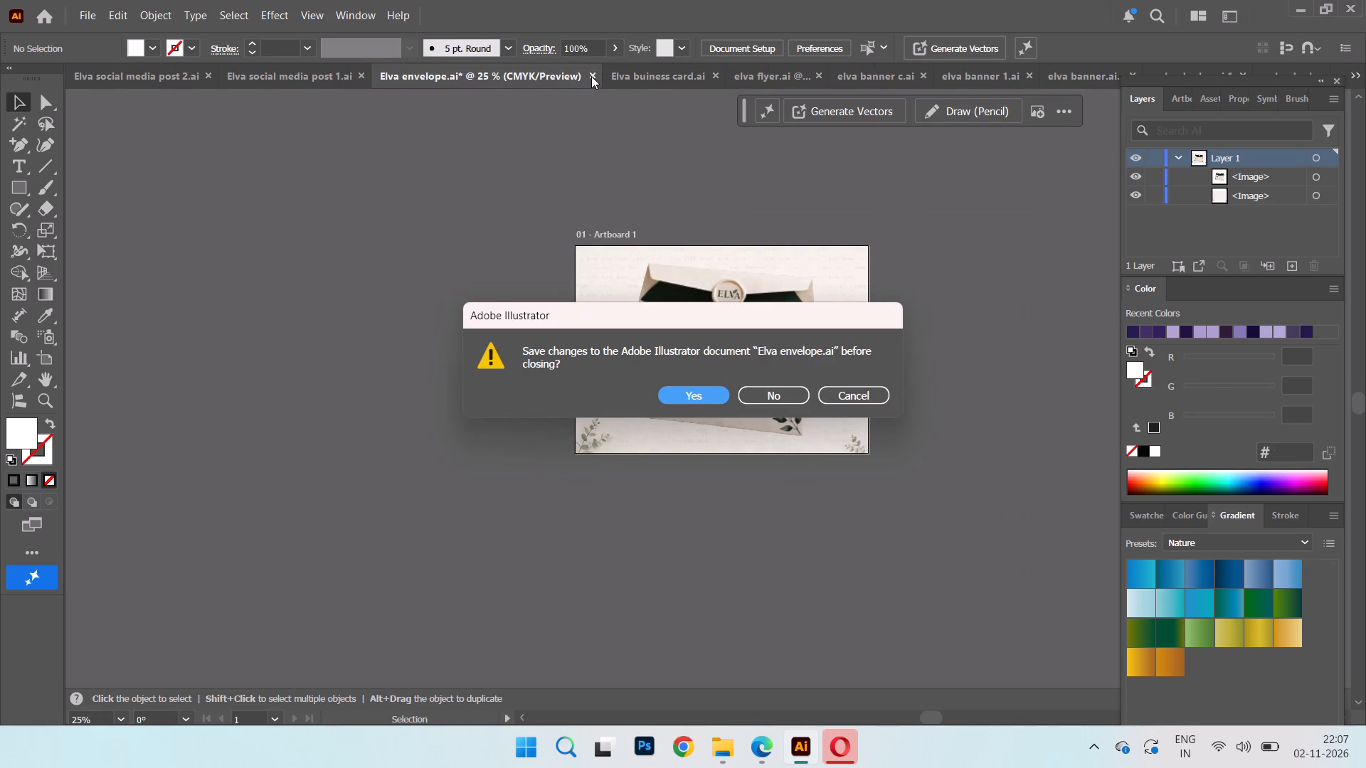
{"action": "left_click", "coordinate": [778, 392]}
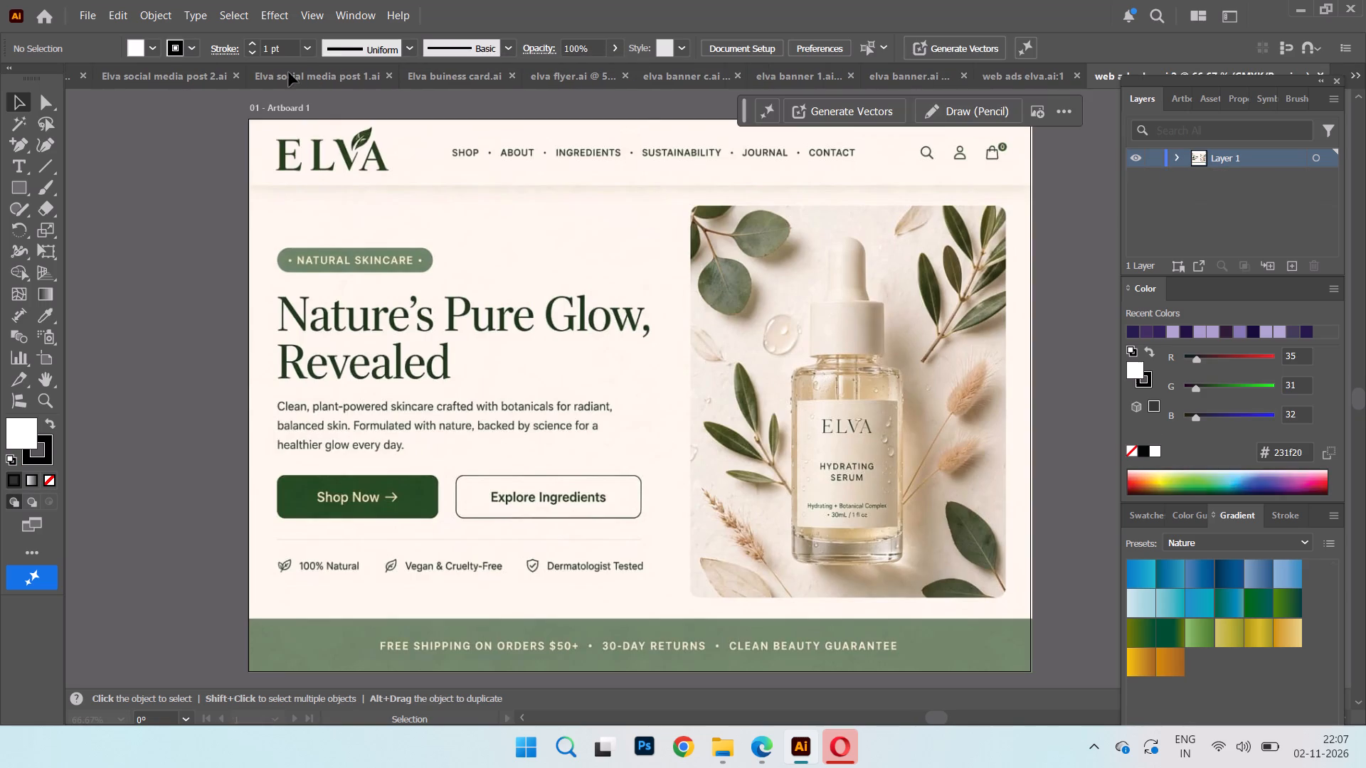
Close the GENOVA, Elva social media post 2 and Elva social media post 1 documents.
{"action": "left_click", "coordinate": [146, 82]}
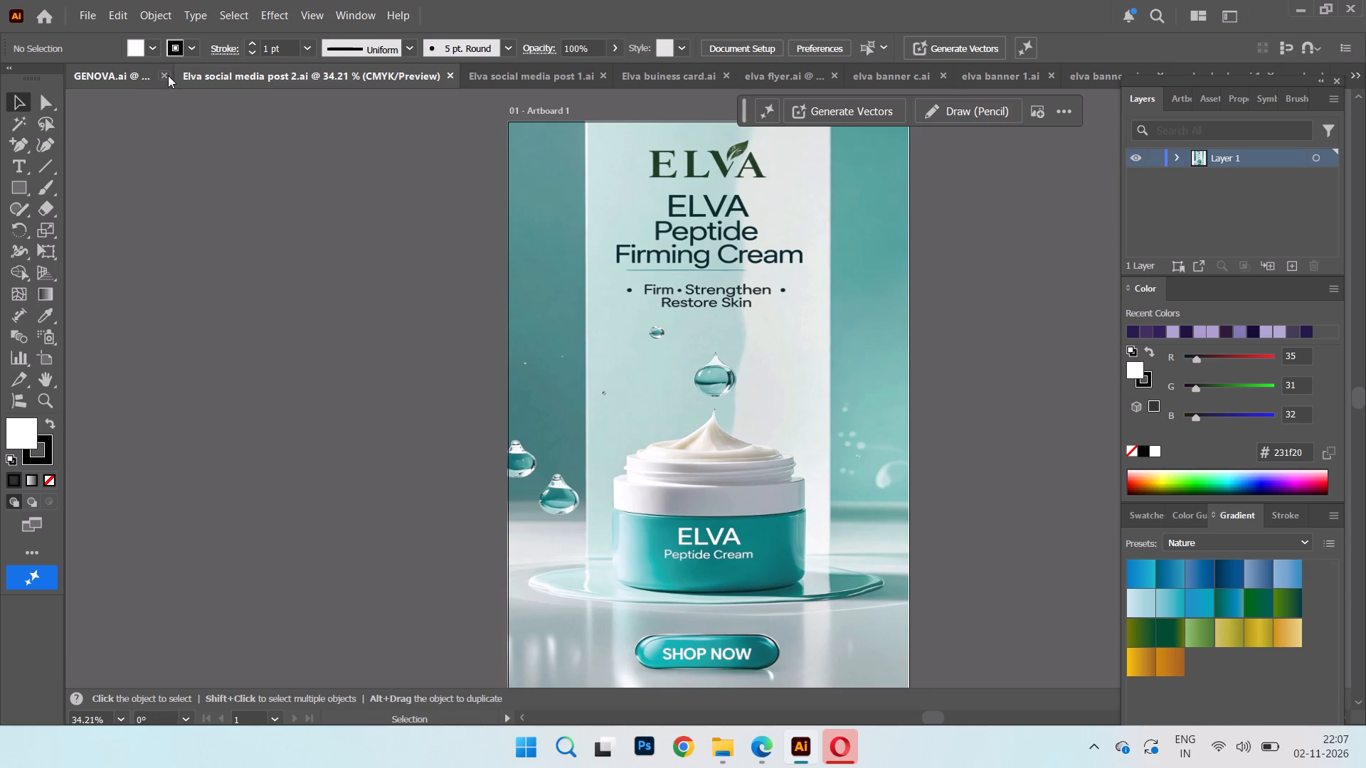
{"action": "left_click", "coordinate": [168, 75]}
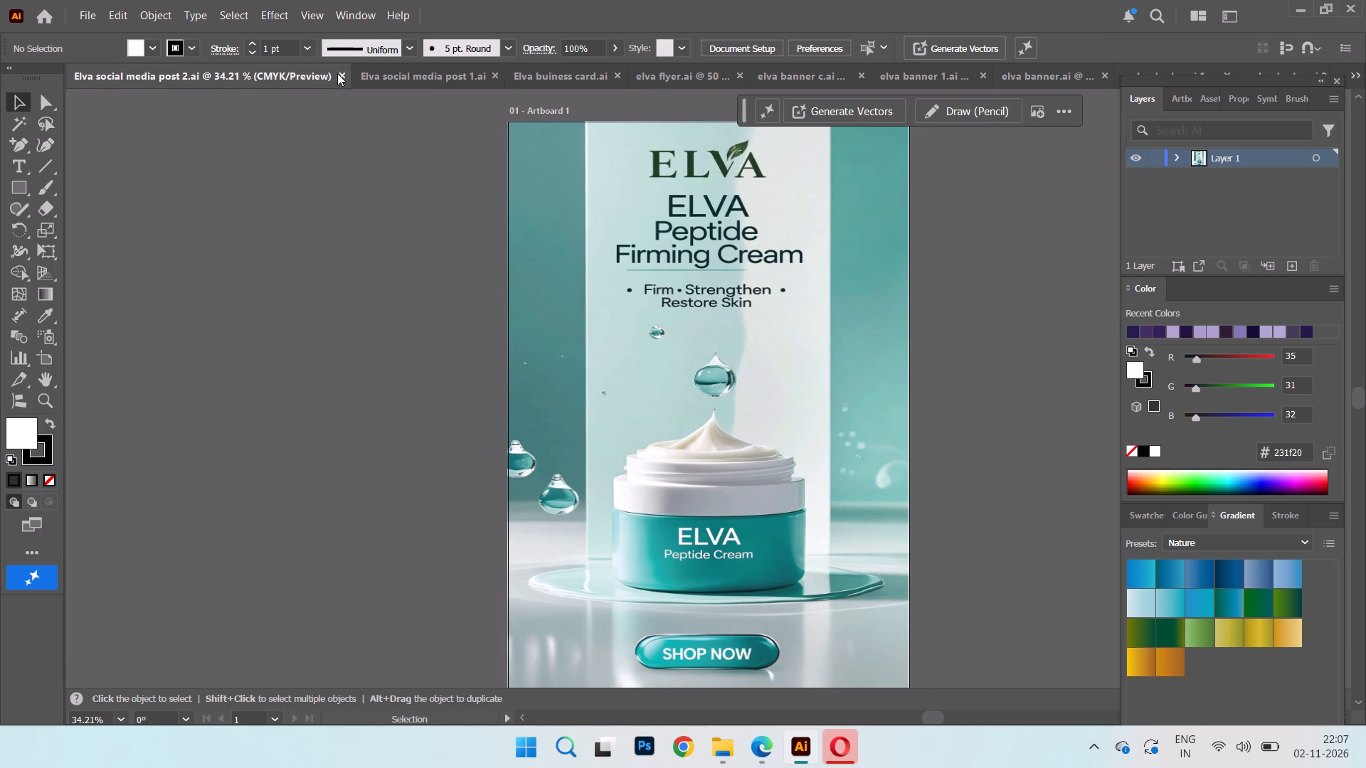
{"action": "left_click", "coordinate": [343, 75]}
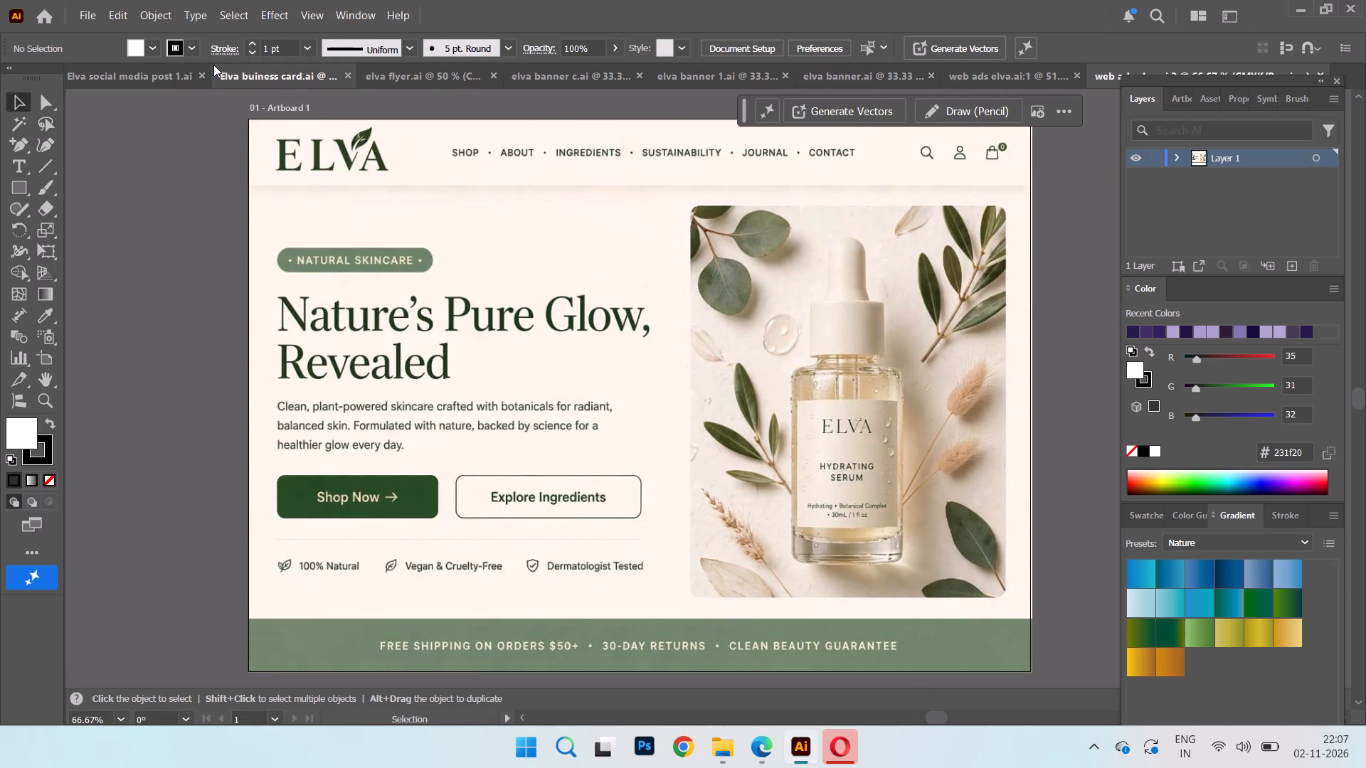
{"action": "left_click", "coordinate": [205, 77]}
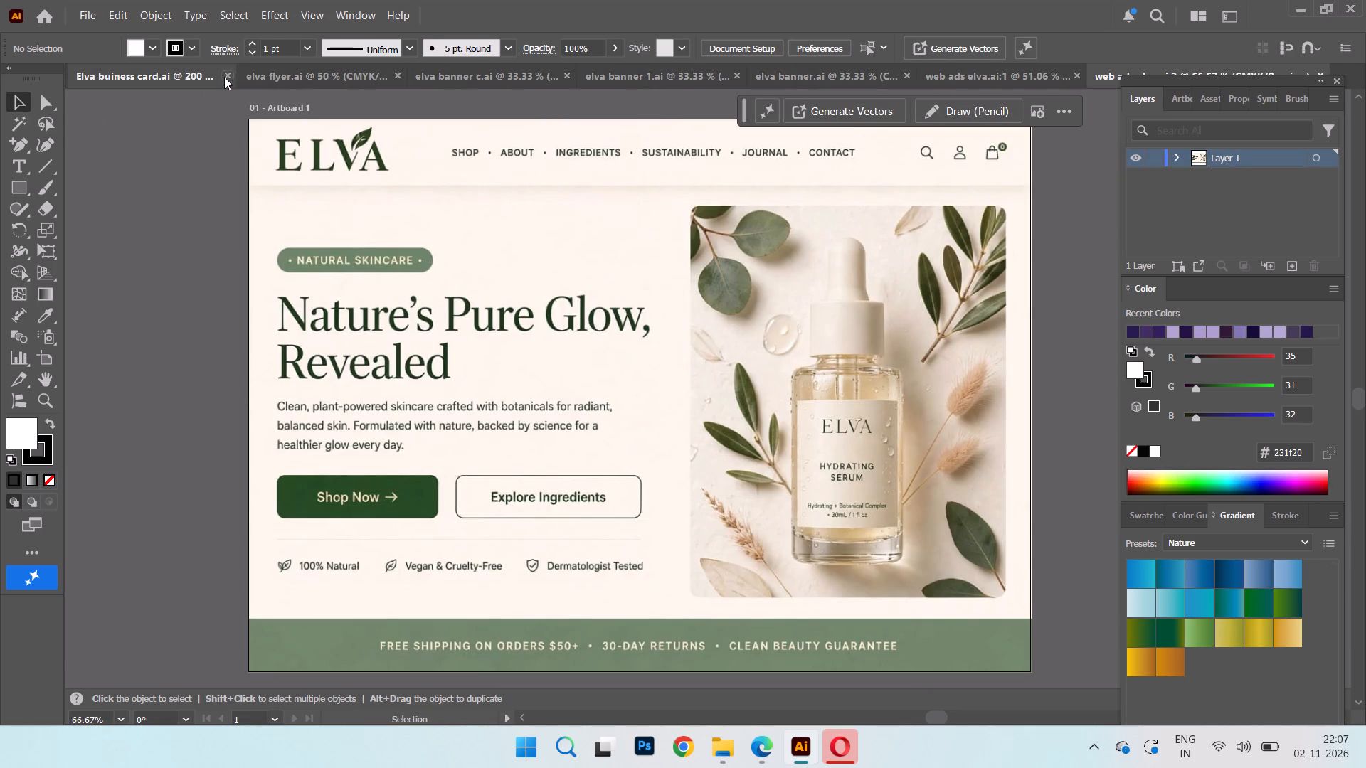
Close the elva flyer, elva banner c, elva banner 1 and elva banner documents, keeping the buiness card and web ads elva open.
{"action": "left_click", "coordinate": [194, 68]}
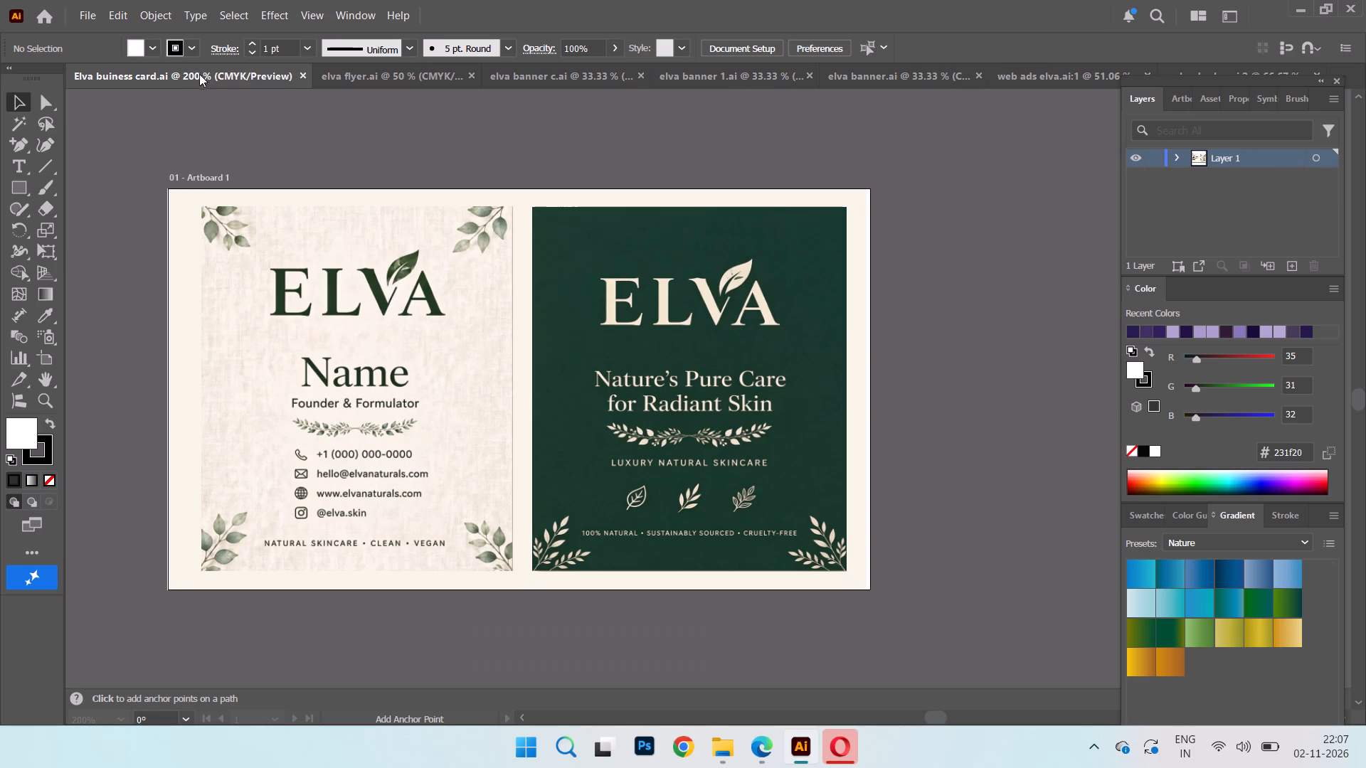
{"action": "left_click", "coordinate": [393, 81]}
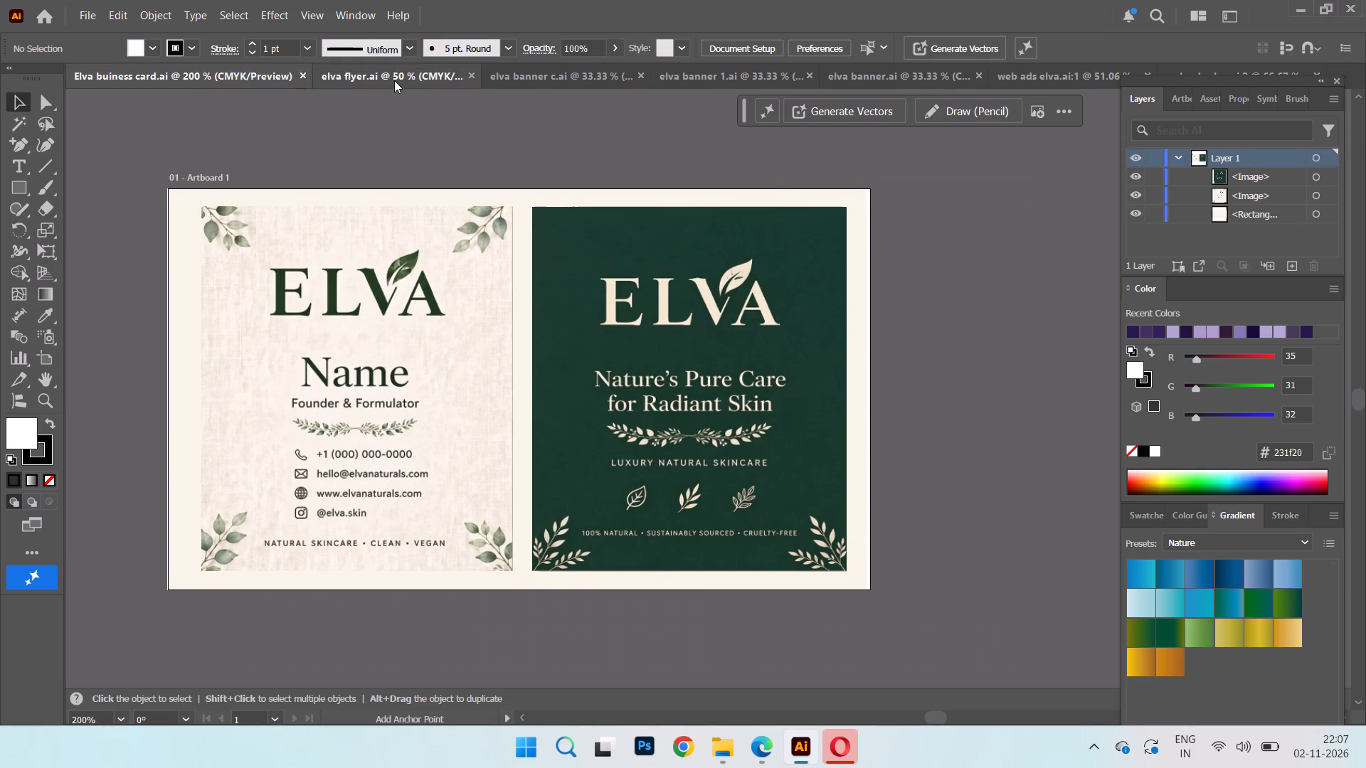
{"action": "left_click", "coordinate": [433, 75]}
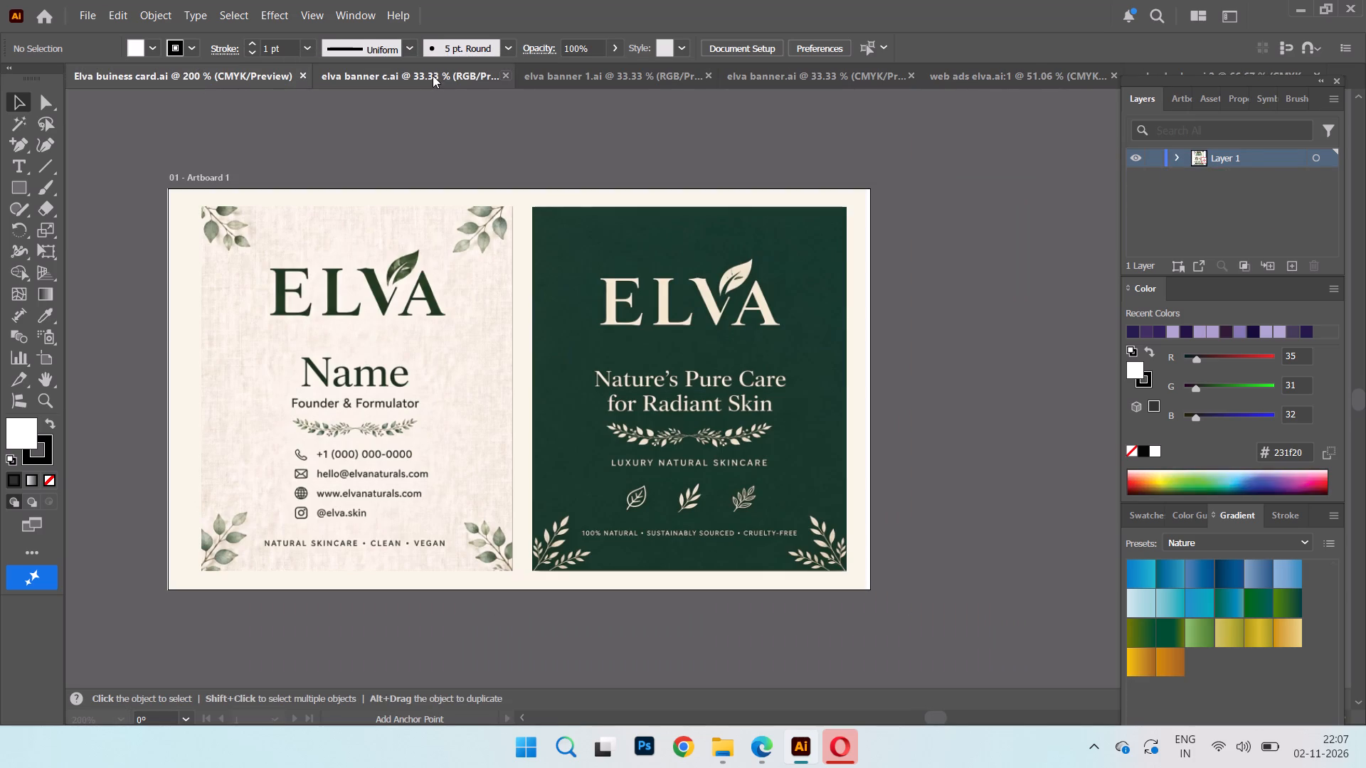
{"action": "left_click", "coordinate": [433, 80]}
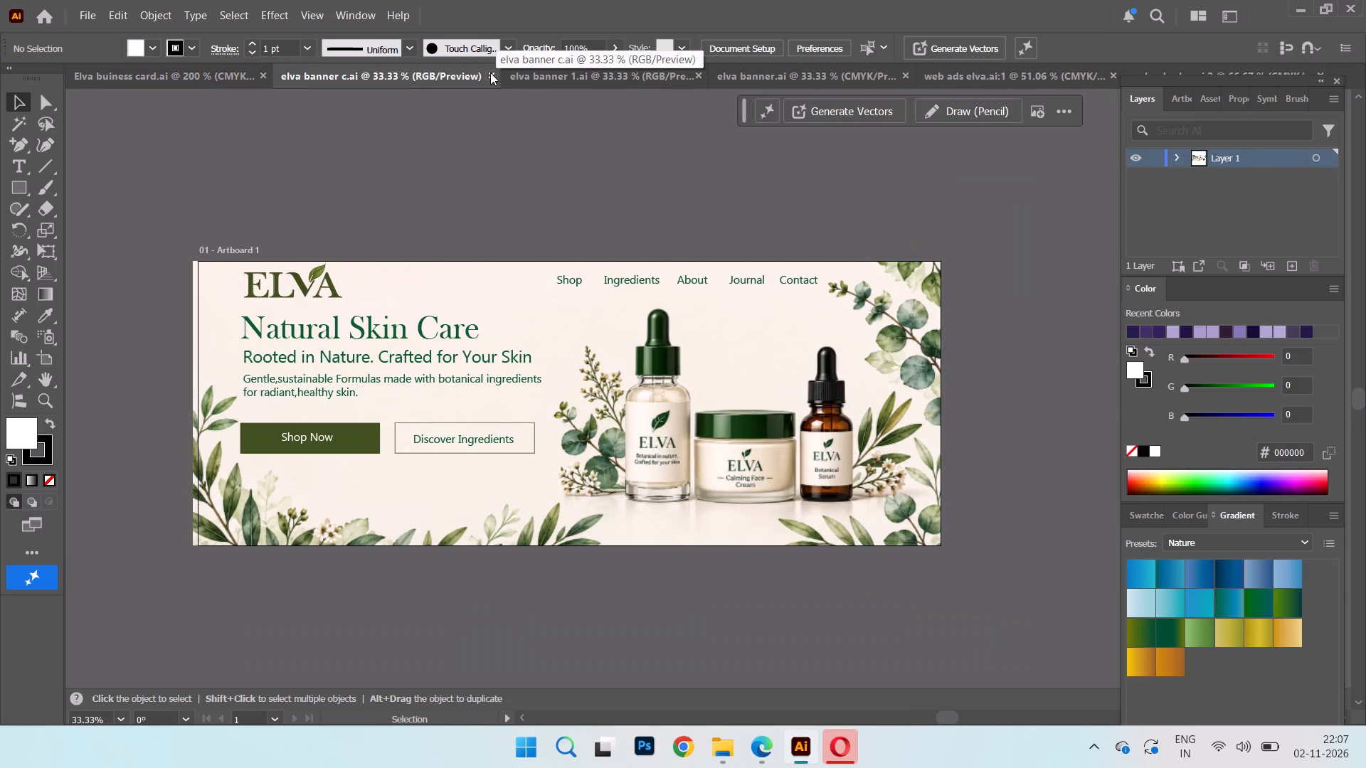
{"action": "left_click", "coordinate": [490, 73]}
{"action": "left_click", "coordinate": [490, 73]}
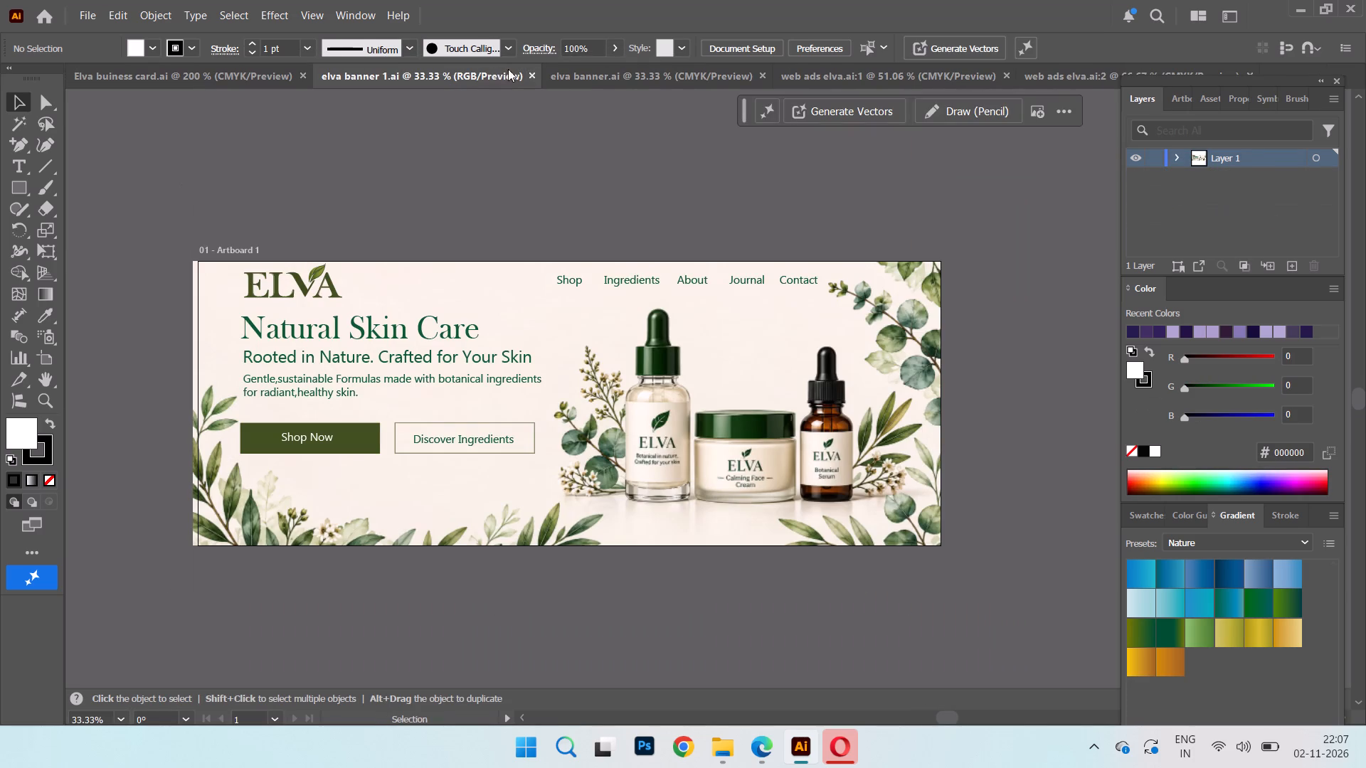
{"action": "left_click", "coordinate": [534, 75]}
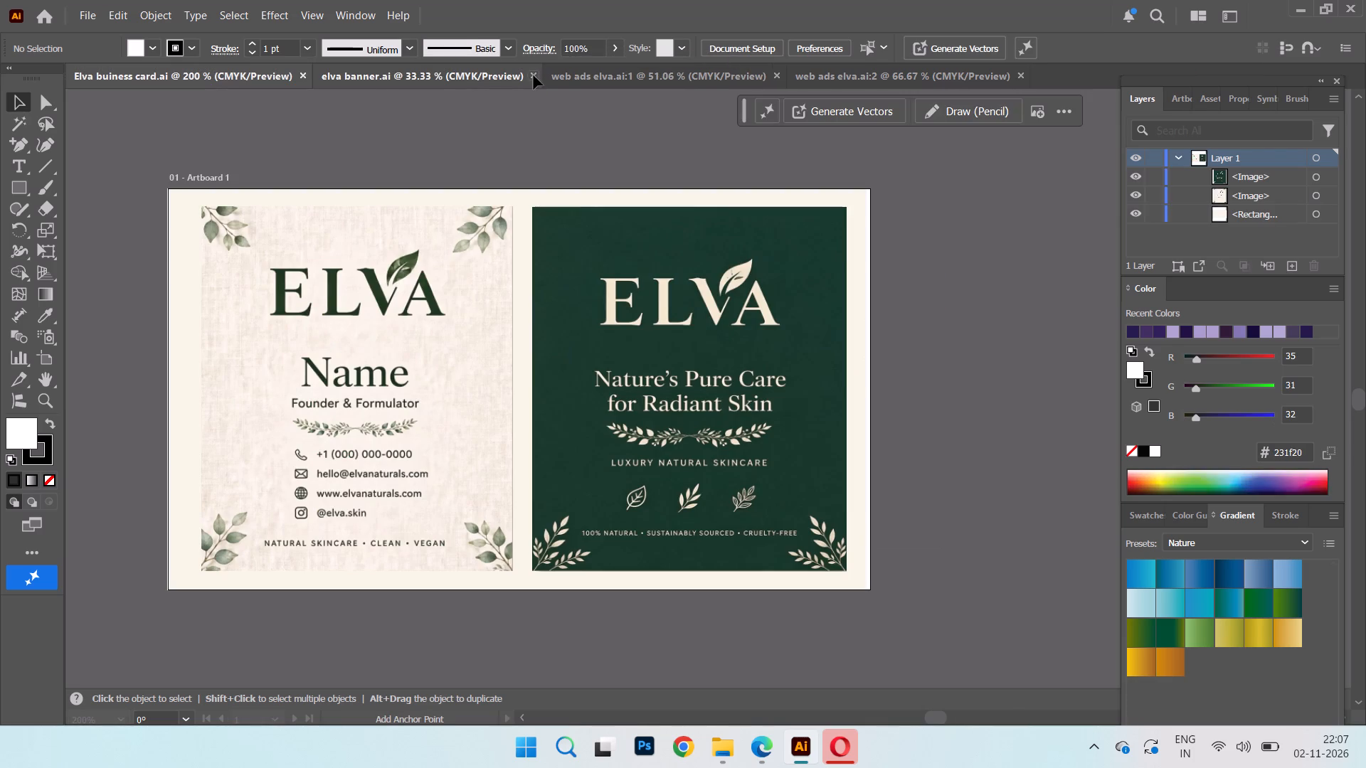
{"action": "left_click", "coordinate": [502, 77]}
{"action": "left_click", "coordinate": [535, 70]}
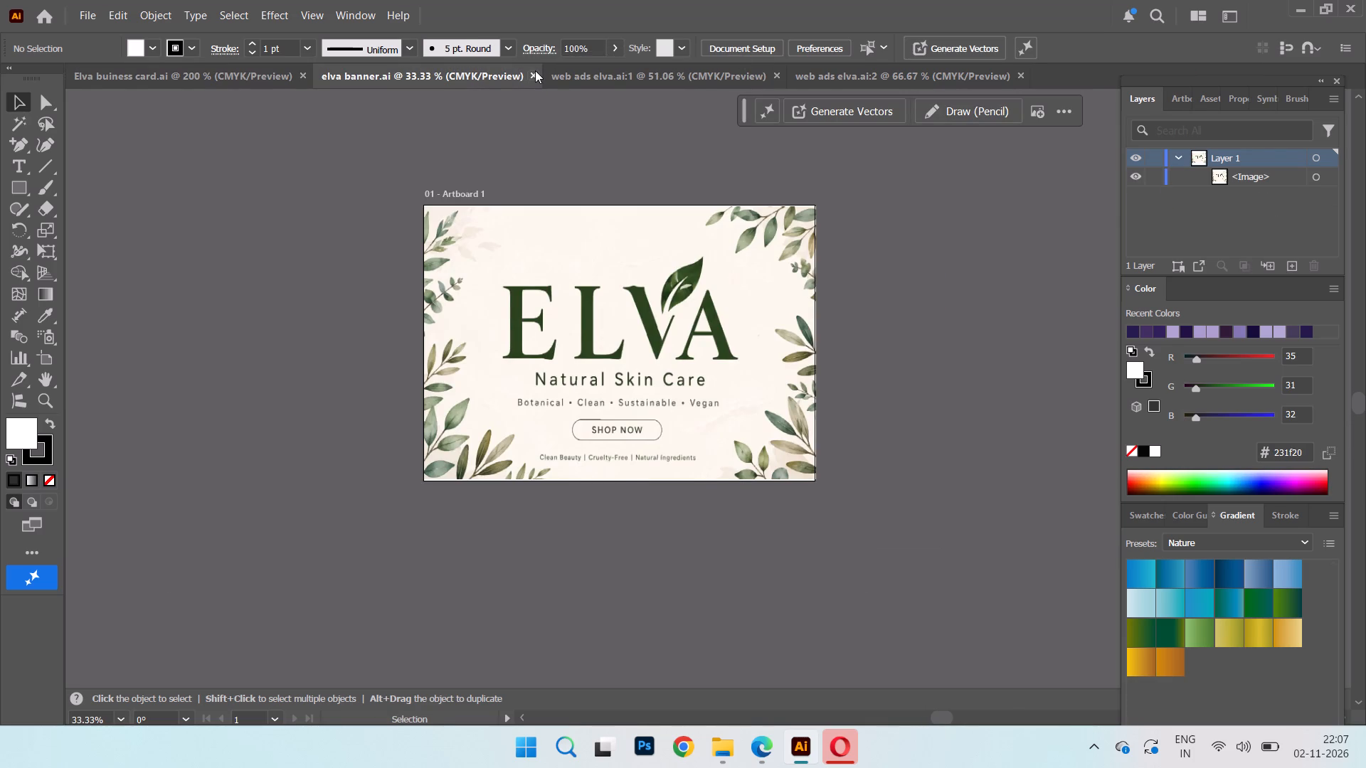
{"action": "left_click", "coordinate": [607, 81]}
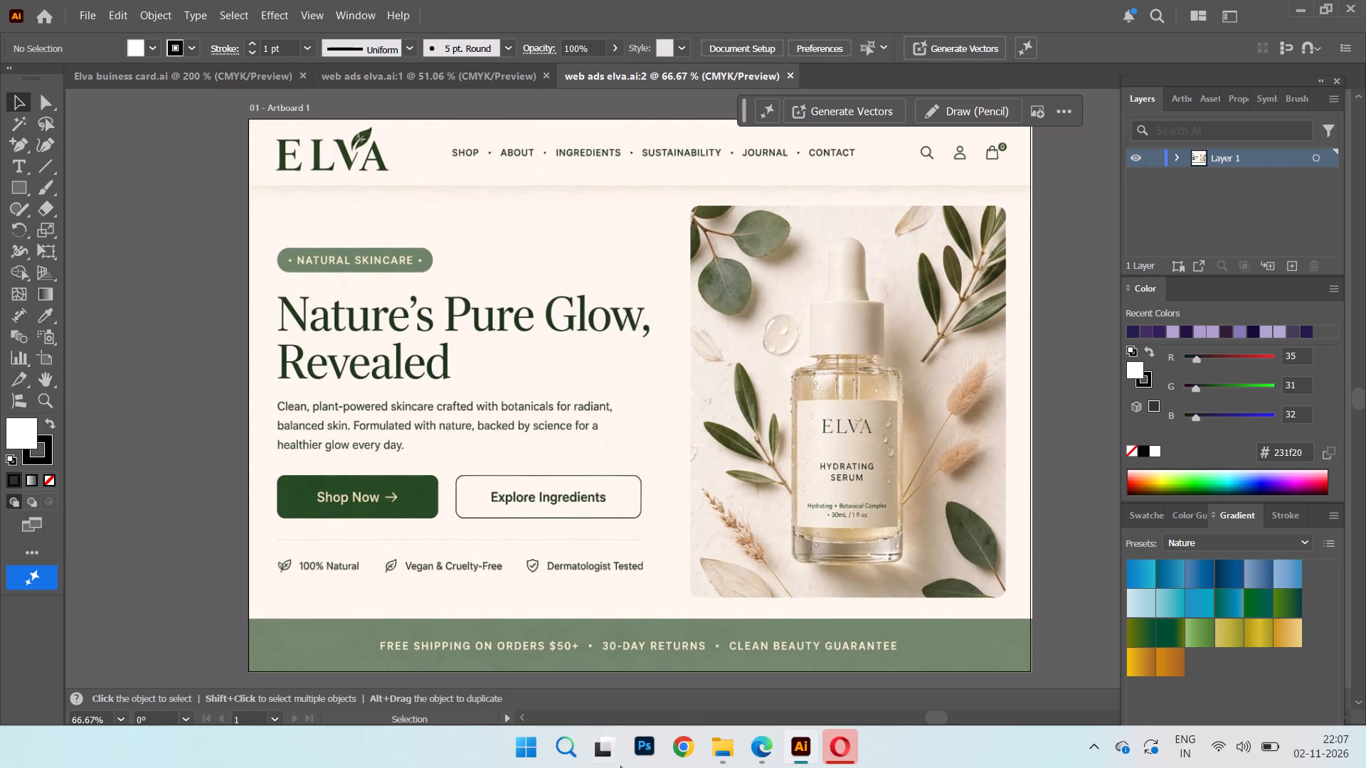
Open the ELVA Photoshop image from the File Explorer search results.
{"action": "left_click", "coordinate": [727, 745]}
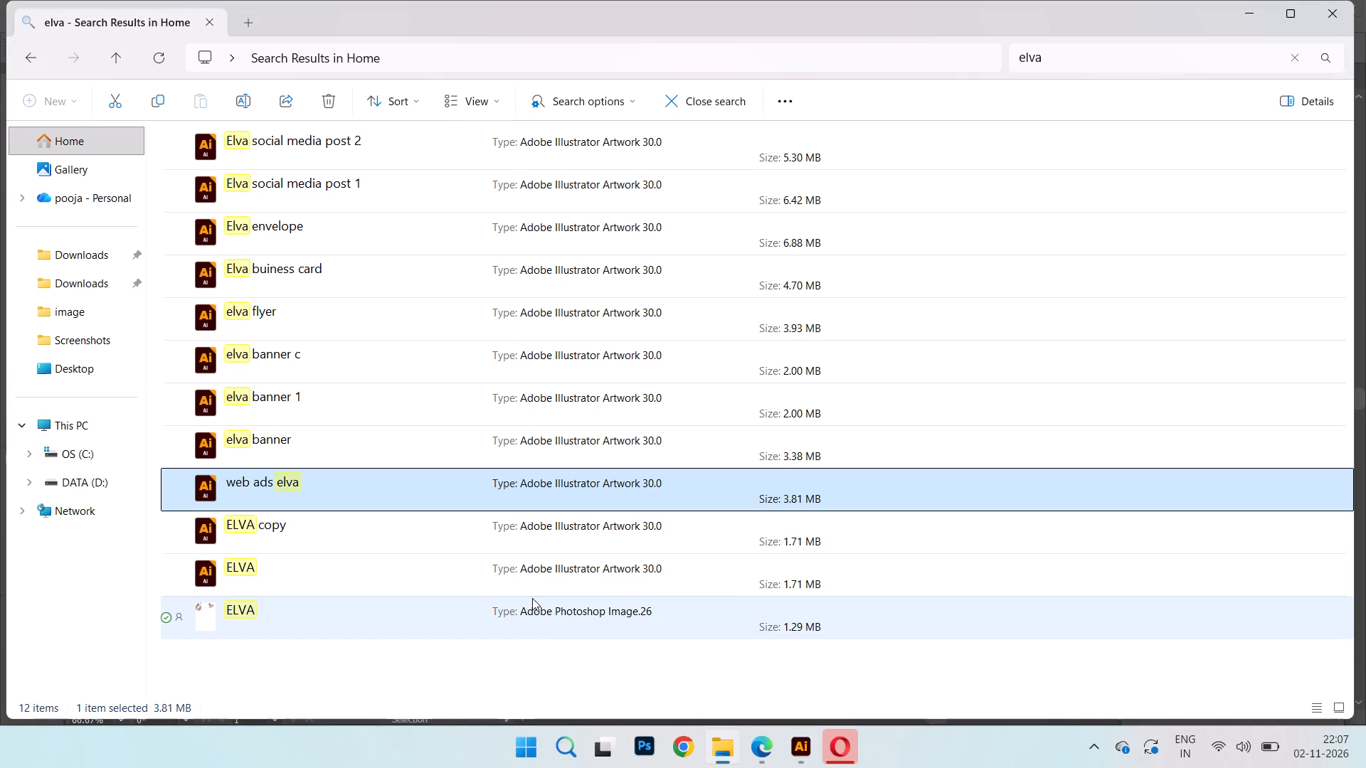
{"action": "double_click", "coordinate": [555, 618]}
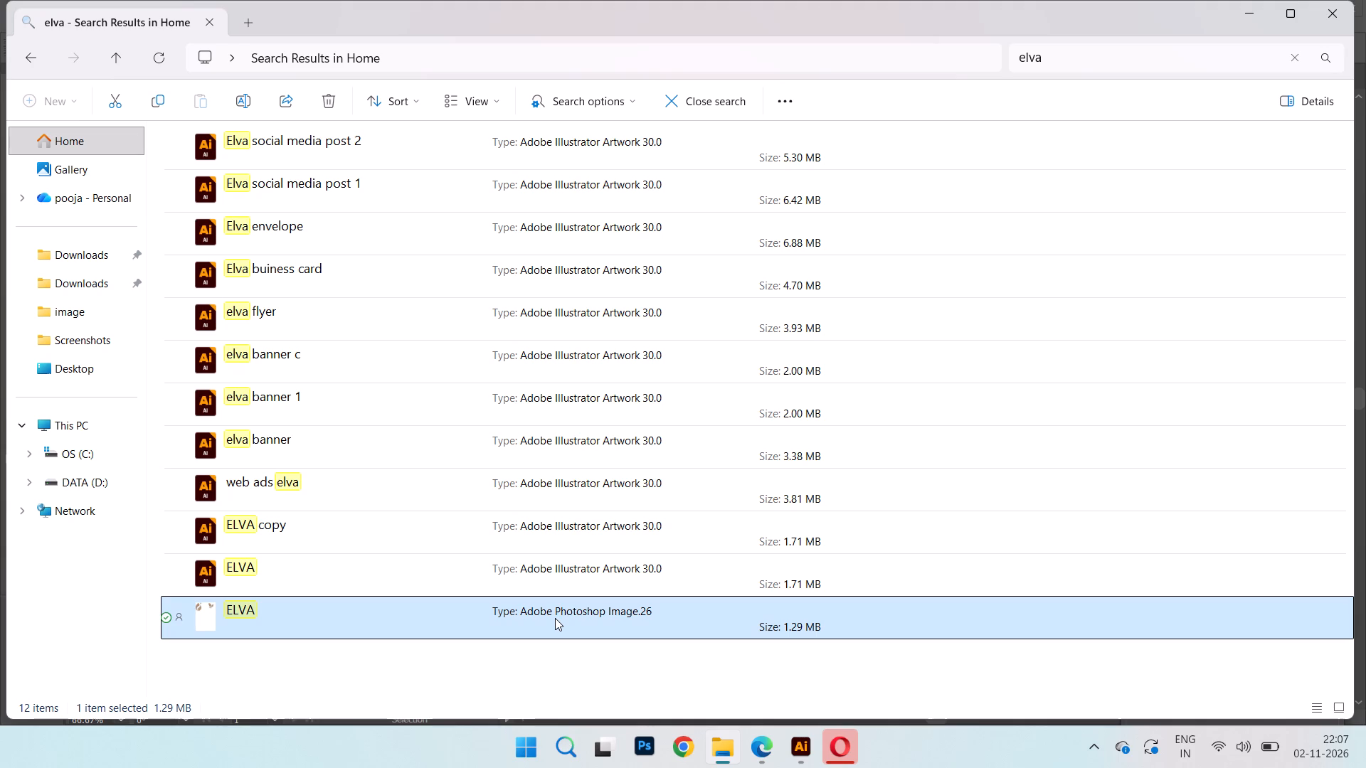
Open the ELVA Photoshop image from the search results and deselect its leaf shapes.
{"action": "double_click", "coordinate": [555, 618]}
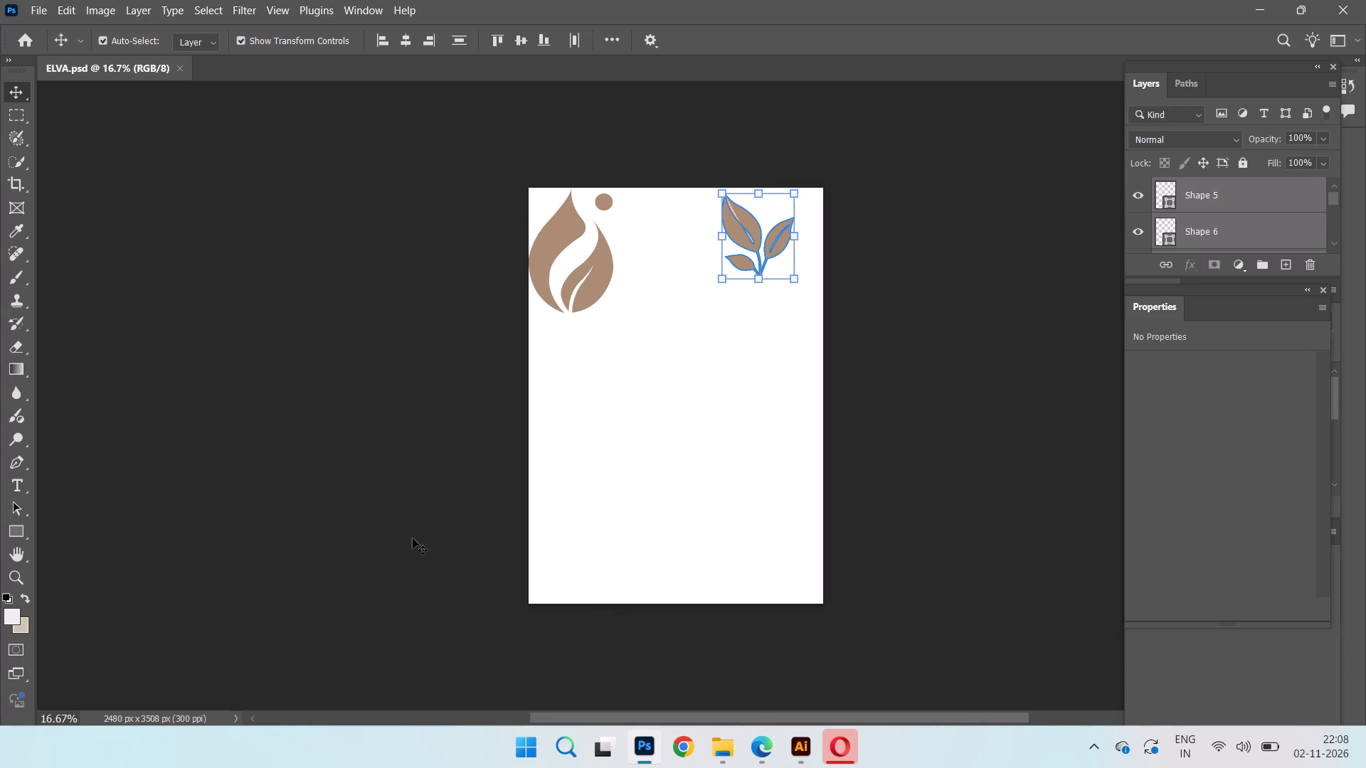
{"action": "left_click", "coordinate": [405, 304]}
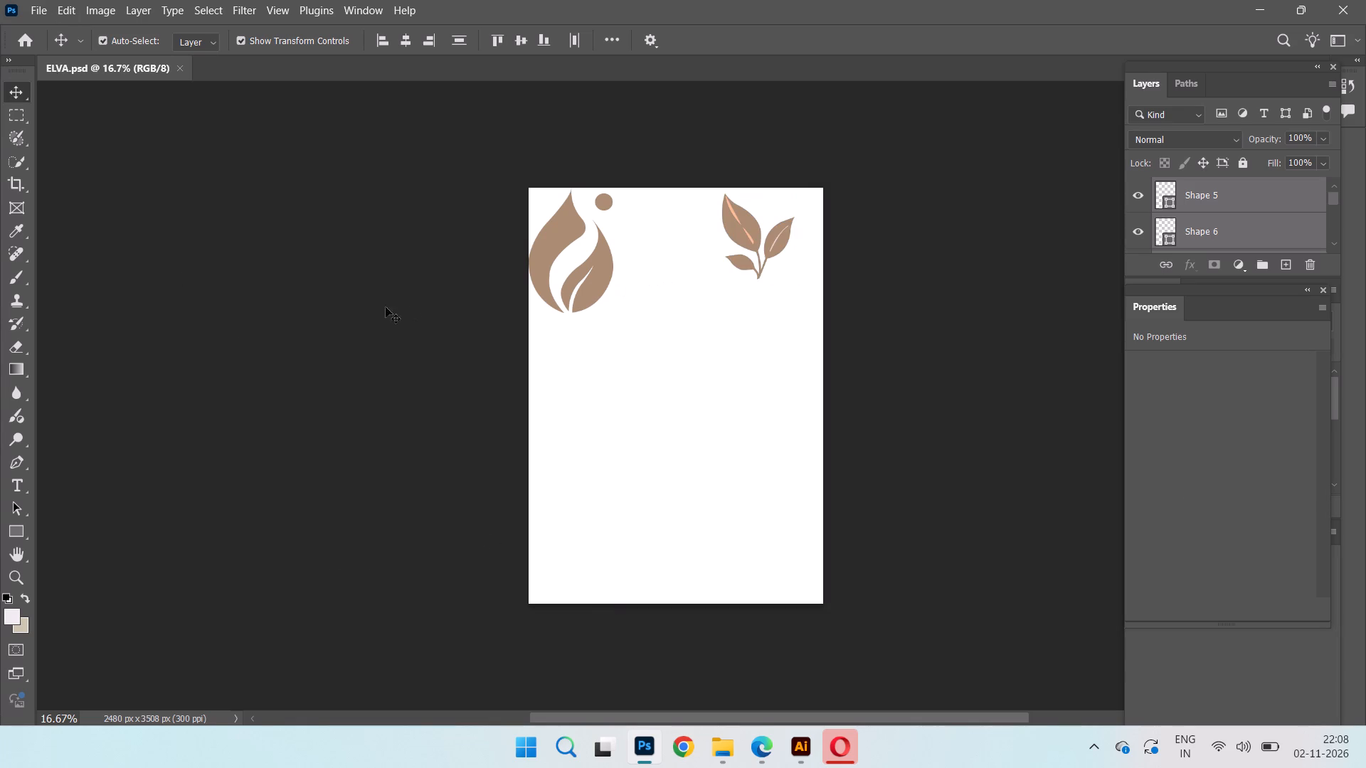
Switch back to the File Explorer search results, open the ELVA Illustrator artwork and view its logo sheet.
{"action": "left_click", "coordinate": [716, 754]}
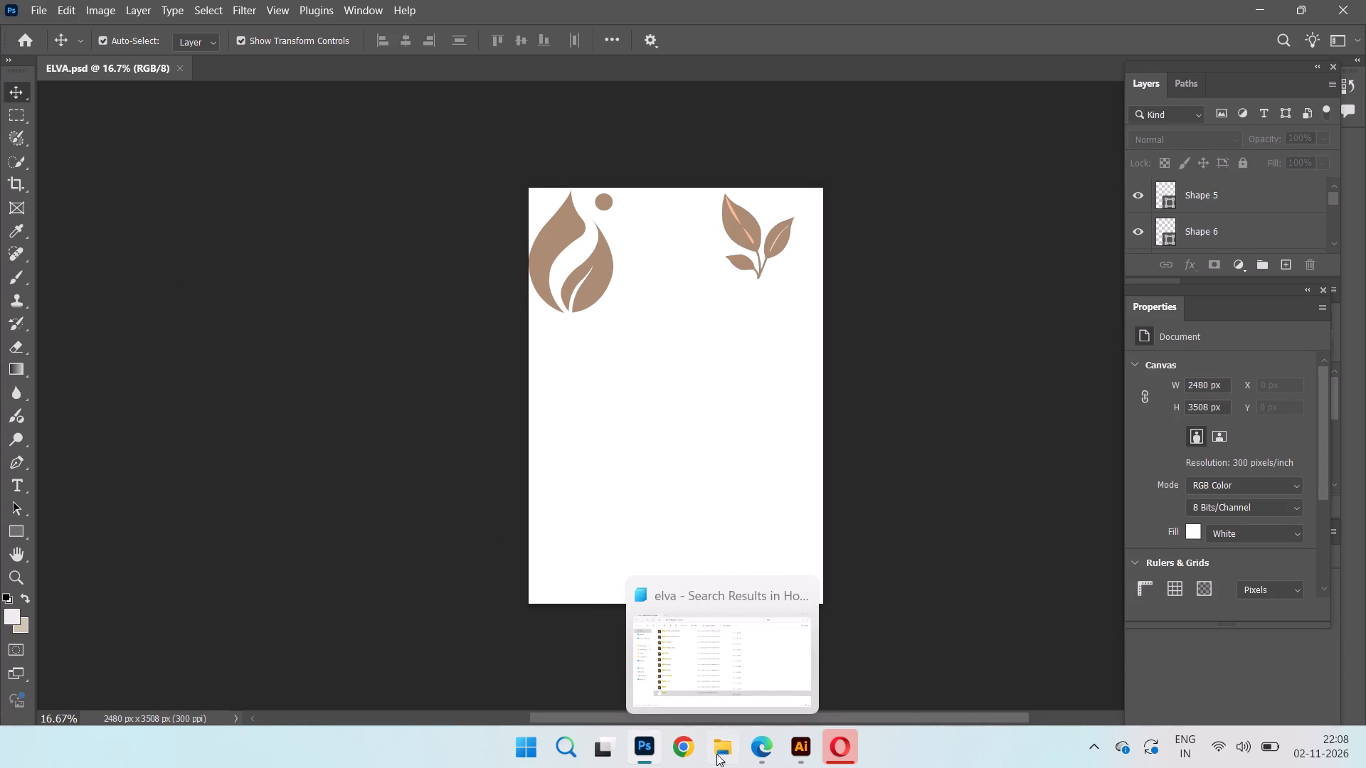
{"action": "double_click", "coordinate": [427, 558]}
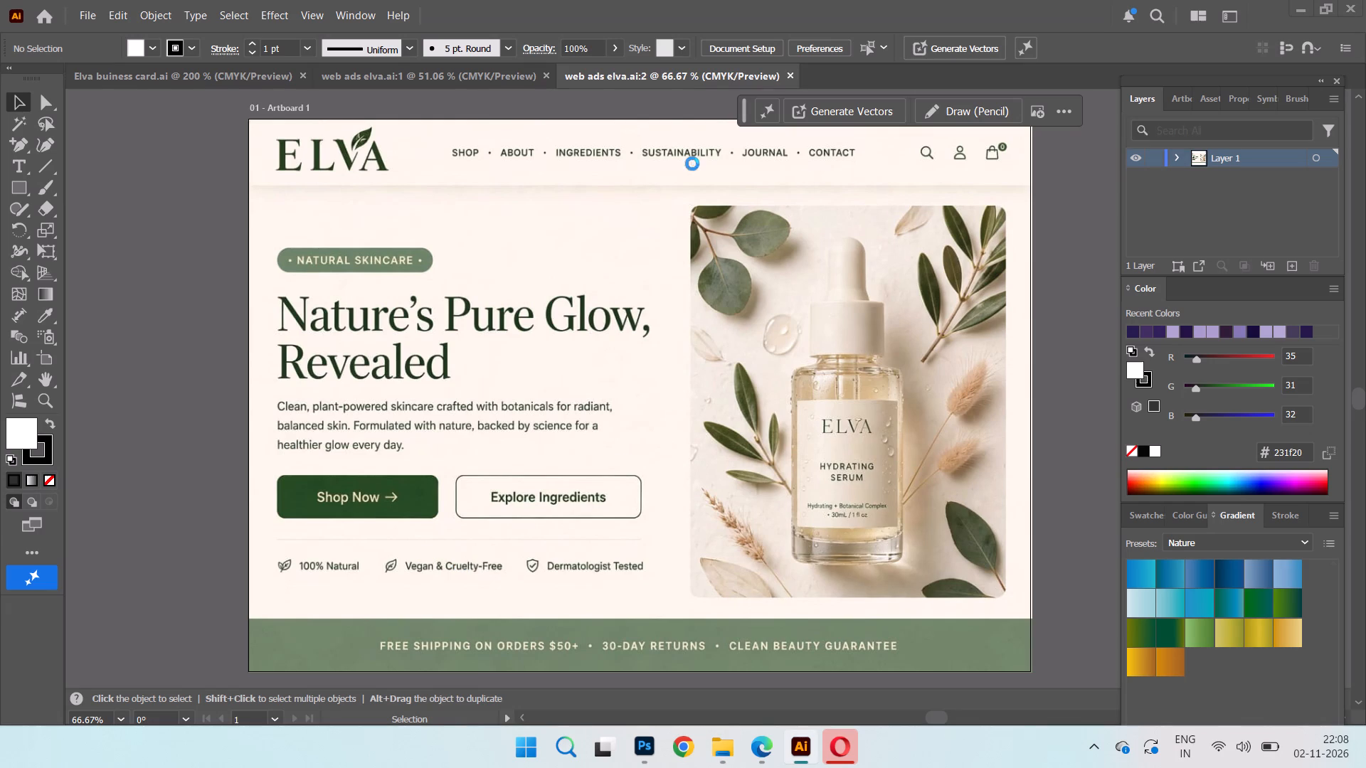
{"action": "scroll", "coordinate": [443, 267], "scroll_direction": "up", "scroll_amount": 5}
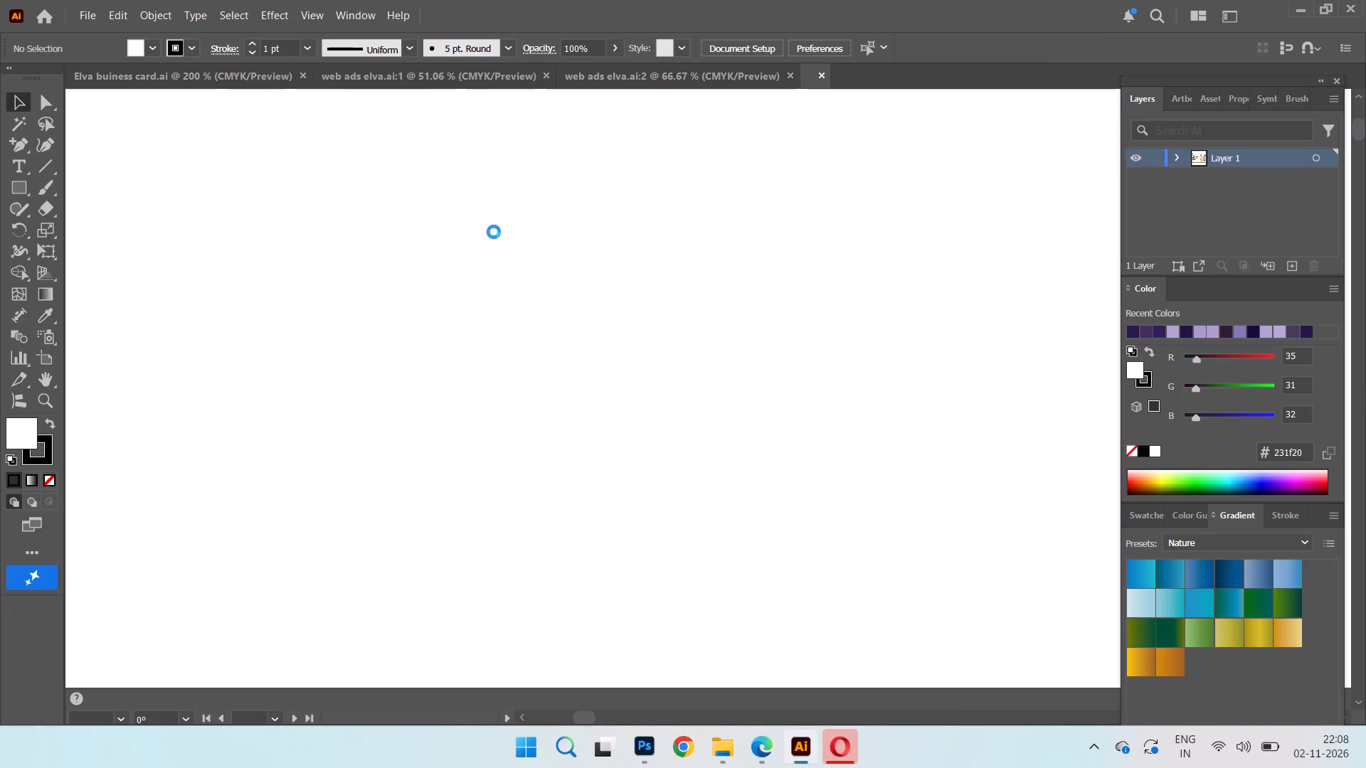
{"action": "scroll", "coordinate": [591, 297], "scroll_direction": "up", "scroll_amount": 5}
{"action": "scroll", "coordinate": [592, 298], "scroll_direction": "down", "scroll_amount": 3}
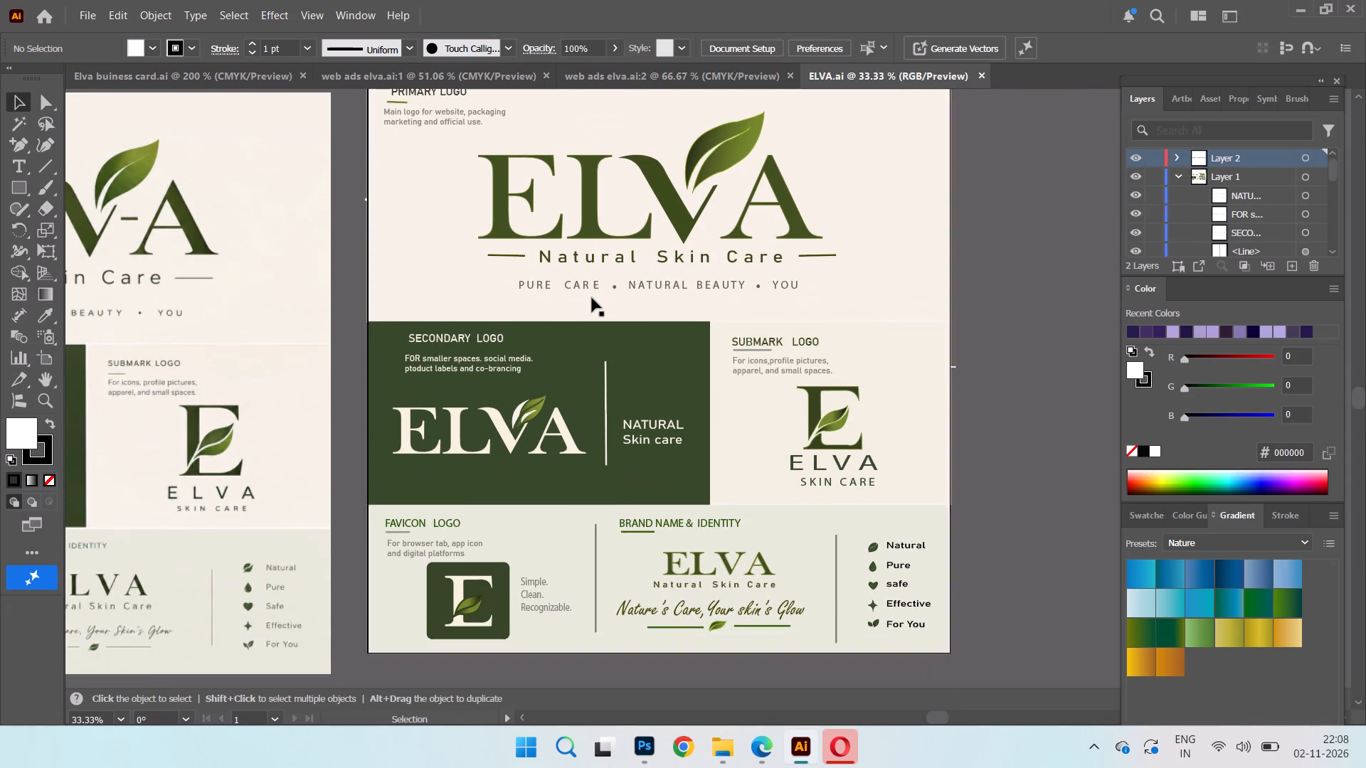
{"action": "scroll", "coordinate": [593, 298], "scroll_direction": "up", "scroll_amount": 2}
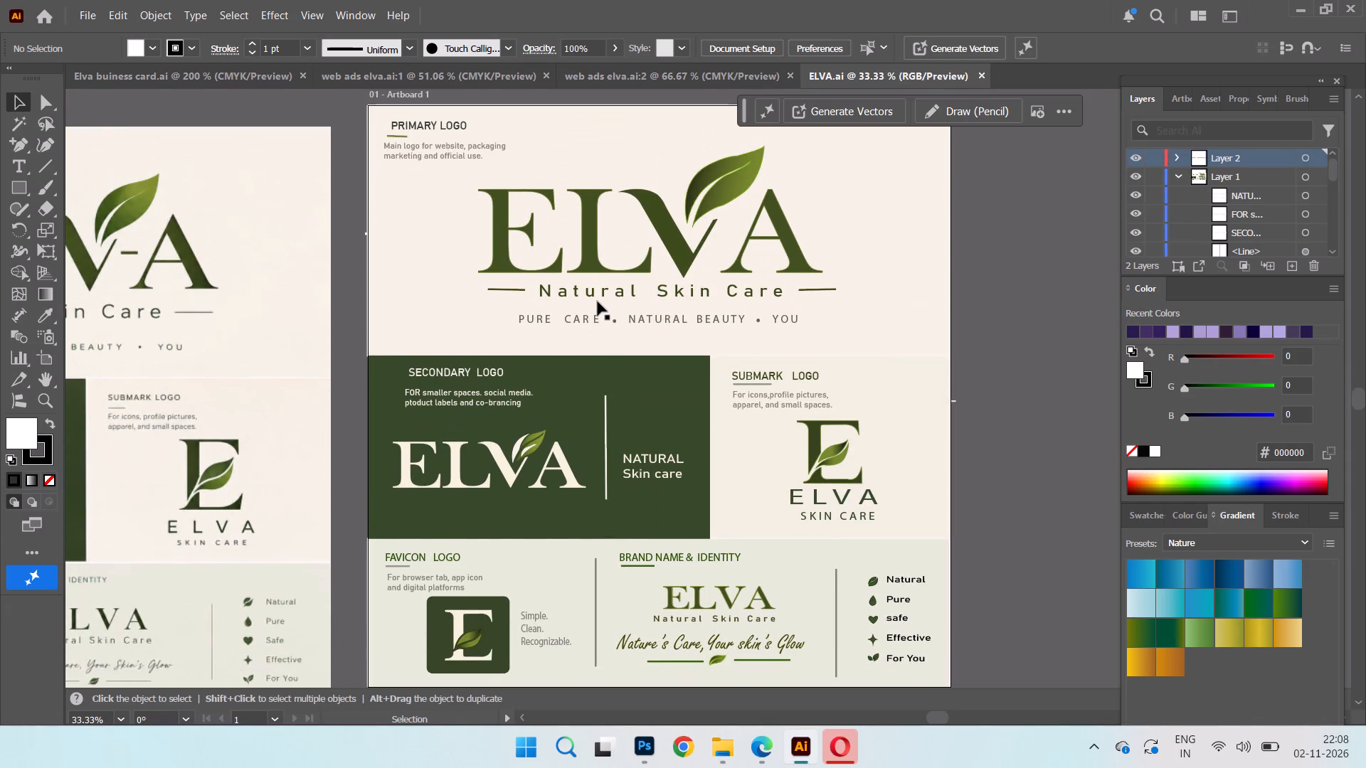
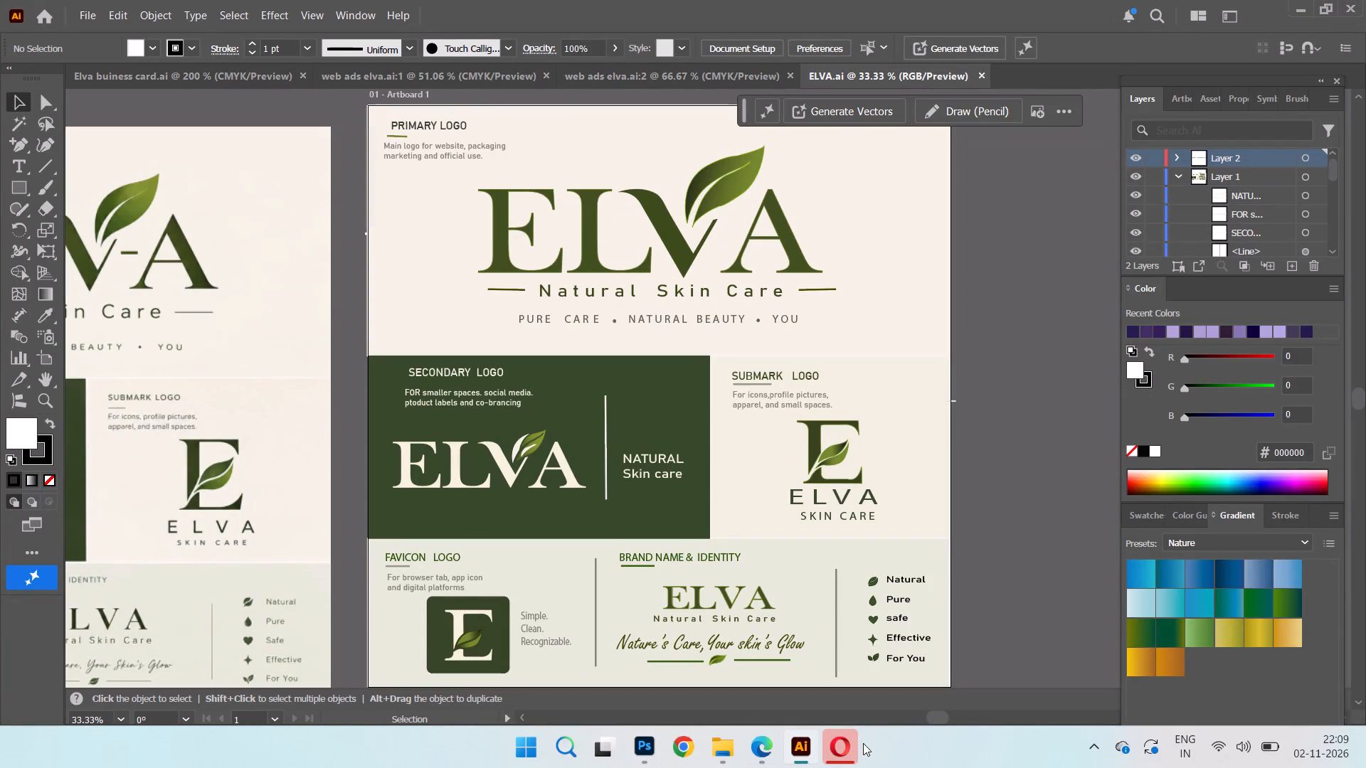
Launch the Kuro app from the recent items in Windows search.
{"action": "left_click", "coordinate": [521, 750]}
{"action": "left_click", "coordinate": [566, 105]}
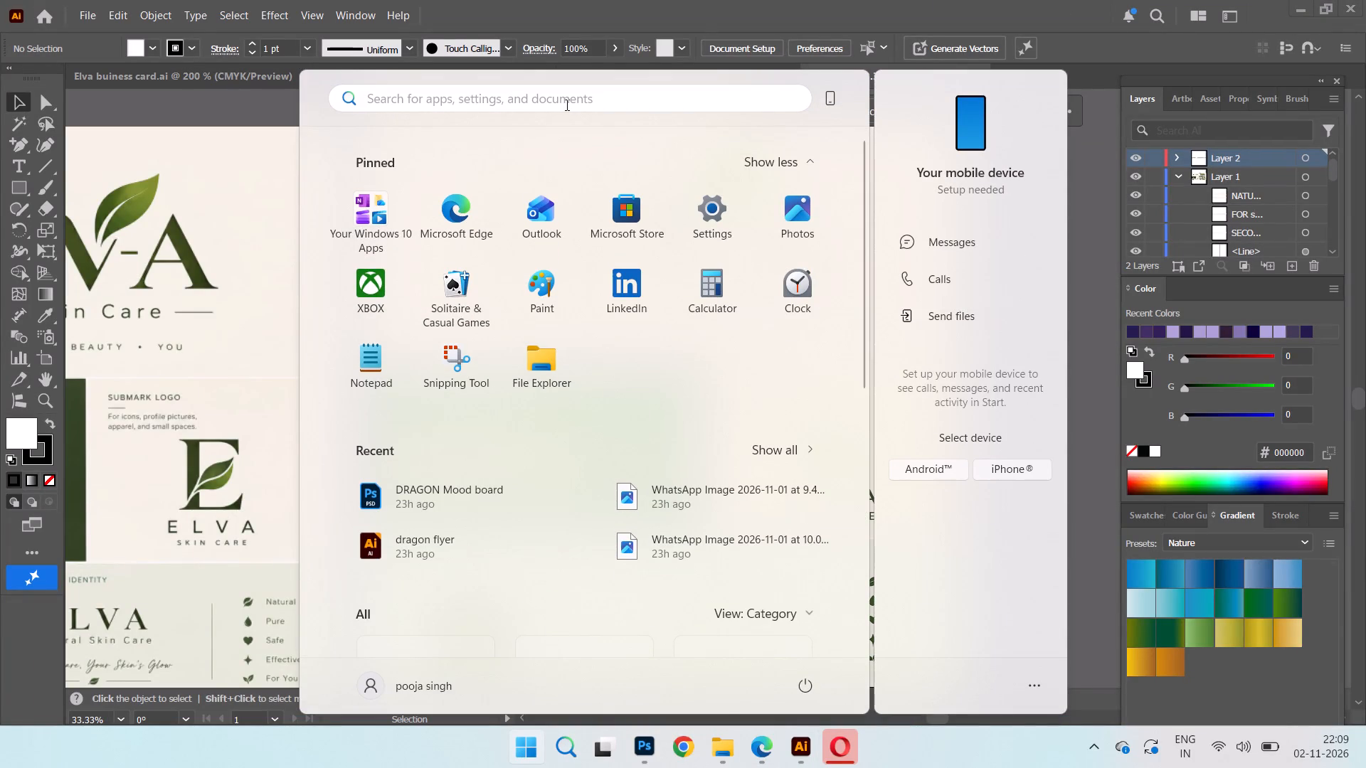
{"action": "left_click", "coordinate": [470, 263]}
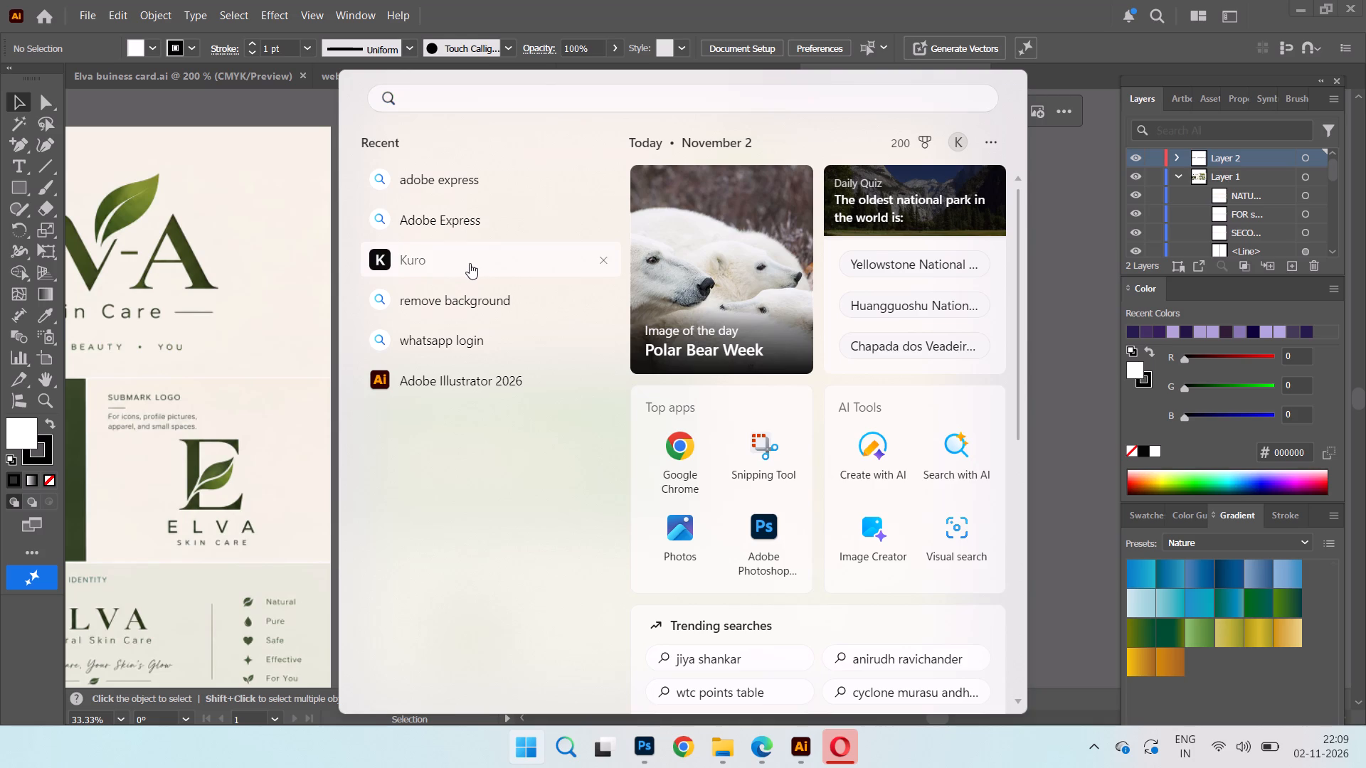
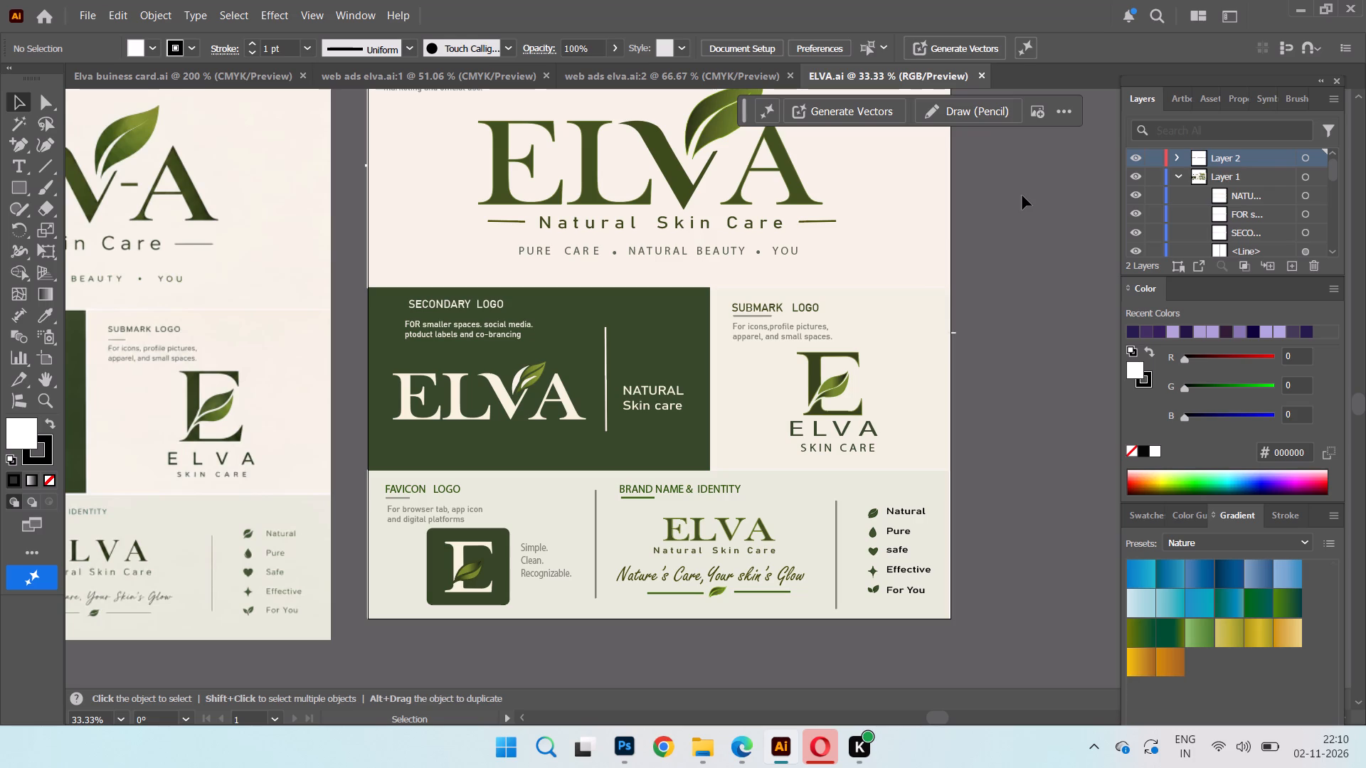
Open Google Chrome.
{"action": "left_click", "coordinate": [670, 754]}
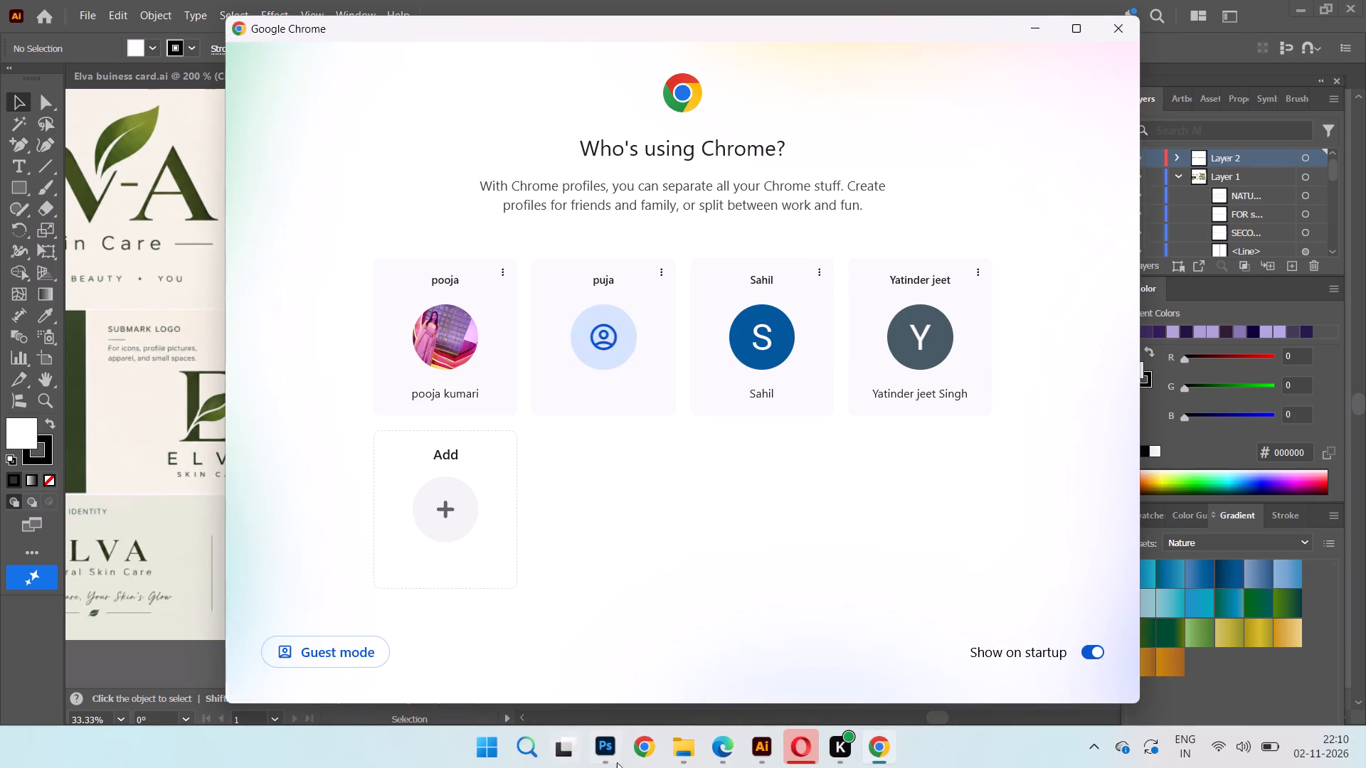
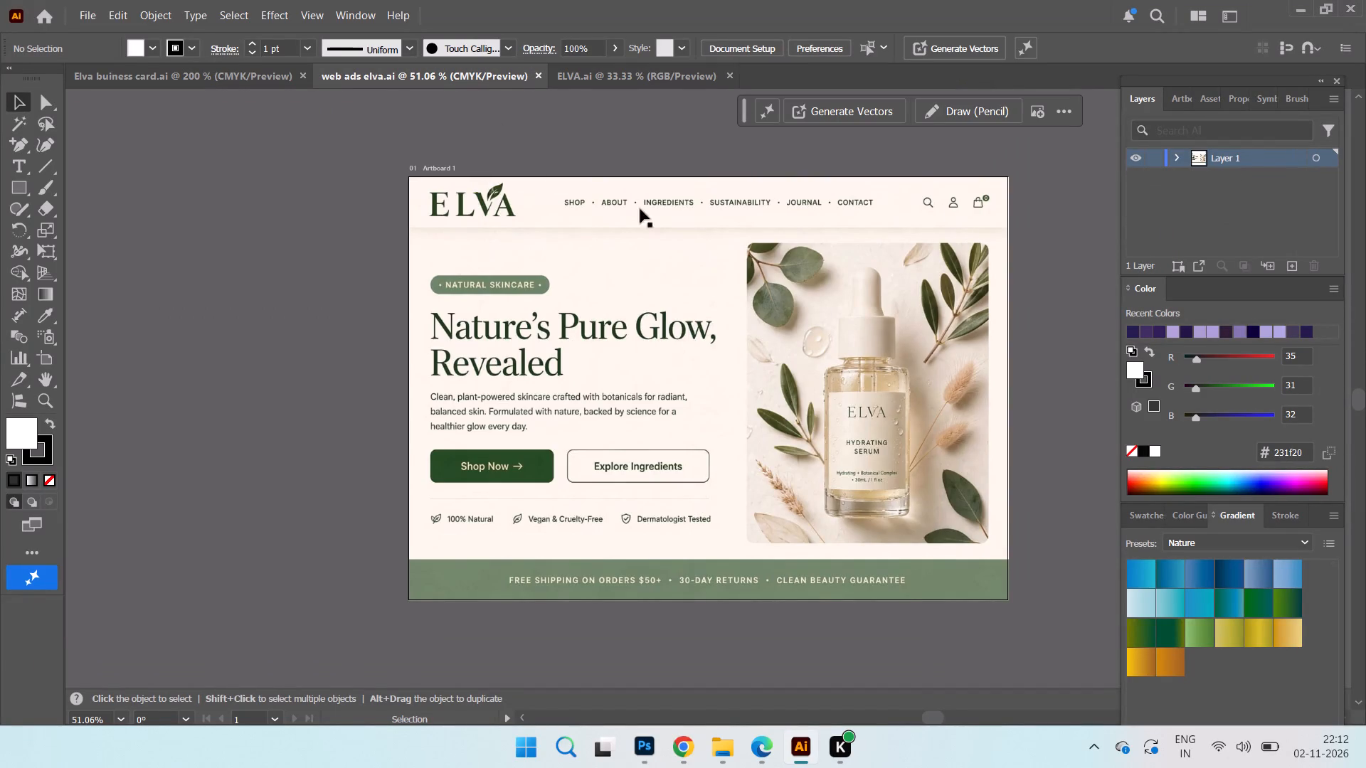
Browse the Downloads folder for another artwork file to open in Illustrator.
{"action": "key", "text": "ctrl+o"}
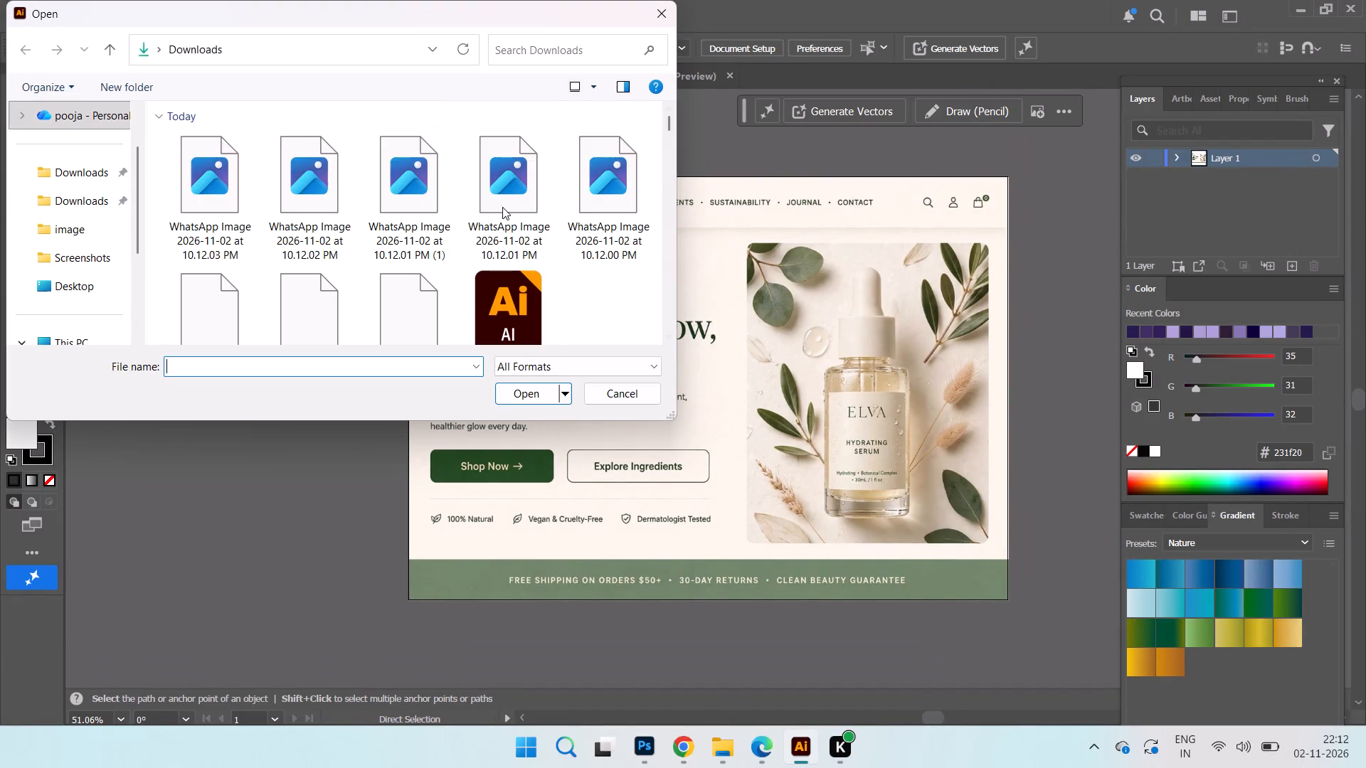
{"action": "scroll", "coordinate": [463, 282], "scroll_direction": "down", "scroll_amount": 16}
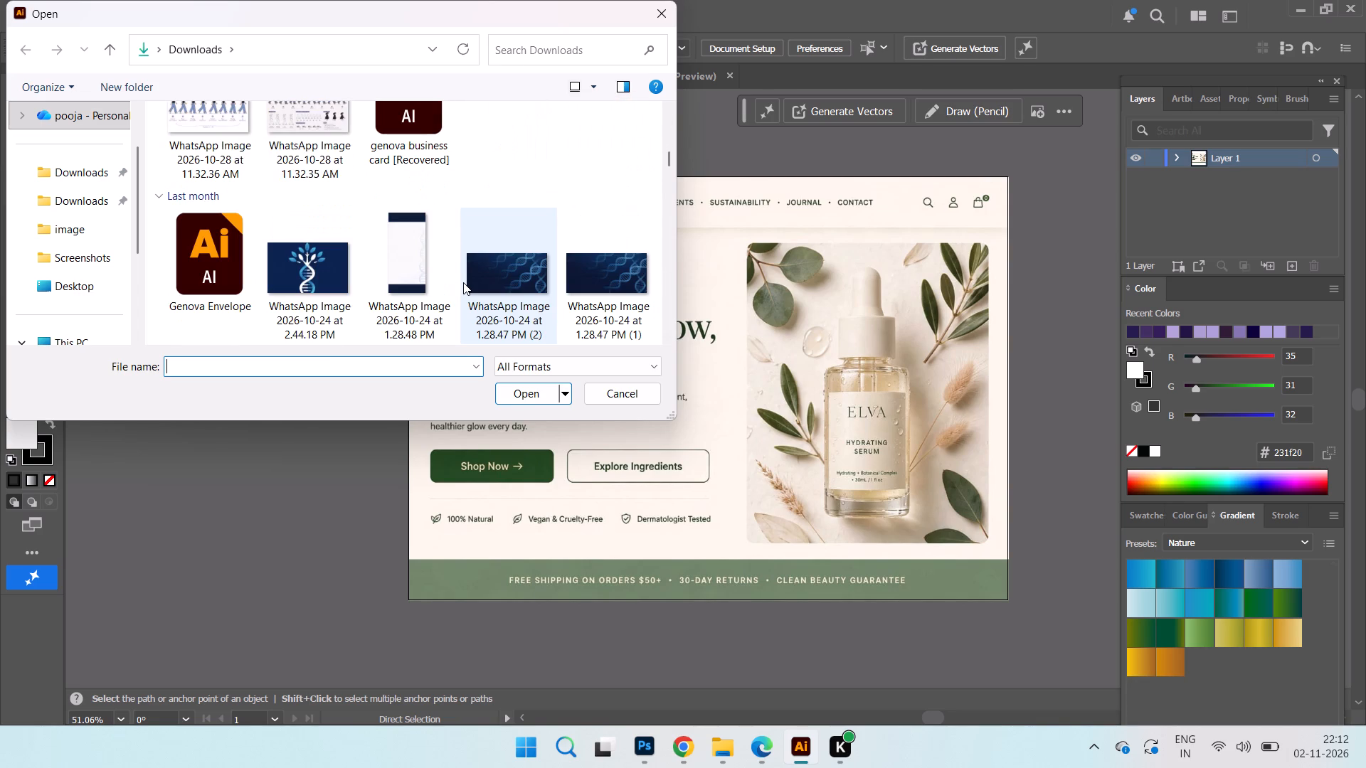
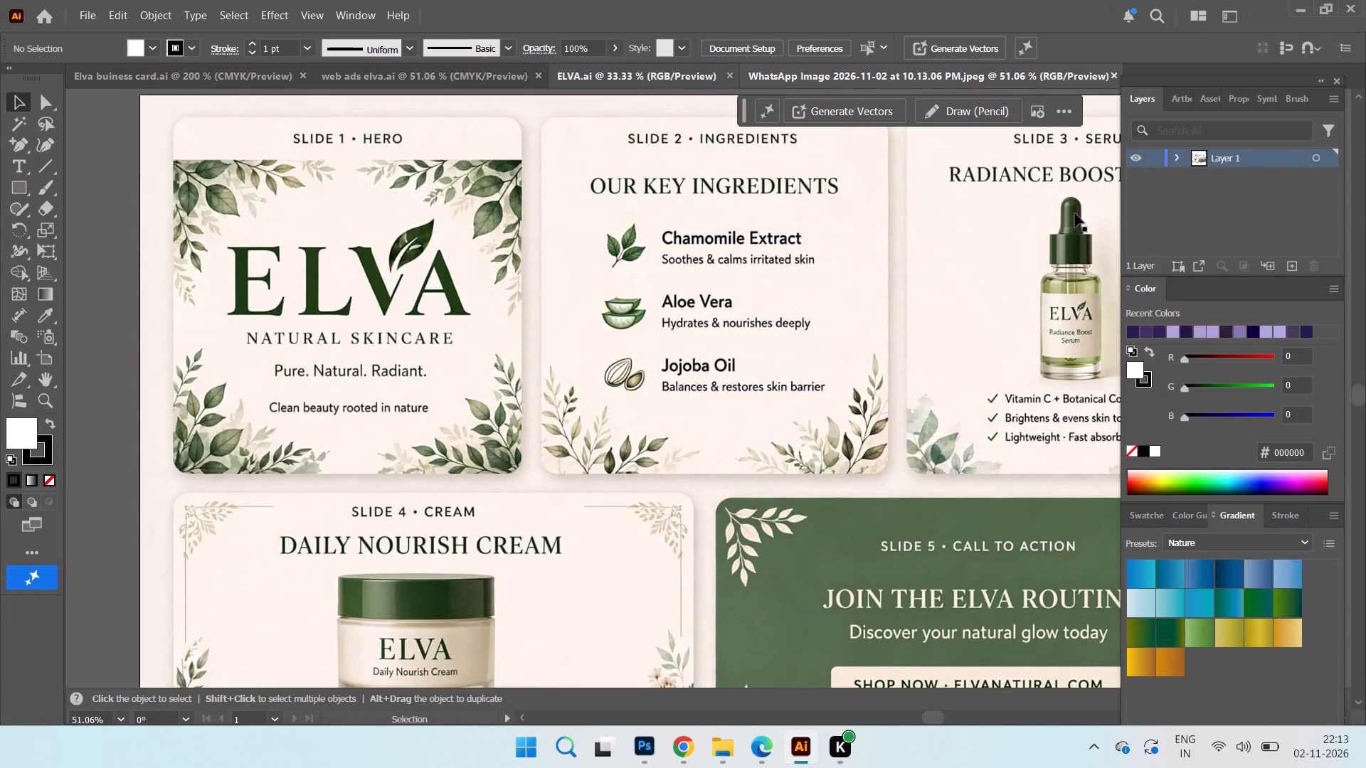
Move the ELVA slides reference image off the artboard onto the empty pasteboard beside it, leaving Artboard 1 clear.
{"action": "key", "text": "ctrl+Left"}
{"action": "key", "text": "ctrl+Left"}
{"action": "key", "text": "ctrl+minus"}
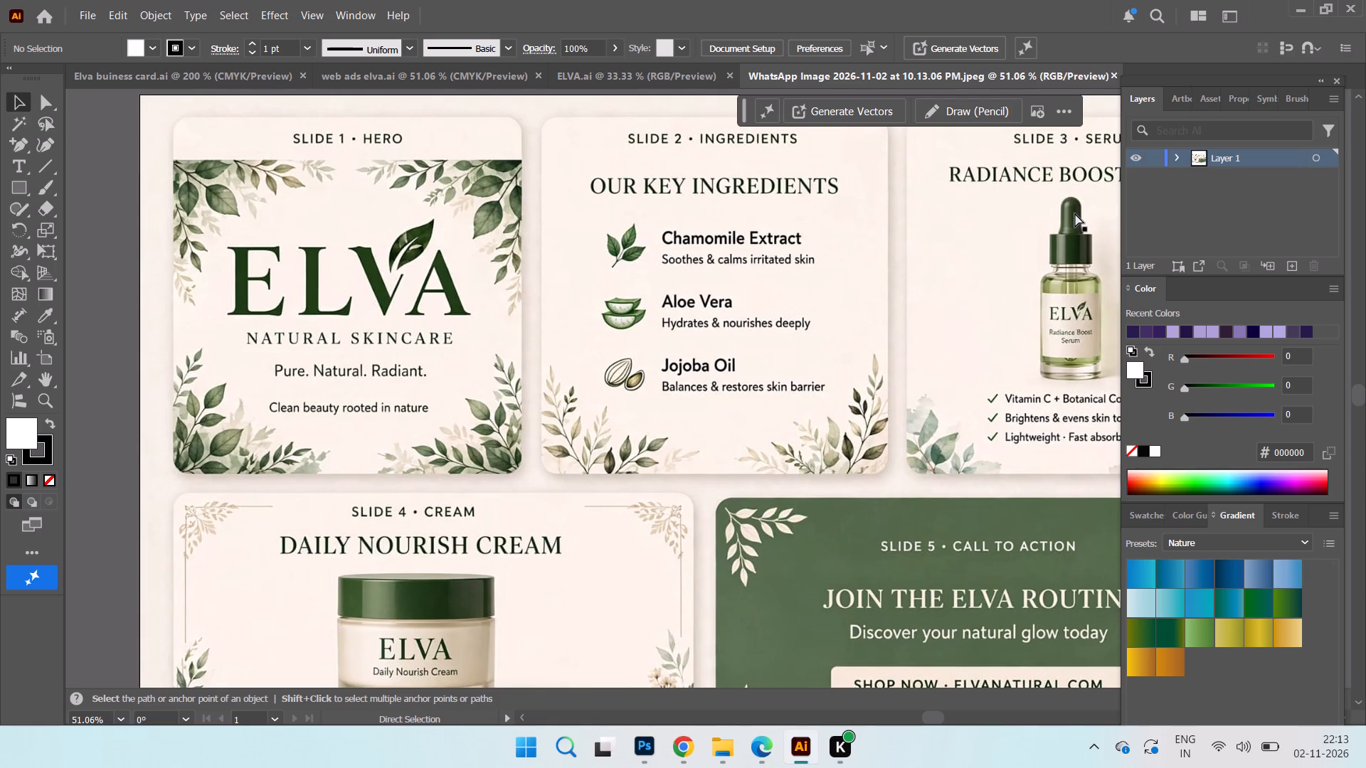
{"action": "key", "text": "ctrl+minus"}
{"action": "left_click_drag", "start_coordinate": [834, 318], "coordinate": [337, 281]}
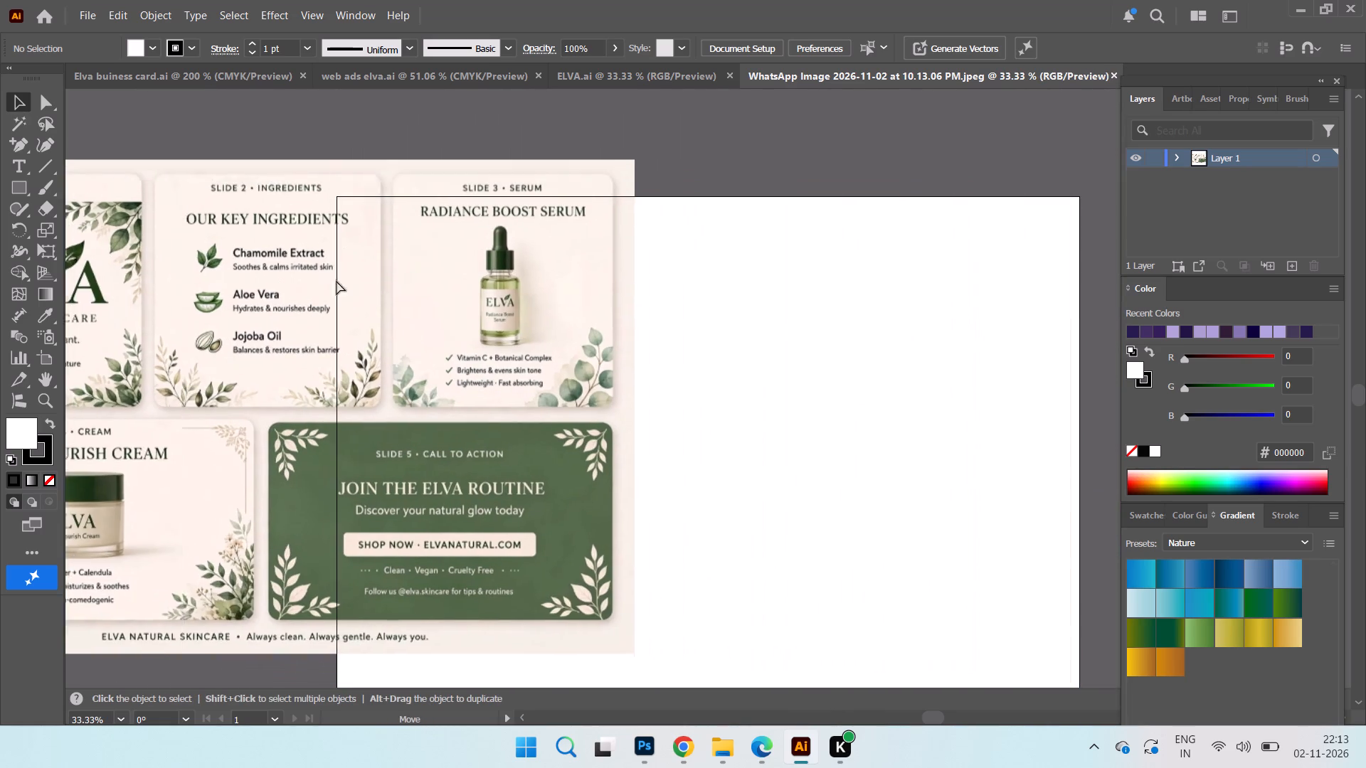
{"action": "left_click_drag", "start_coordinate": [337, 281], "coordinate": [170, 281]}
{"action": "key", "text": "ctrl+minus"}
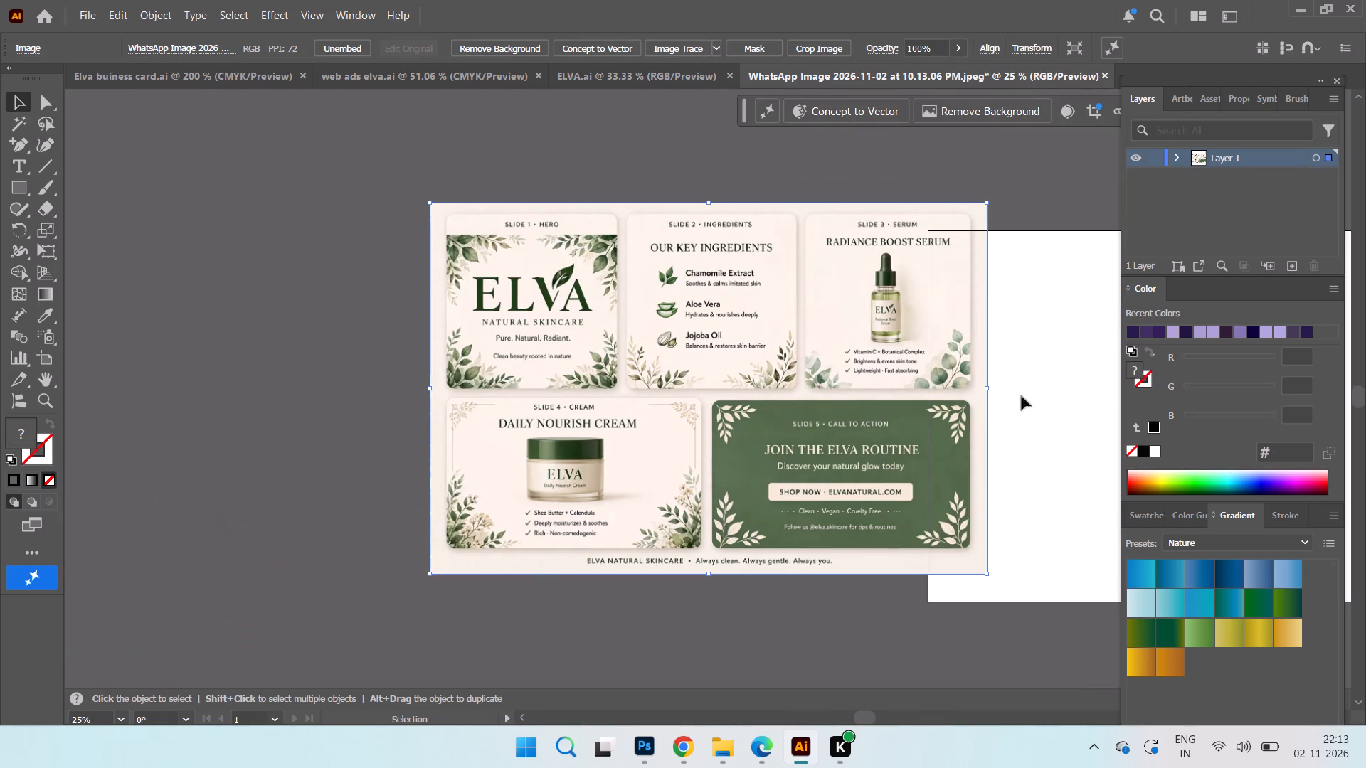
{"action": "left_click_drag", "start_coordinate": [740, 417], "coordinate": [551, 413]}
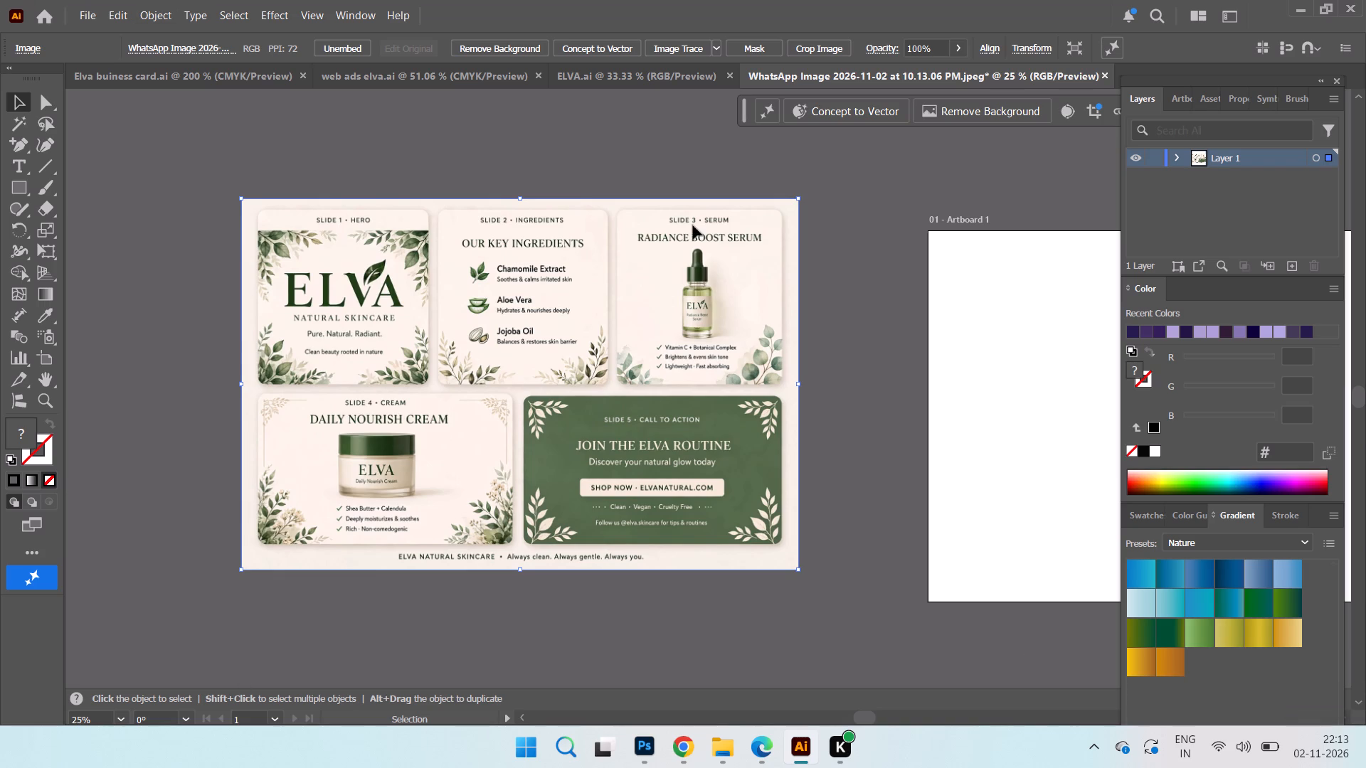
{"action": "left_click", "coordinate": [839, 321]}
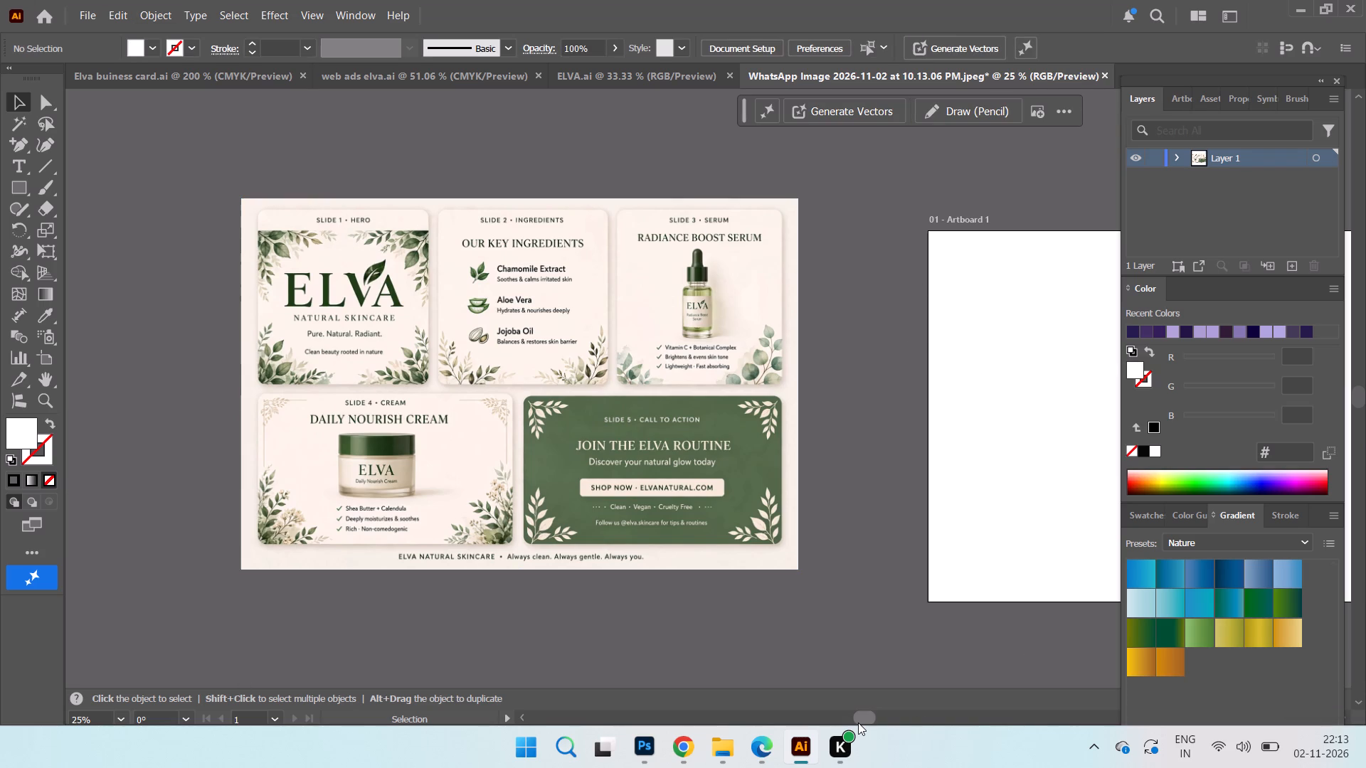
Move the five-slide ELVA reference image closer to the blank artboard, leaving a narrow gap between them.
{"action": "left_click_drag", "start_coordinate": [858, 722], "coordinate": [879, 723]}
{"action": "left_click_drag", "start_coordinate": [336, 274], "coordinate": [380, 291]}
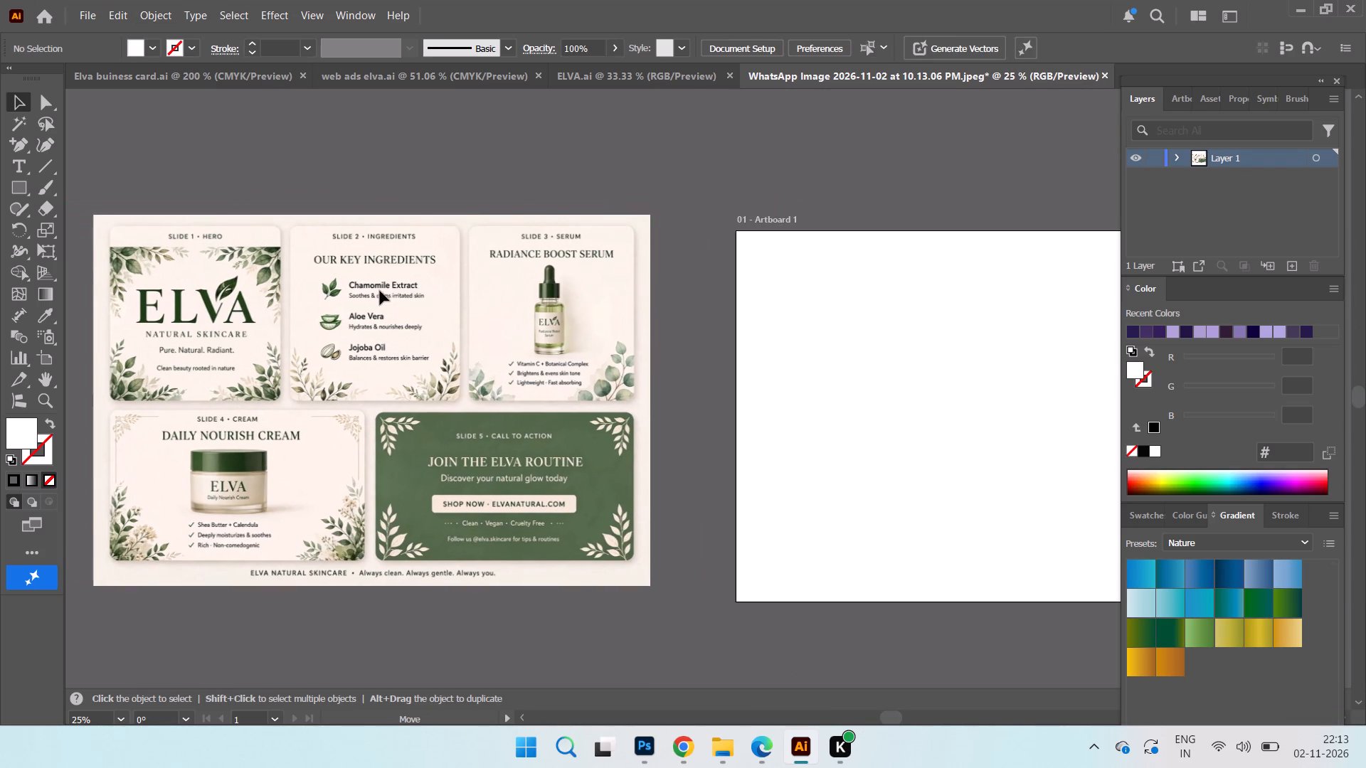
{"action": "left_click_drag", "start_coordinate": [380, 291], "coordinate": [421, 297]}
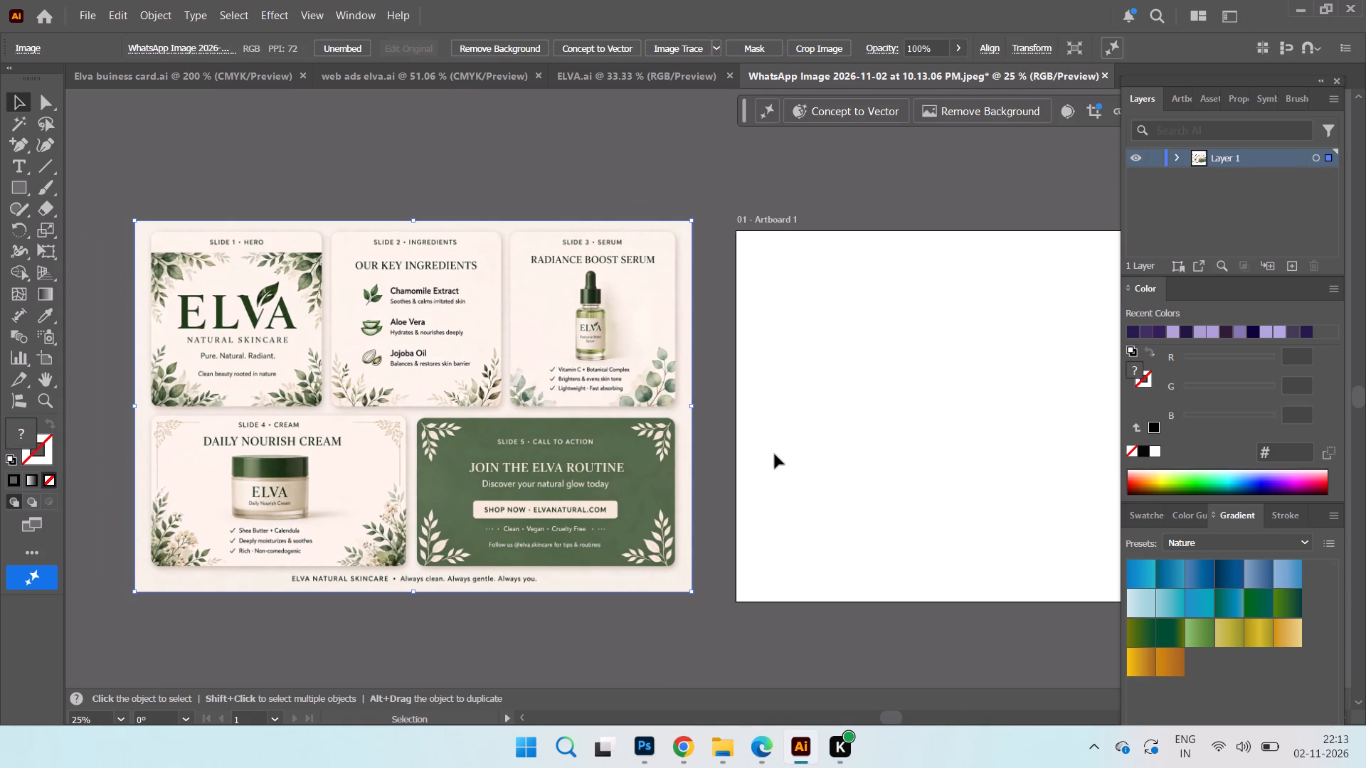
{"action": "left_click_drag", "start_coordinate": [894, 717], "coordinate": [909, 719]}
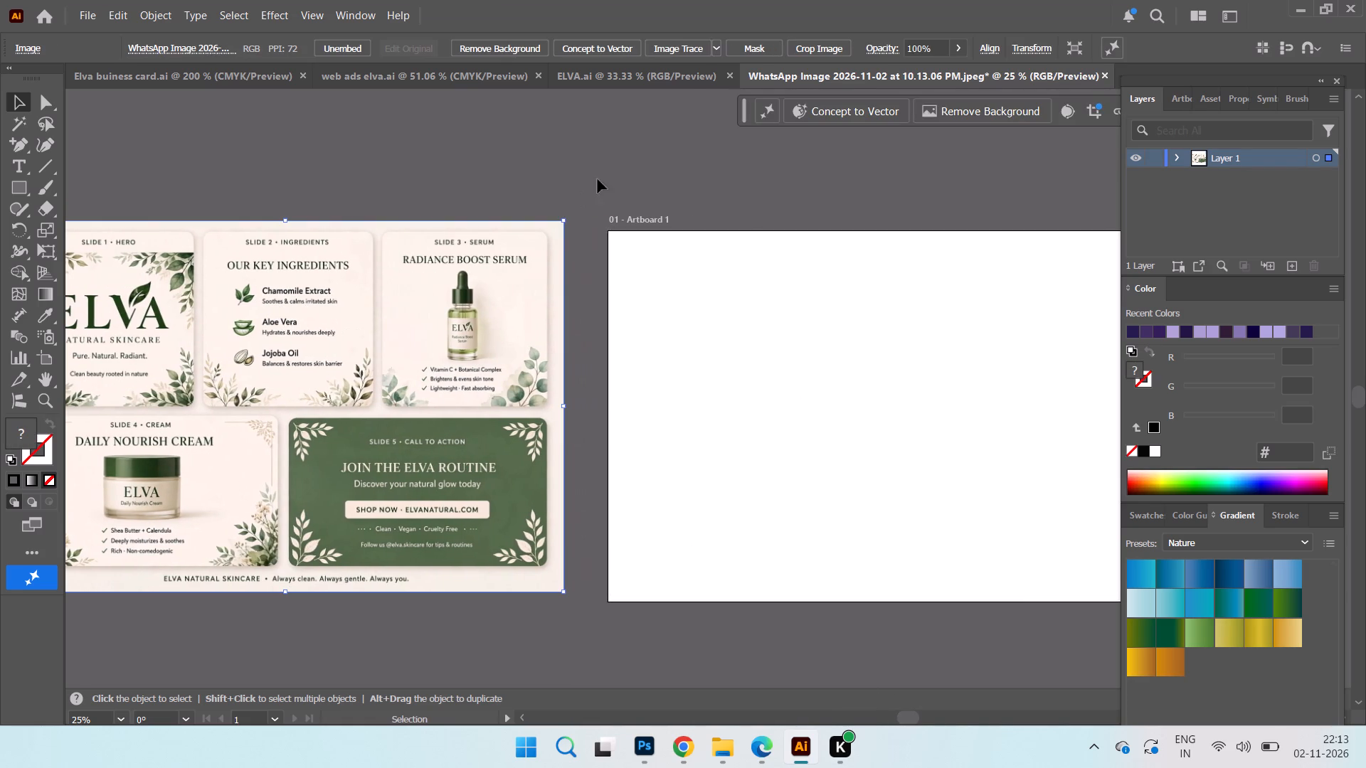
Switch to the ELVA.ai document.
{"action": "left_click", "coordinate": [661, 72]}
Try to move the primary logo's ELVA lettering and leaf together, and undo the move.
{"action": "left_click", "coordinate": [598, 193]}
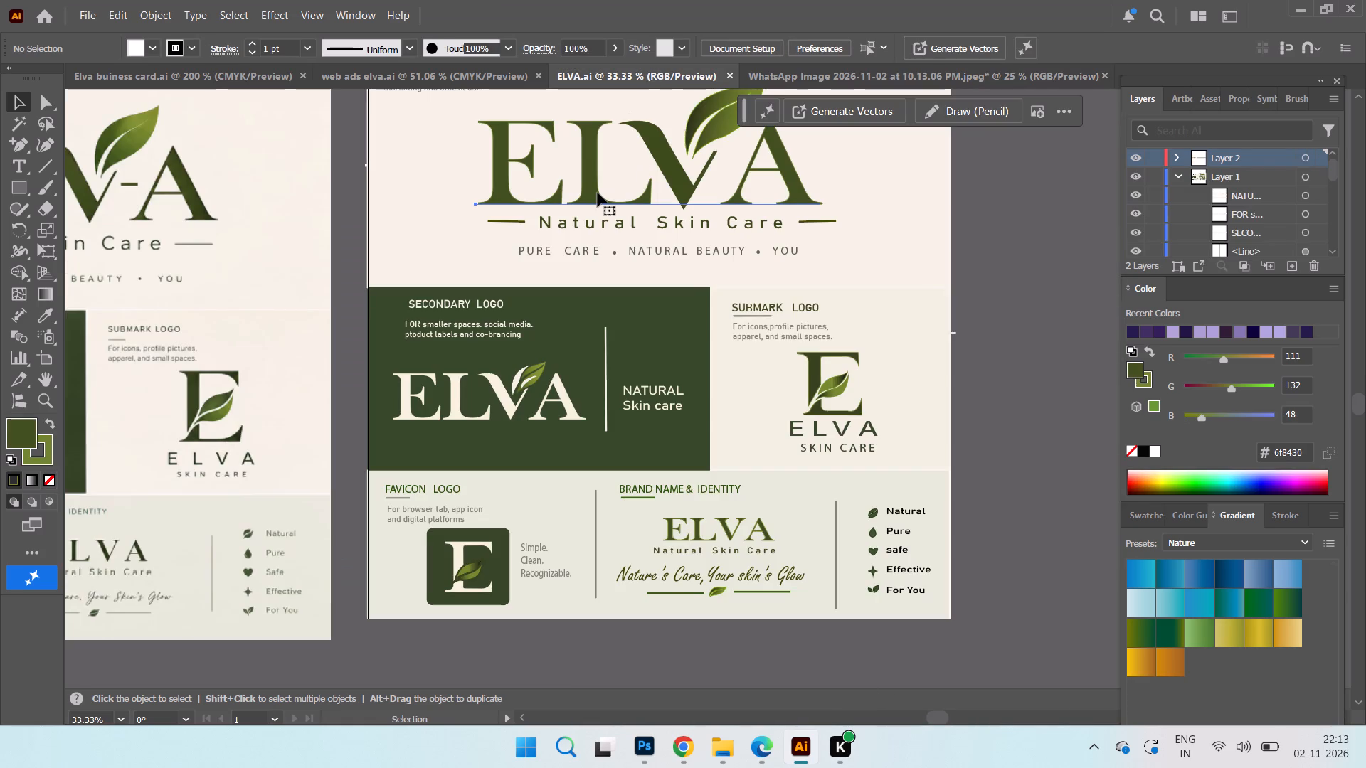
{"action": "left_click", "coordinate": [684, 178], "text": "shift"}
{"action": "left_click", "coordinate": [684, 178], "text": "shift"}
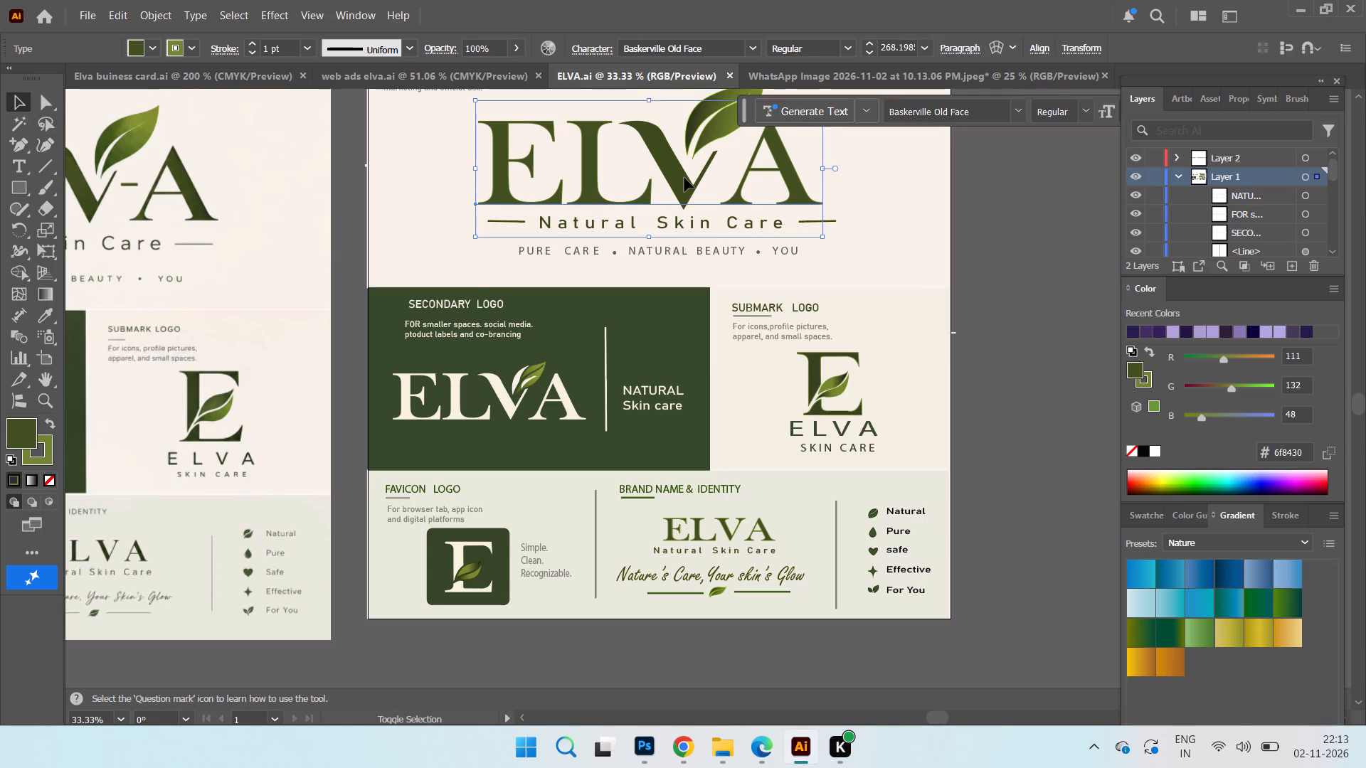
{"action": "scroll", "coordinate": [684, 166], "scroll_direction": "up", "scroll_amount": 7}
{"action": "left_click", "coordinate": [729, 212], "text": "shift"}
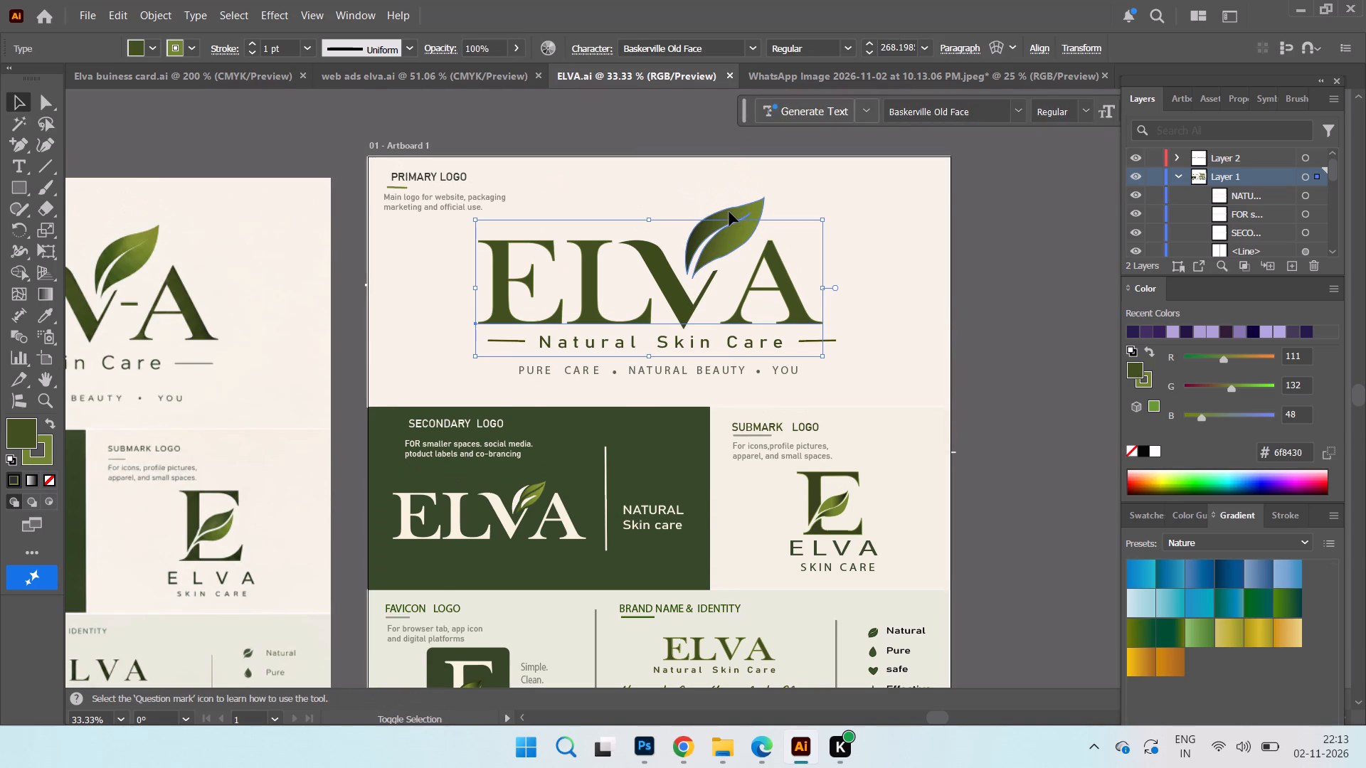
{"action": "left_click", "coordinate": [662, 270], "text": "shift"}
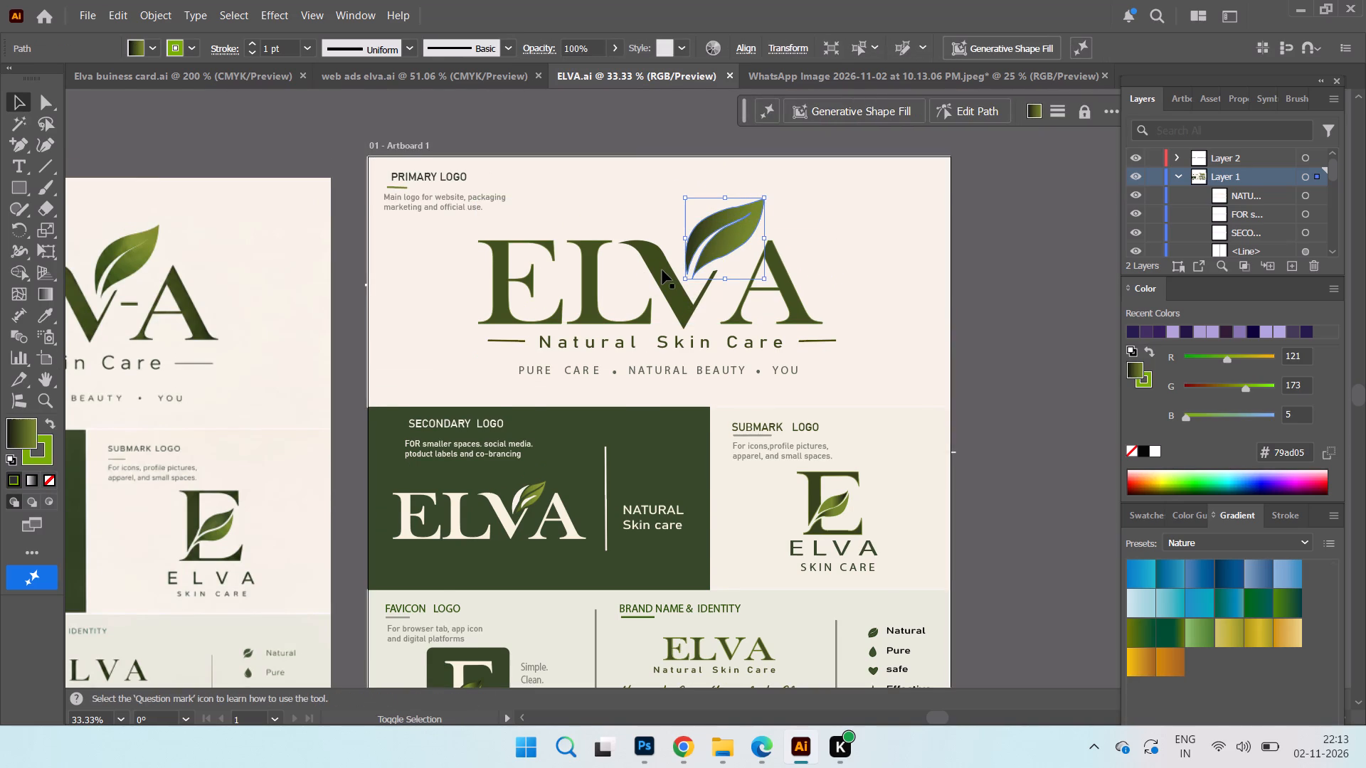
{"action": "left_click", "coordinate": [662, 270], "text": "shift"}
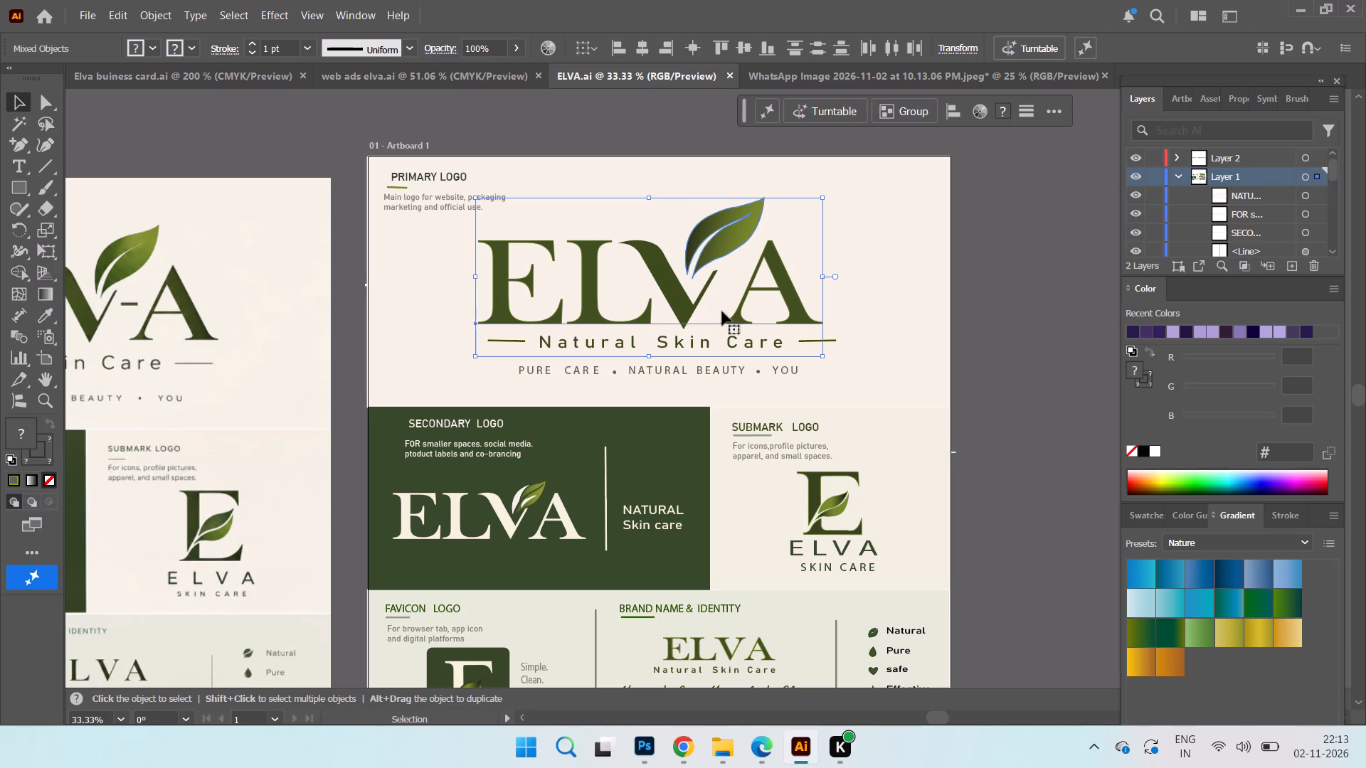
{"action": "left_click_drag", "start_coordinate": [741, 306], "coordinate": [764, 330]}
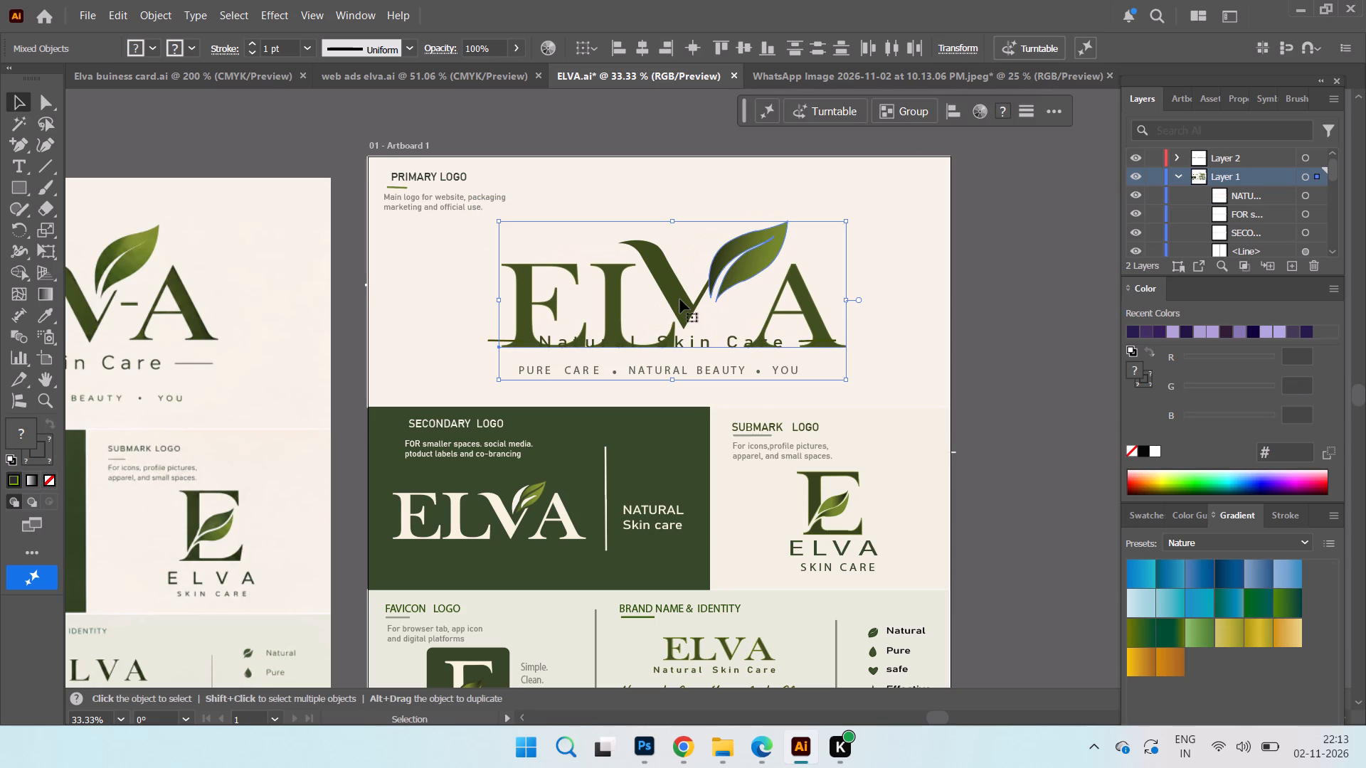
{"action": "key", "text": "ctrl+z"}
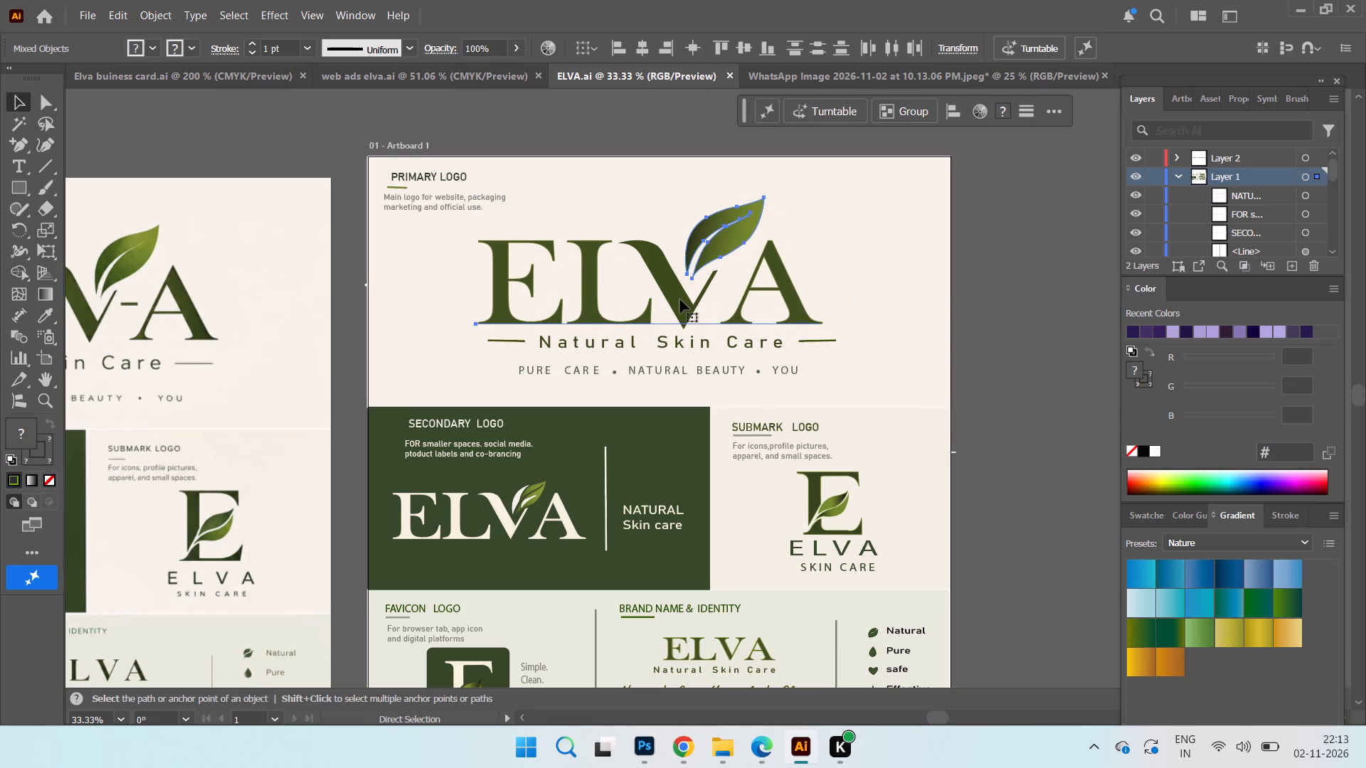
Move the primary logo's E, L and A lettering down over the tagline lines, leaving the V and leaf in place.
{"action": "double_click", "coordinate": [680, 299]}
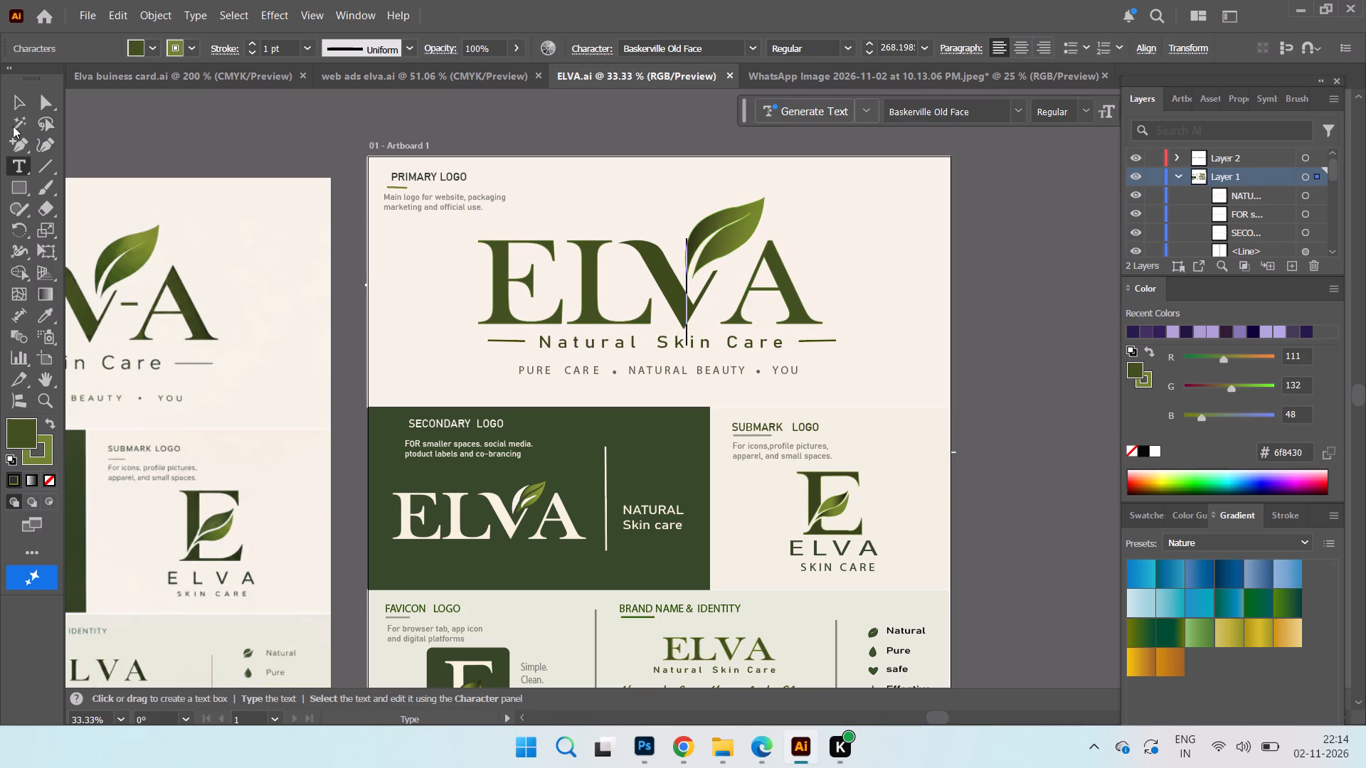
{"action": "left_click", "coordinate": [9, 107]}
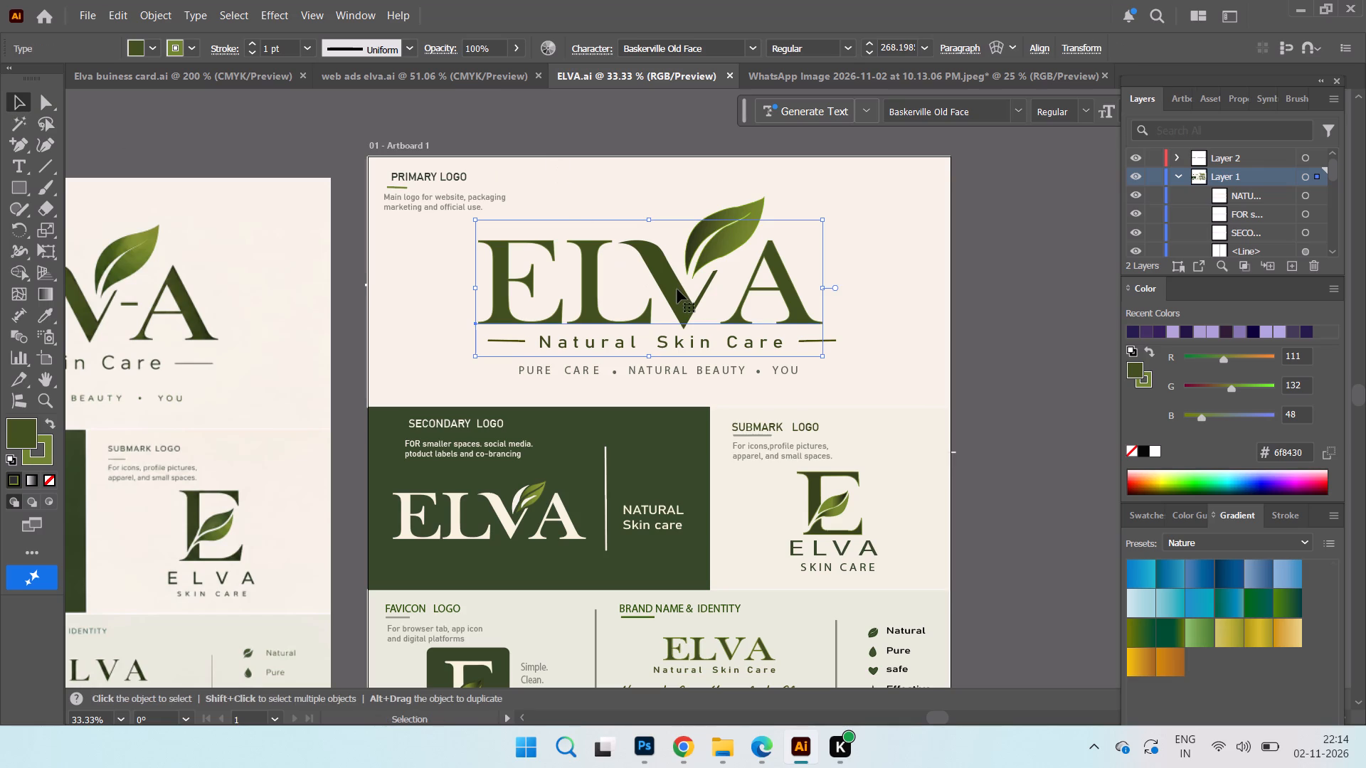
{"action": "left_click_drag", "start_coordinate": [591, 307], "coordinate": [591, 351]}
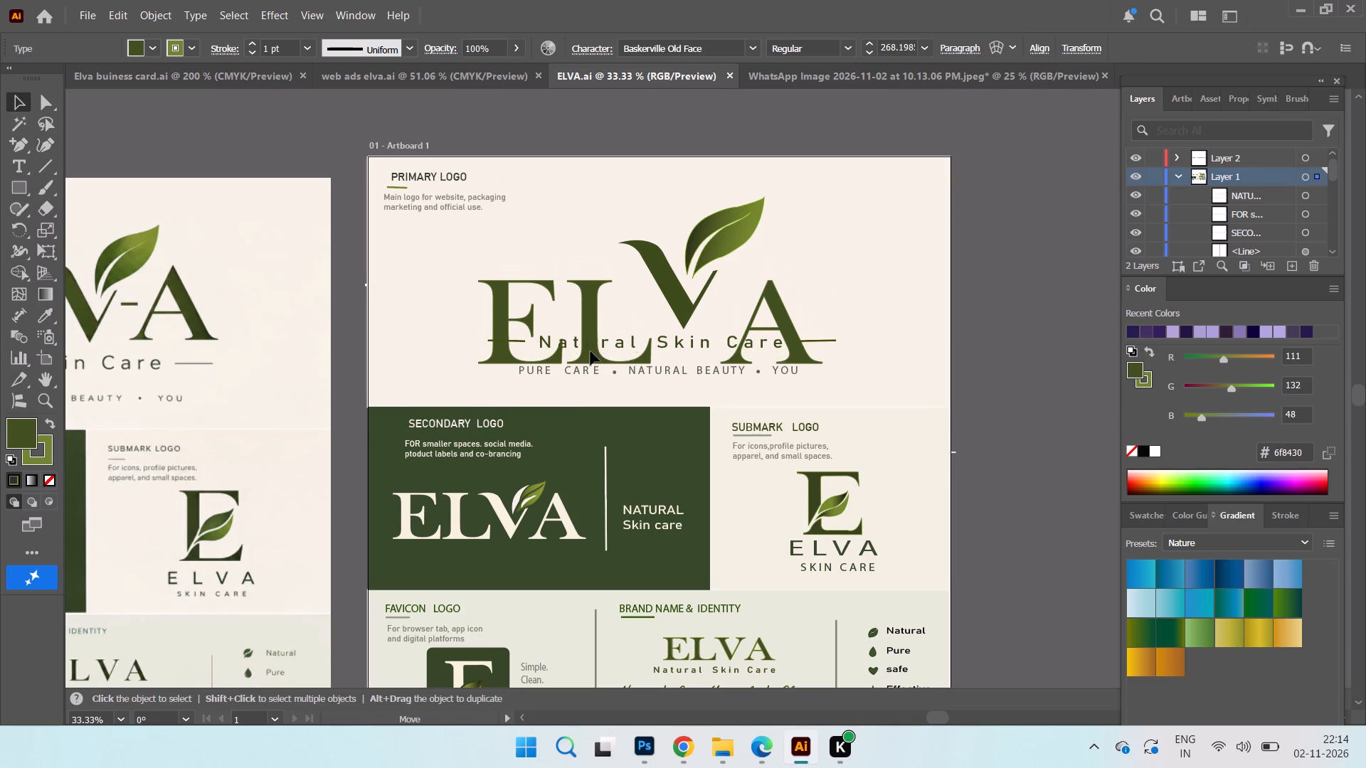
{"action": "left_click_drag", "start_coordinate": [591, 351], "coordinate": [591, 356]}
Group the primary logo's lettering, V shape and leaf.
{"action": "left_click", "coordinate": [648, 248], "text": "shift"}
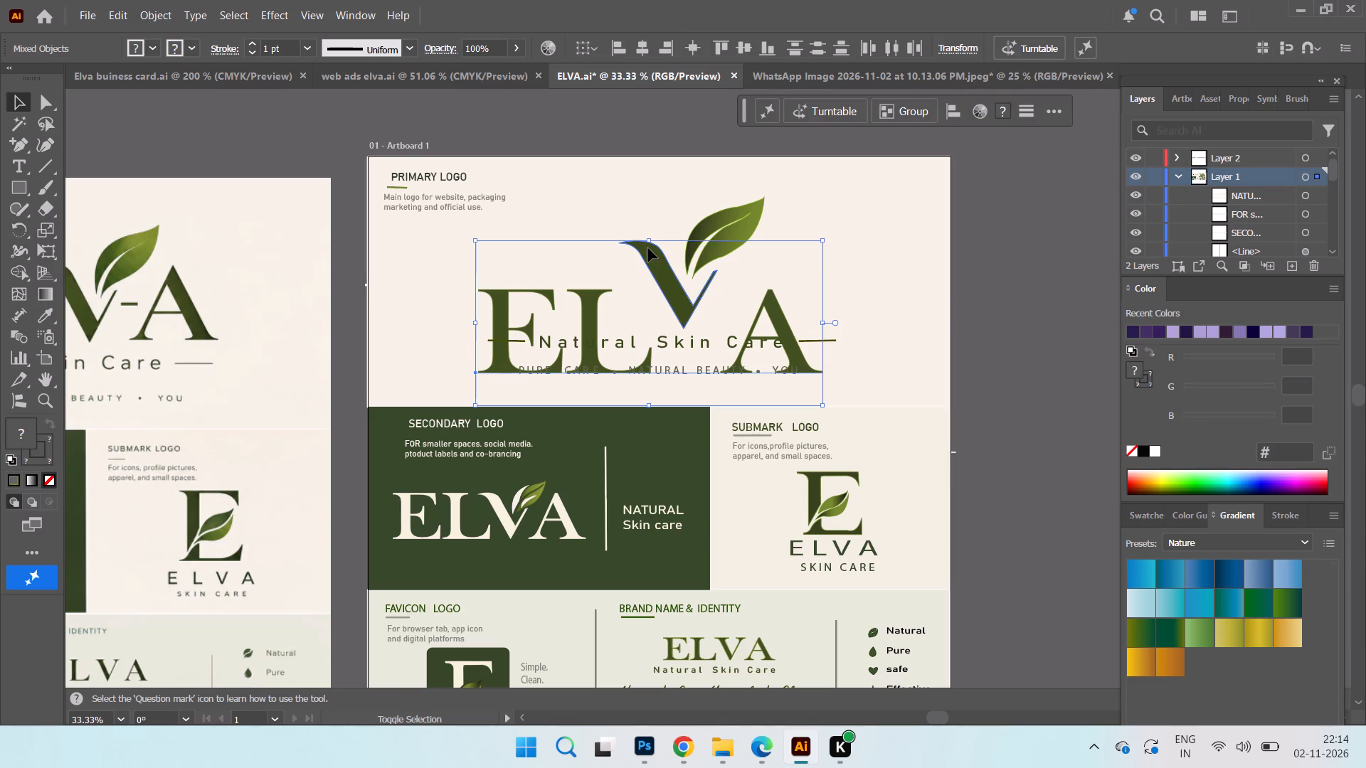
{"action": "left_click", "coordinate": [719, 220], "text": "shift"}
{"action": "left_click", "coordinate": [921, 106]}
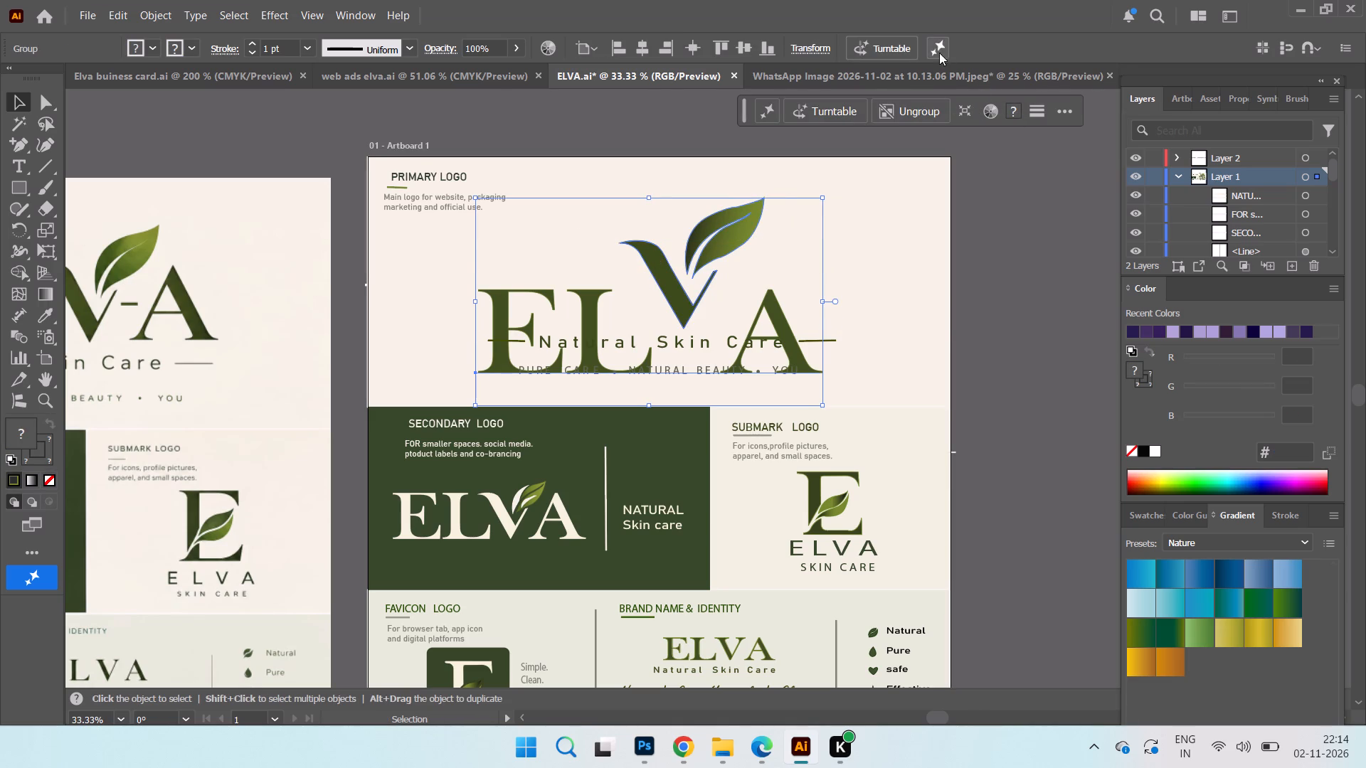
{"action": "left_click", "coordinate": [974, 247]}
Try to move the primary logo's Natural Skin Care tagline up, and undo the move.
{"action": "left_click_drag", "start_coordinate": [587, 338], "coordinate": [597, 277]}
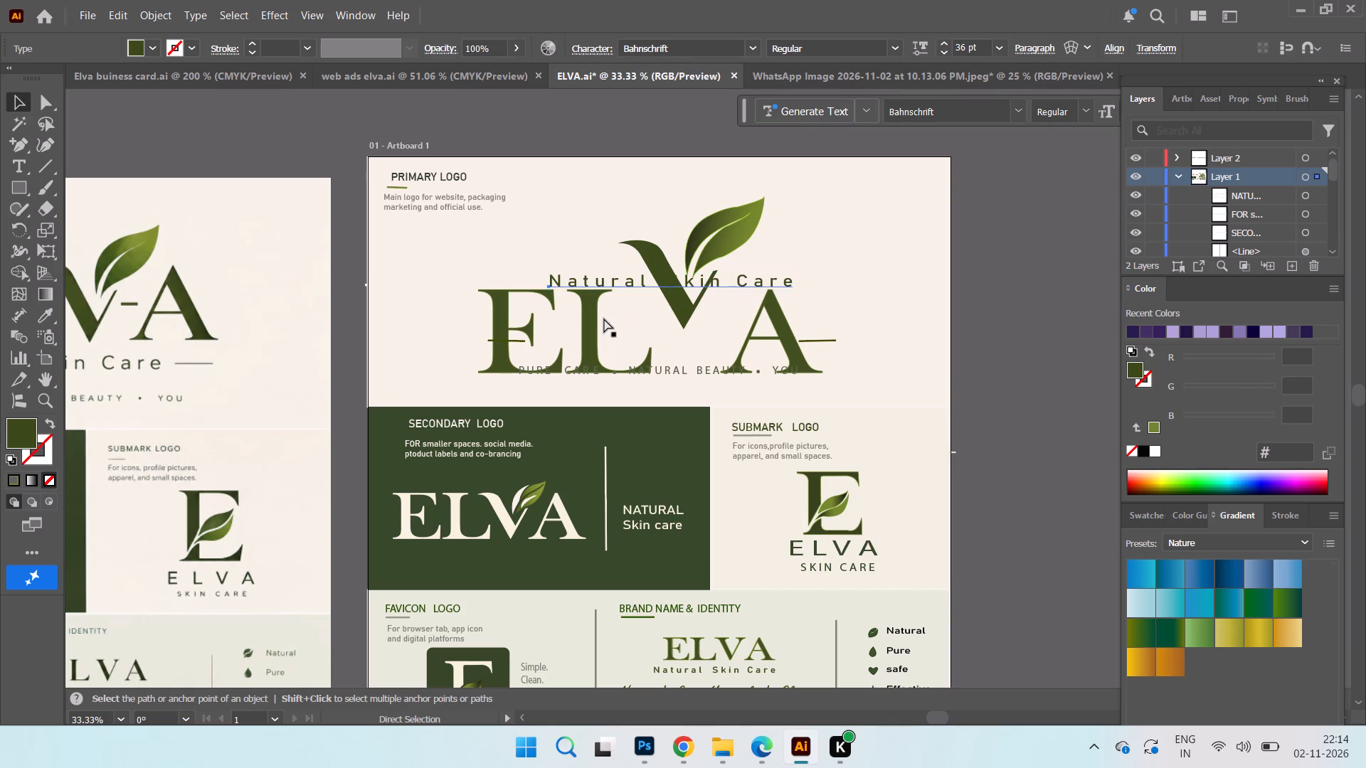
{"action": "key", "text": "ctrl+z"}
Move the grouped ELVA logo straight up so its lettering sits above the Natural Skin Care tagline.
{"action": "left_click", "coordinate": [499, 307]}
{"action": "left_click_drag", "start_coordinate": [504, 307], "coordinate": [504, 247]}
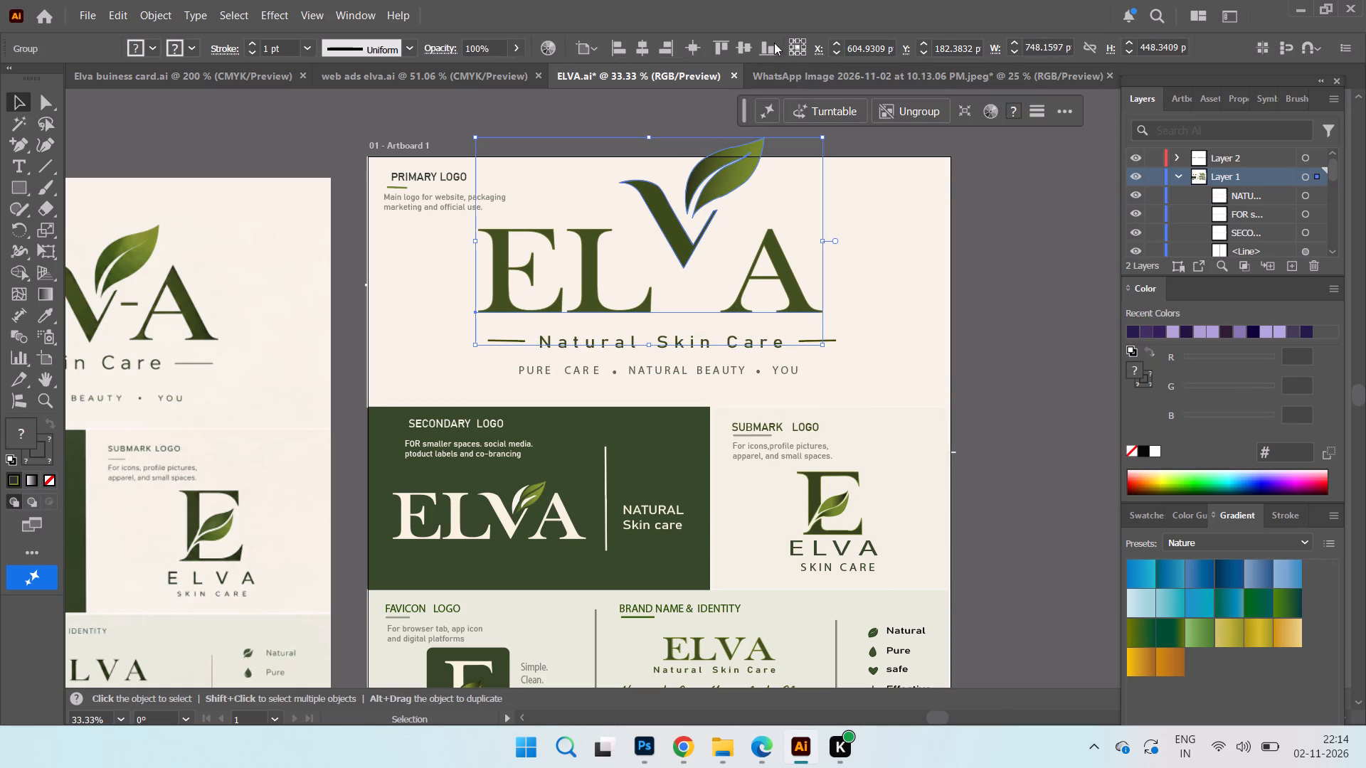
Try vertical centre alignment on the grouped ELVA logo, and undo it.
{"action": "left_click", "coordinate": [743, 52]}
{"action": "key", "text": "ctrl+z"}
Ungroup the primary ELVA logo and deselect its parts.
{"action": "left_click", "coordinate": [898, 113]}
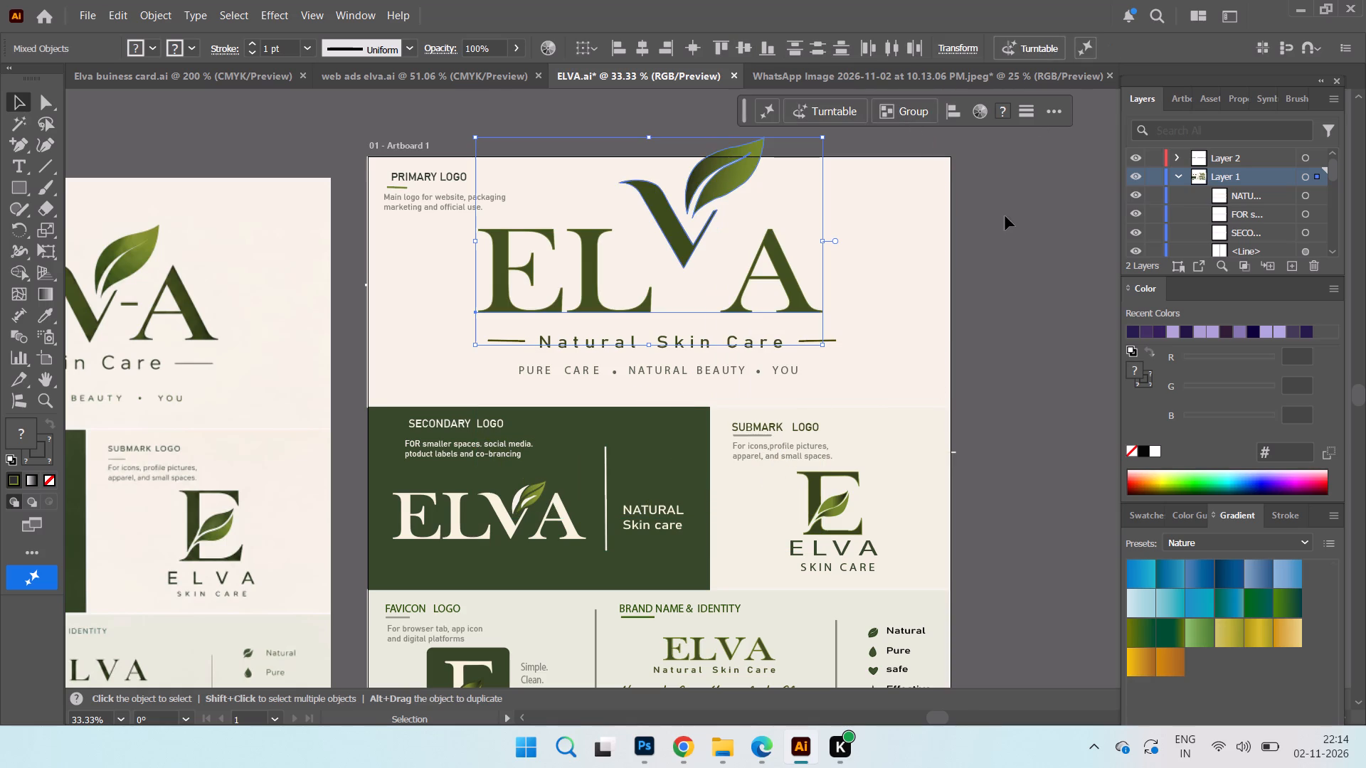
{"action": "left_click", "coordinate": [1002, 220]}
Nudge the E, L and A lettering slightly down toward the Natural Skin Care tagline.
{"action": "left_click", "coordinate": [682, 238]}
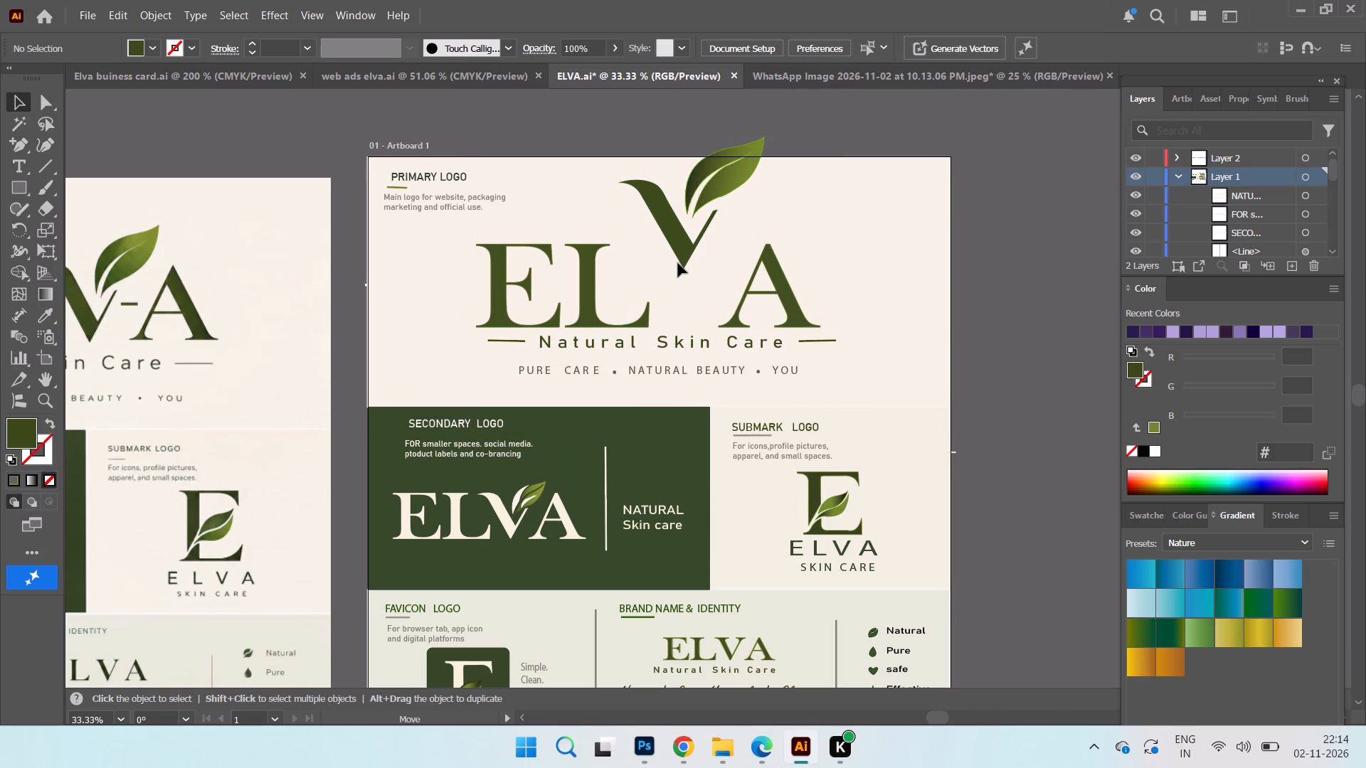
{"action": "left_click", "coordinate": [652, 189]}
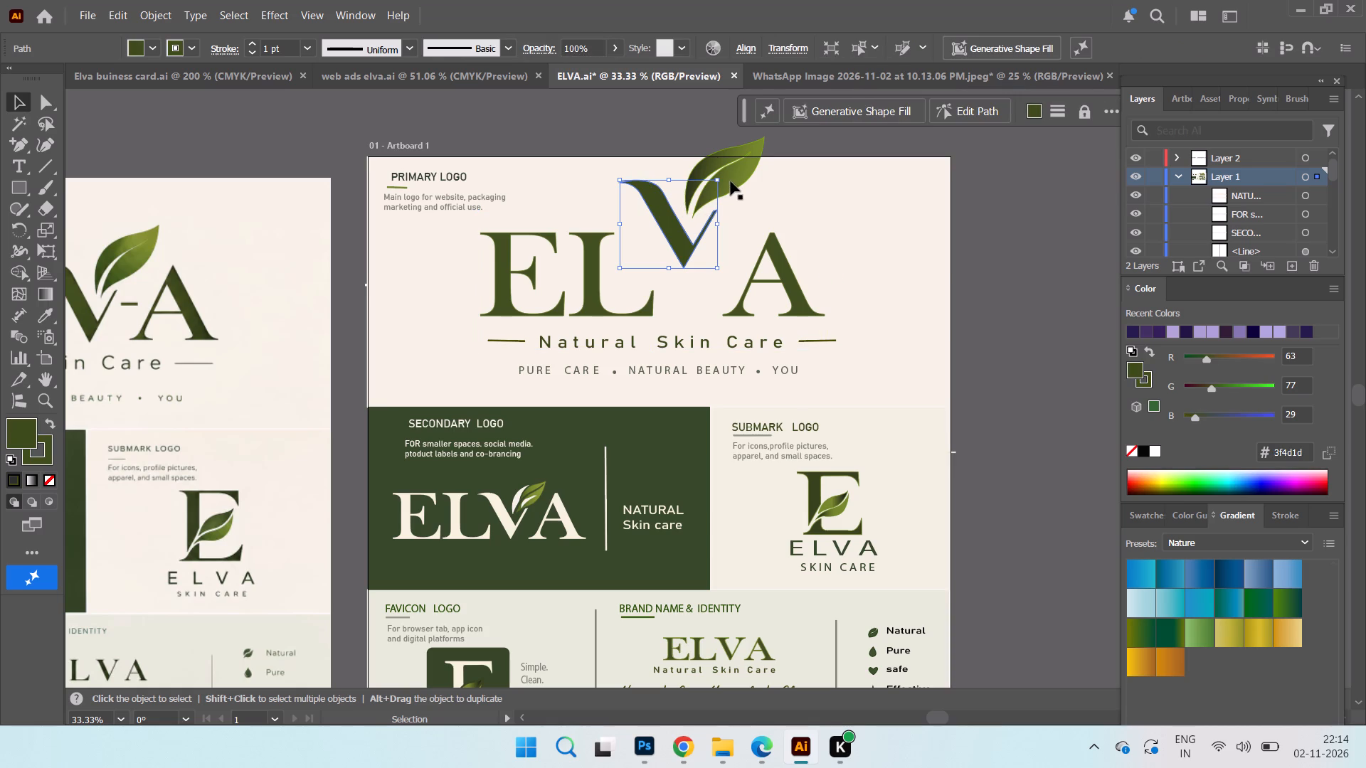
{"action": "left_click", "coordinate": [671, 235]}
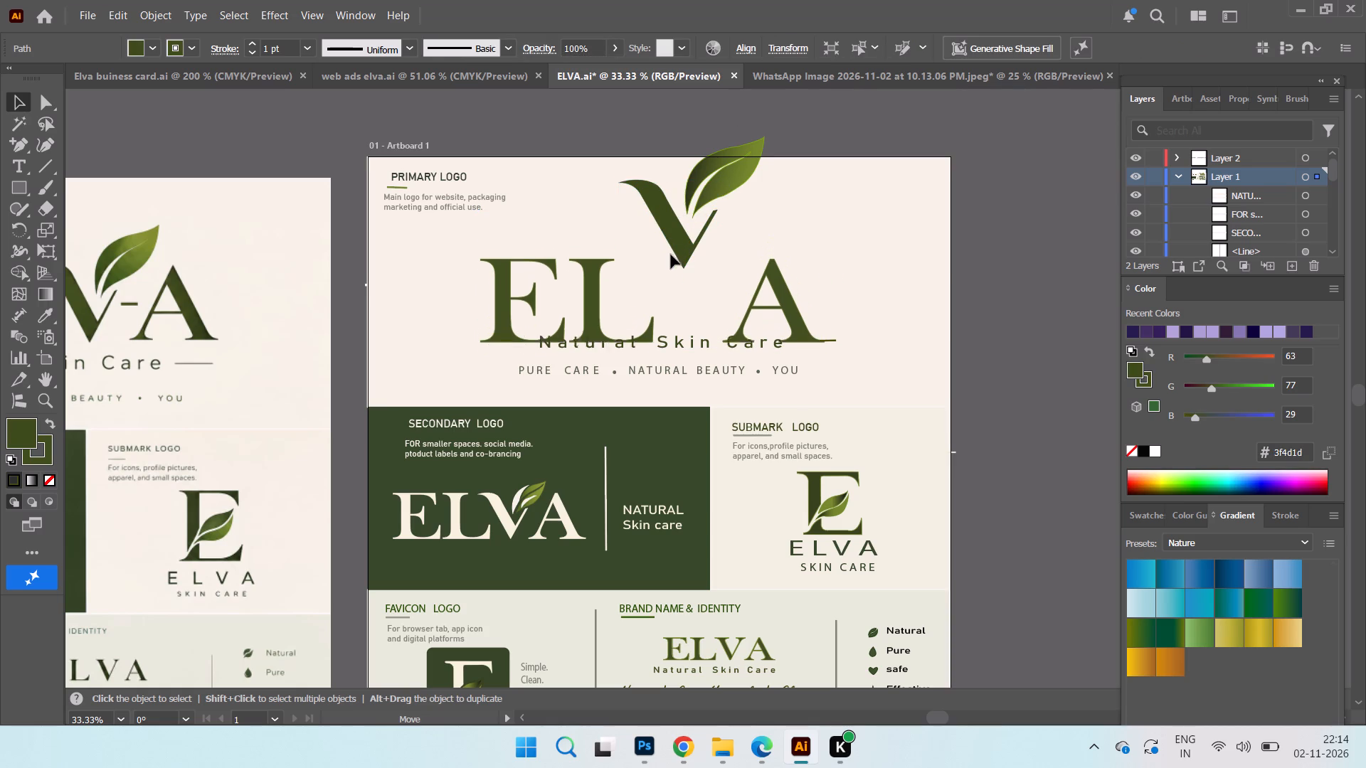
{"action": "left_click", "coordinate": [678, 240]}
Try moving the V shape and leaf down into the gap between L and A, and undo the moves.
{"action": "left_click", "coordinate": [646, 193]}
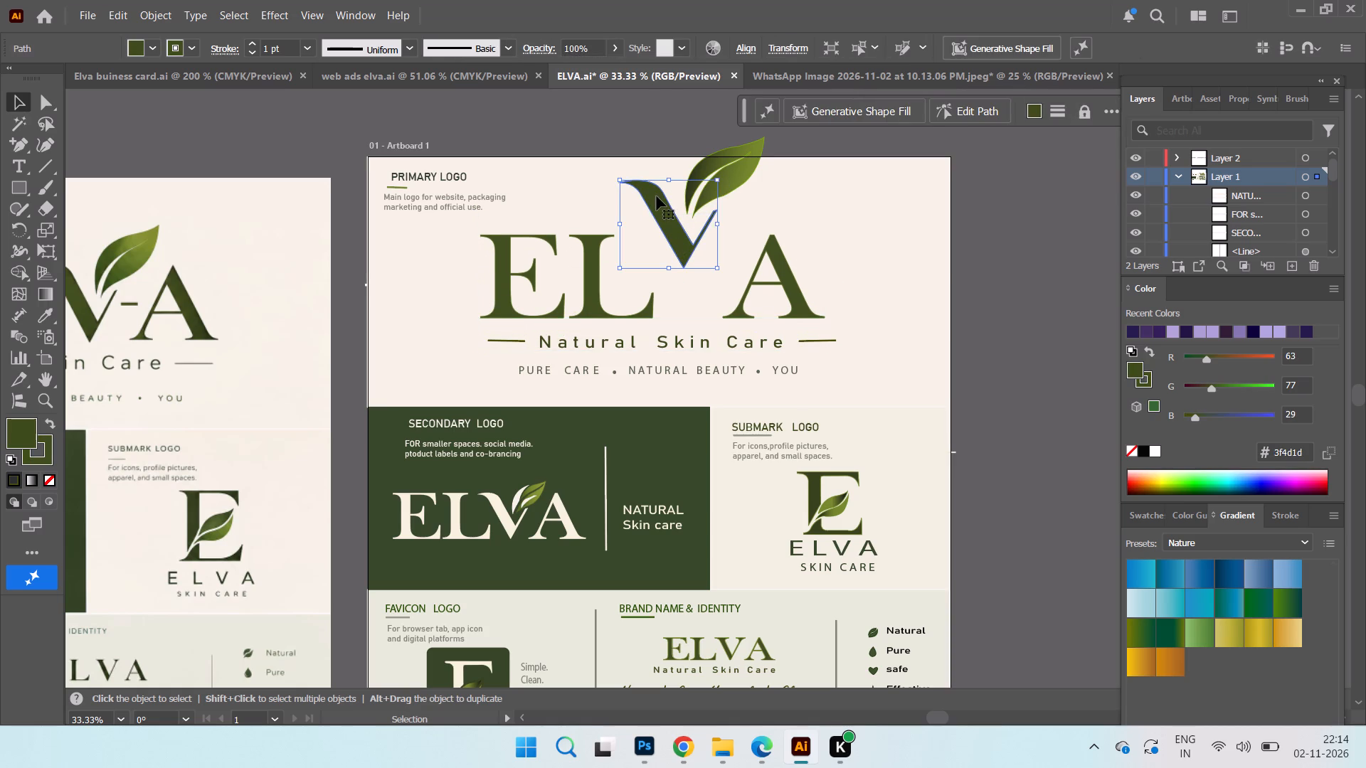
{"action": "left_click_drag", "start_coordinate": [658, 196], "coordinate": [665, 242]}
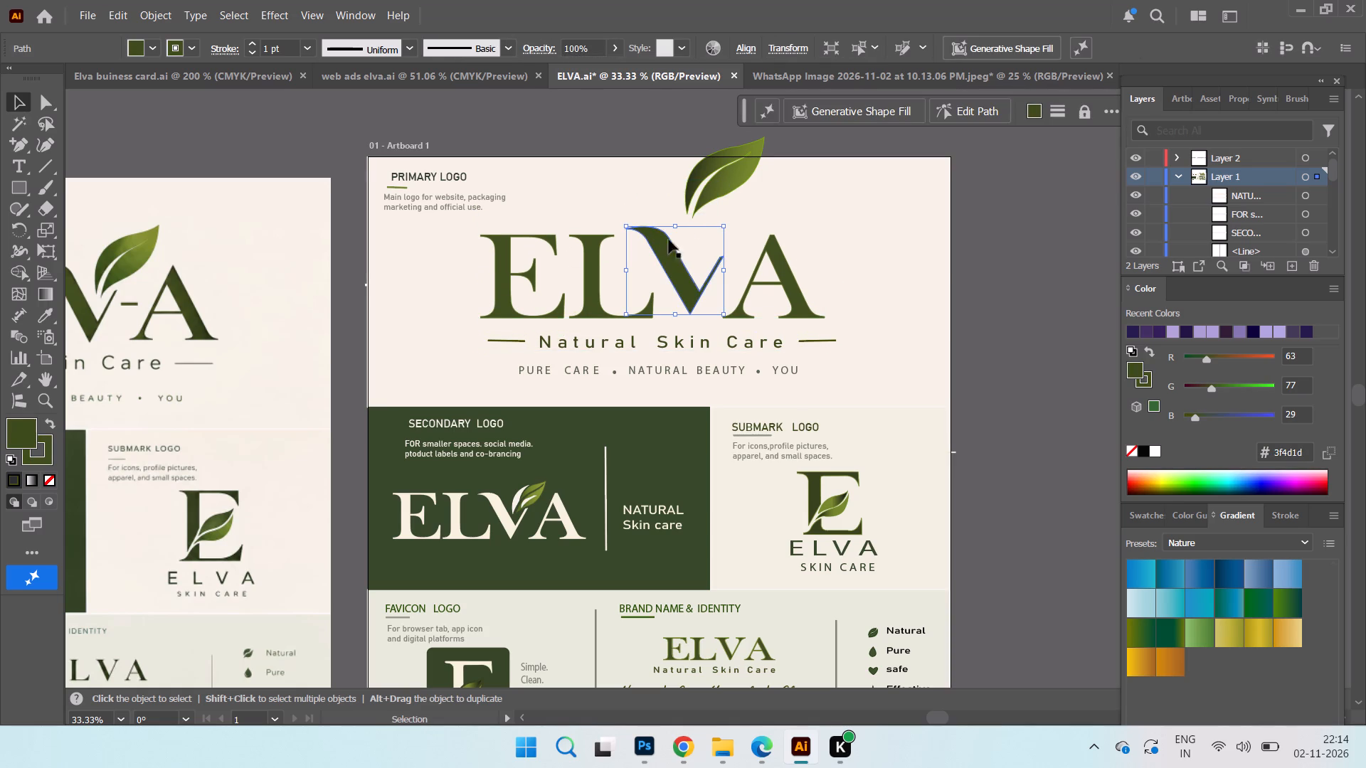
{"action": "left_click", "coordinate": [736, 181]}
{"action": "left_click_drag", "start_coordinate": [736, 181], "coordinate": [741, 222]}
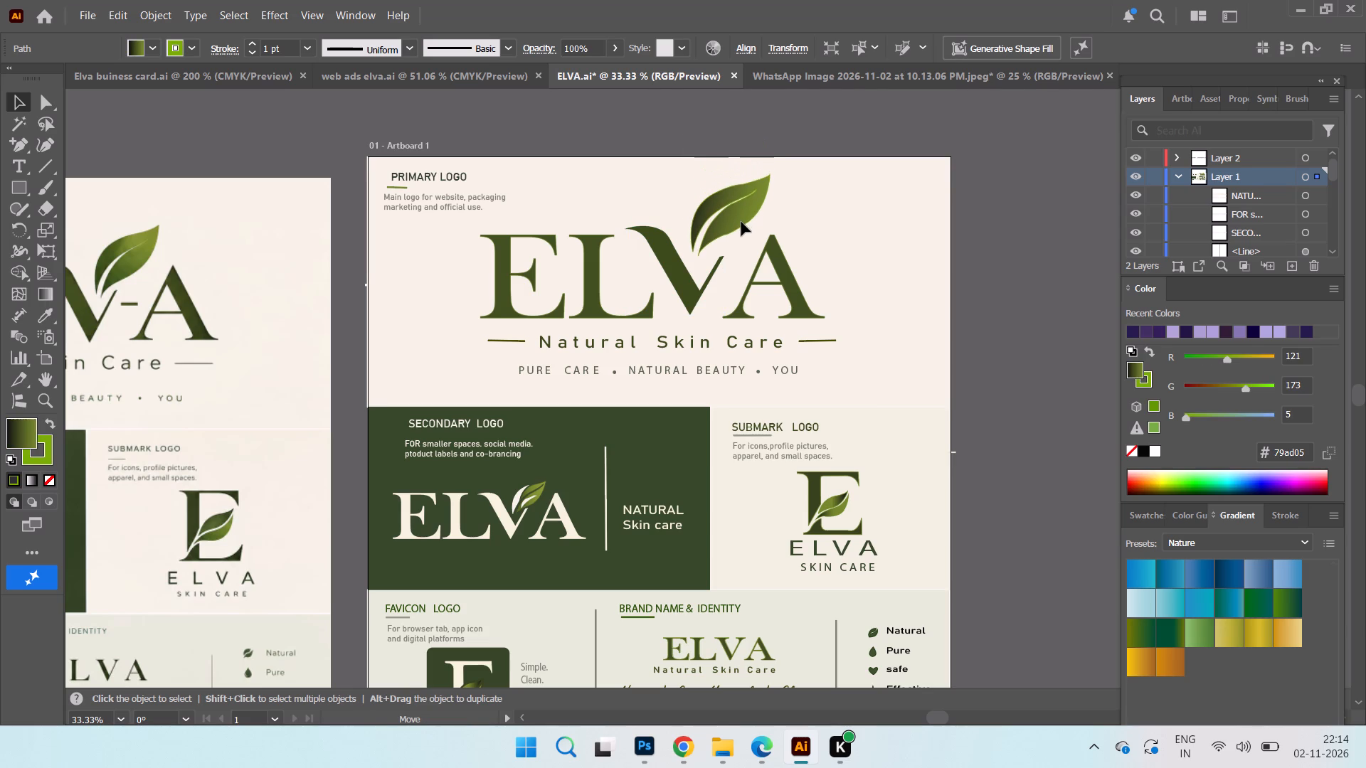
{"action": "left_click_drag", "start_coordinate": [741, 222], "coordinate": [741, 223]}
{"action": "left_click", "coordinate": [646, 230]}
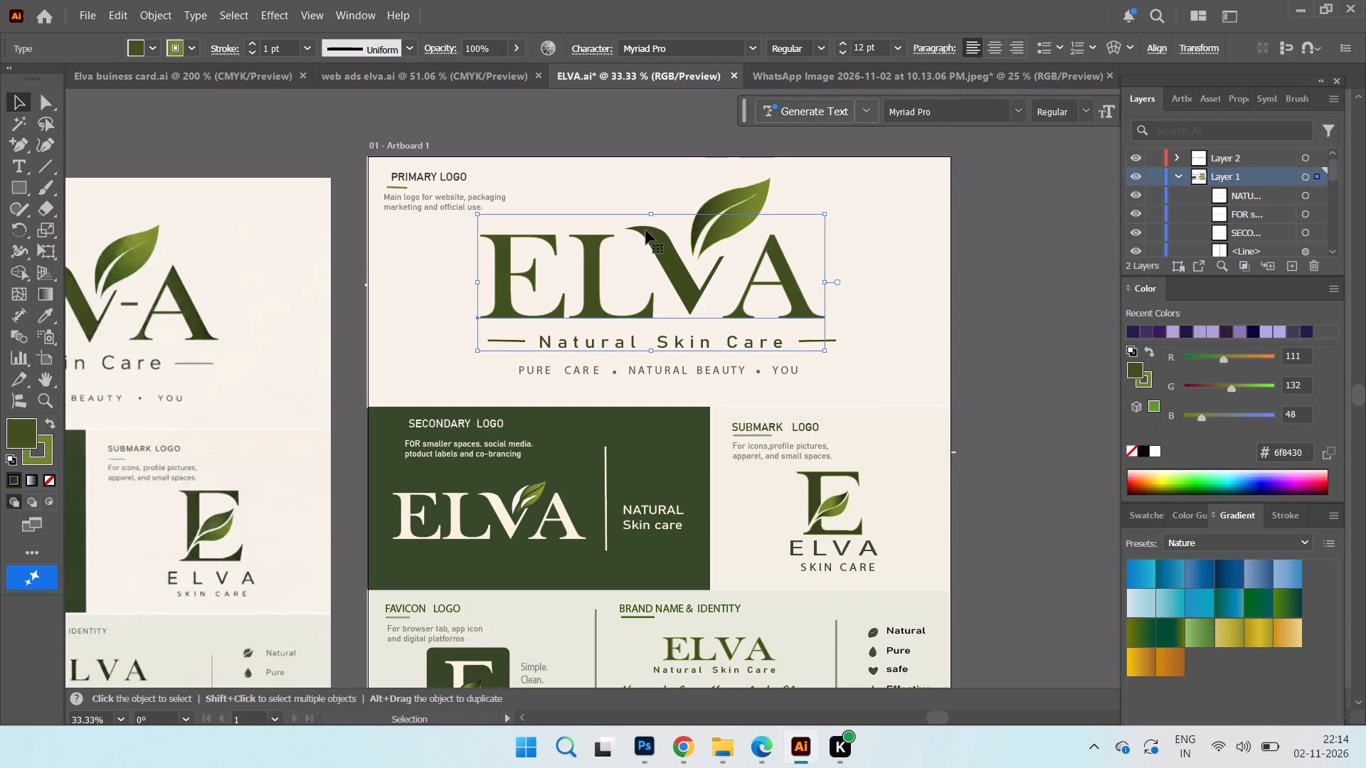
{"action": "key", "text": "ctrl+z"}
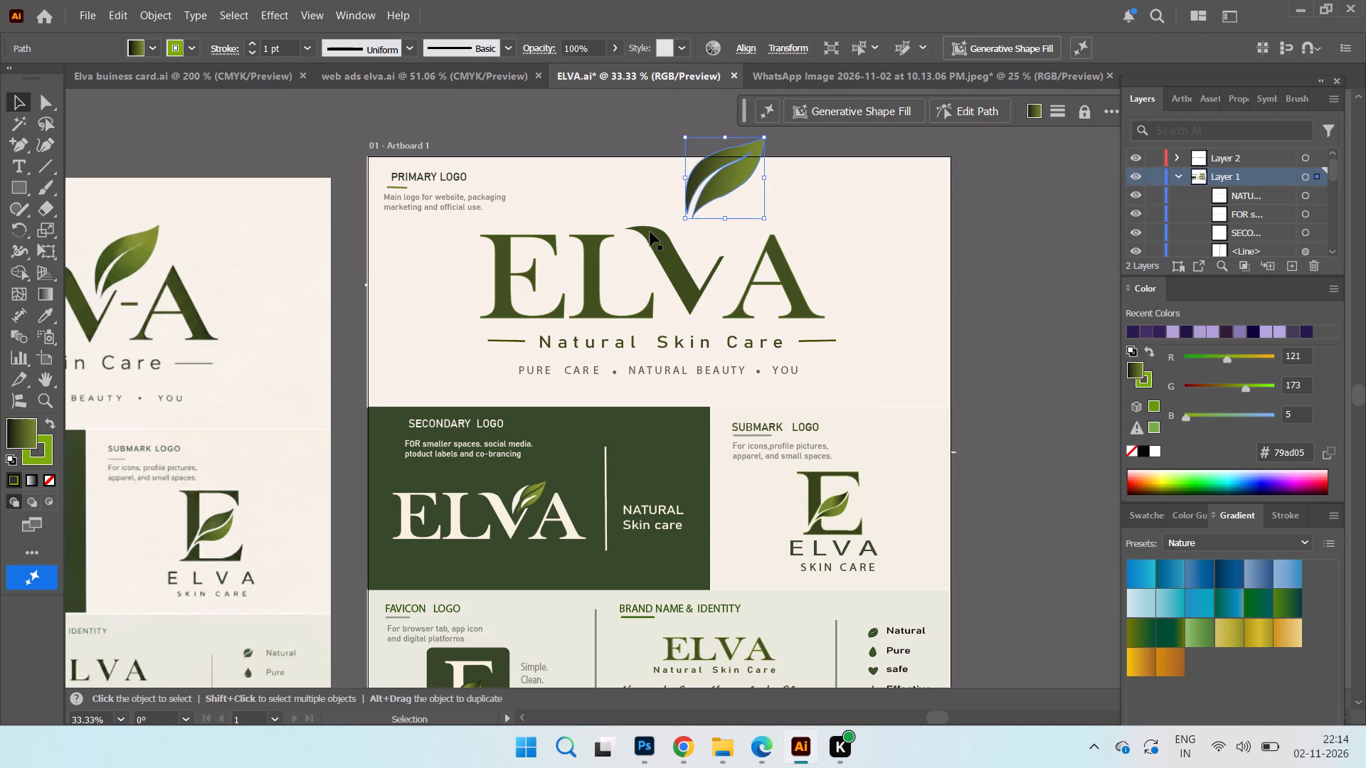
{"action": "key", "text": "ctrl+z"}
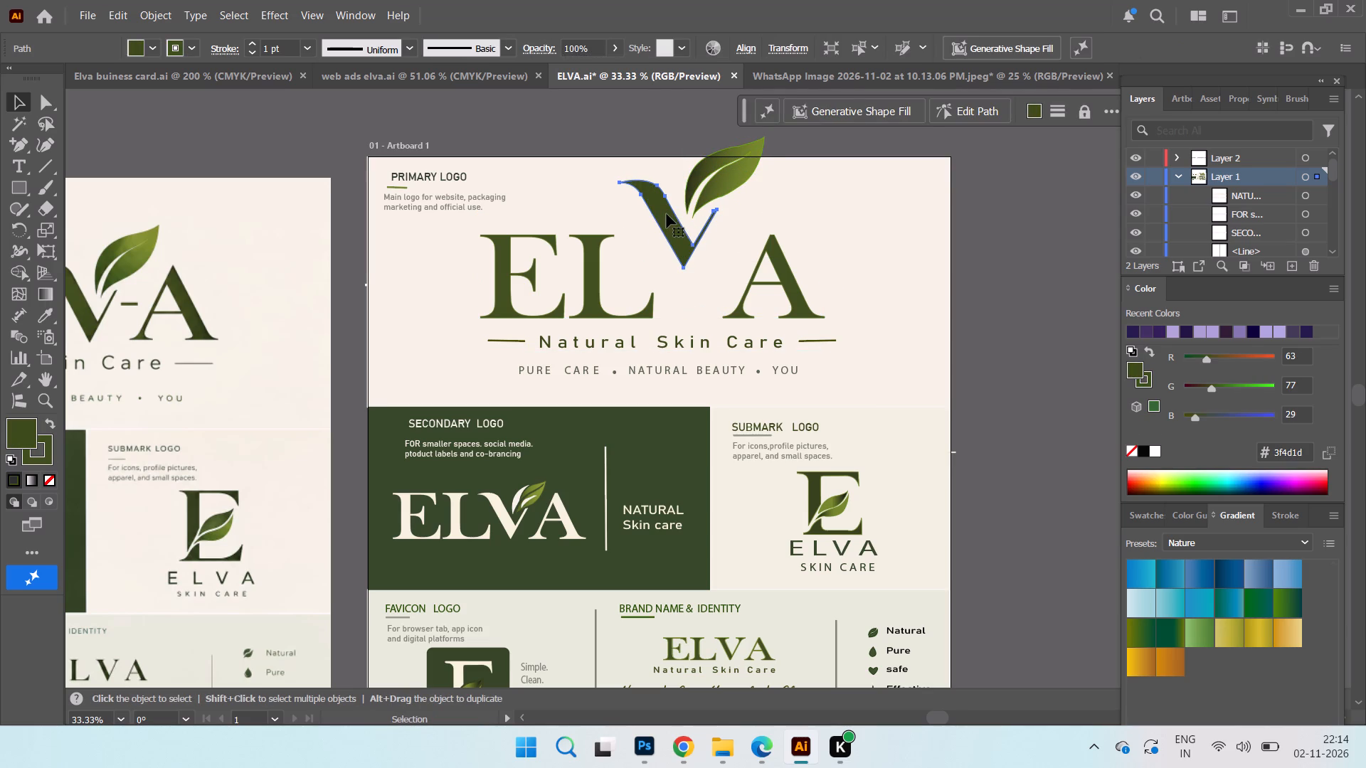
Move the primary logo's leaf down and slightly right, between the V shape and the letter A.
{"action": "left_click", "coordinate": [737, 184]}
{"action": "left_click_drag", "start_coordinate": [737, 184], "coordinate": [747, 222]}
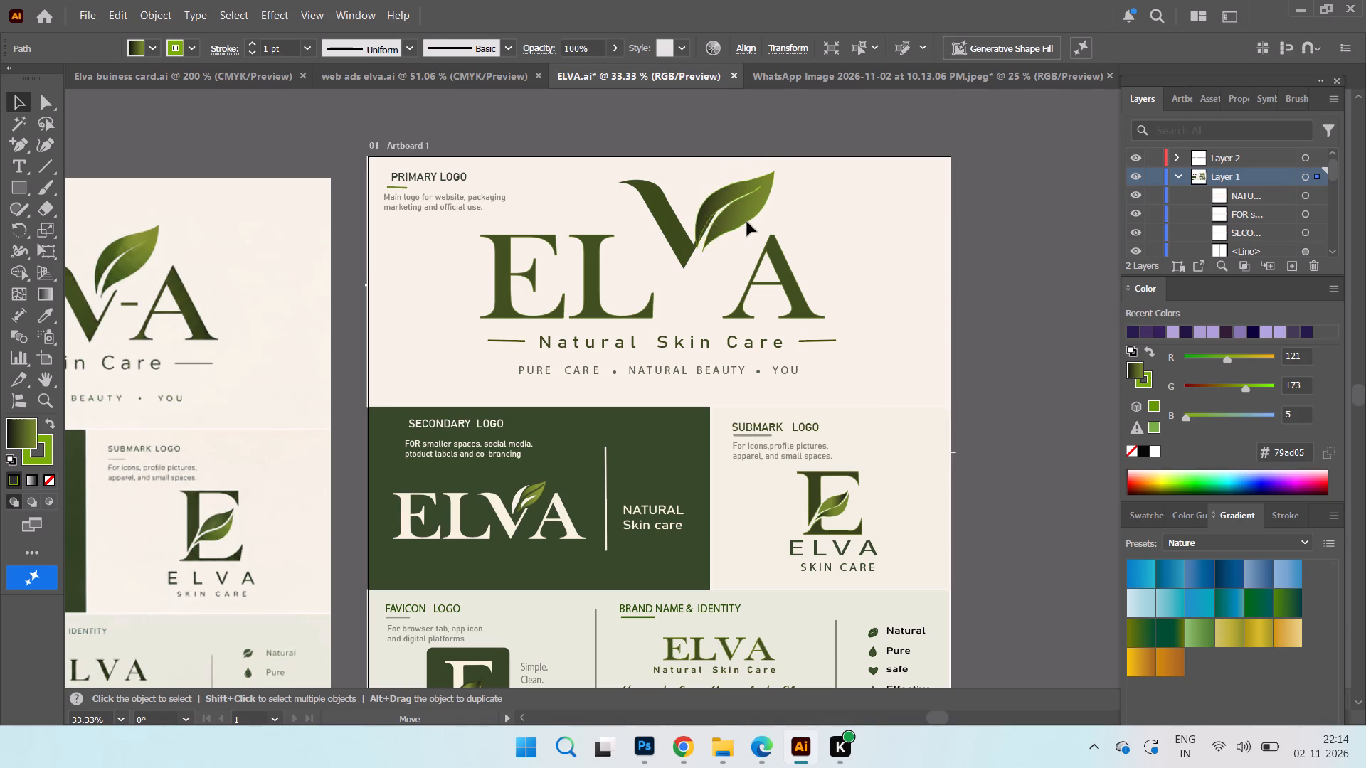
{"action": "left_click_drag", "start_coordinate": [747, 222], "coordinate": [746, 229]}
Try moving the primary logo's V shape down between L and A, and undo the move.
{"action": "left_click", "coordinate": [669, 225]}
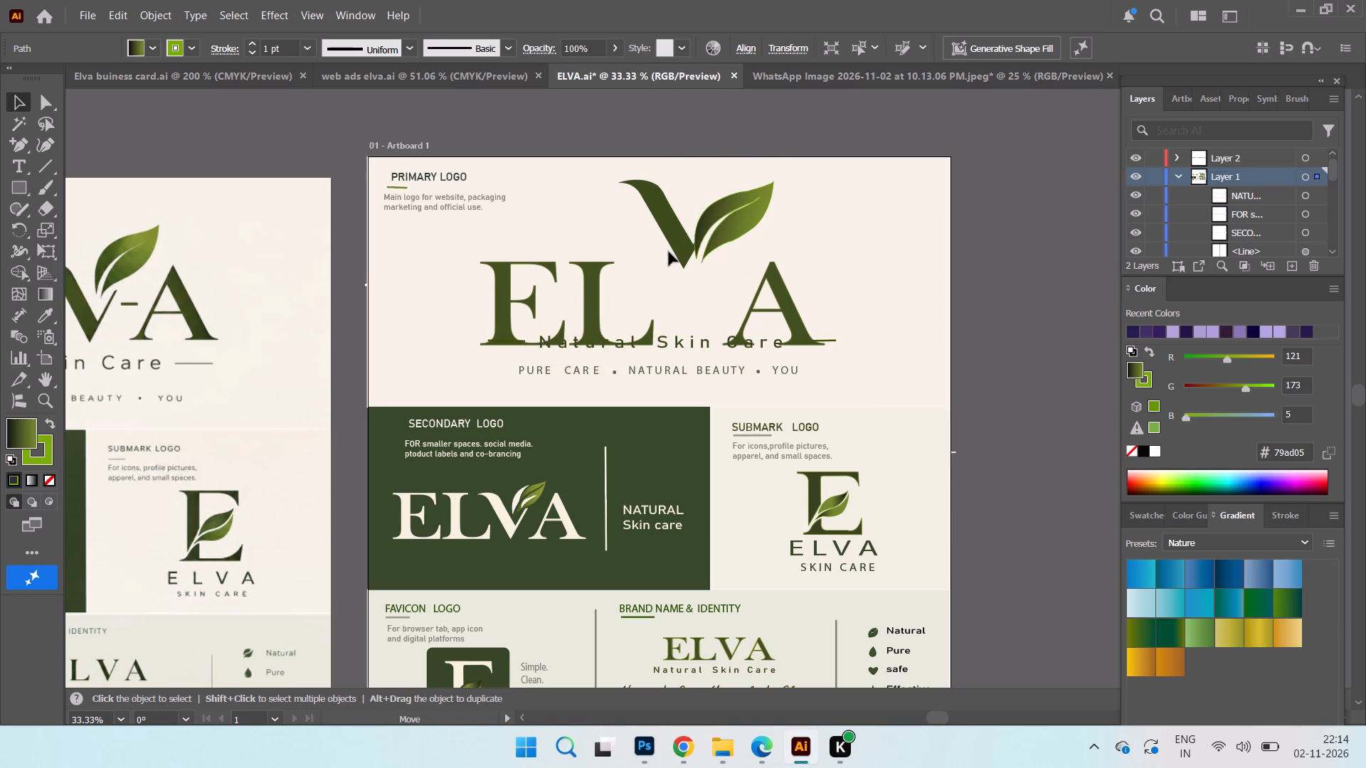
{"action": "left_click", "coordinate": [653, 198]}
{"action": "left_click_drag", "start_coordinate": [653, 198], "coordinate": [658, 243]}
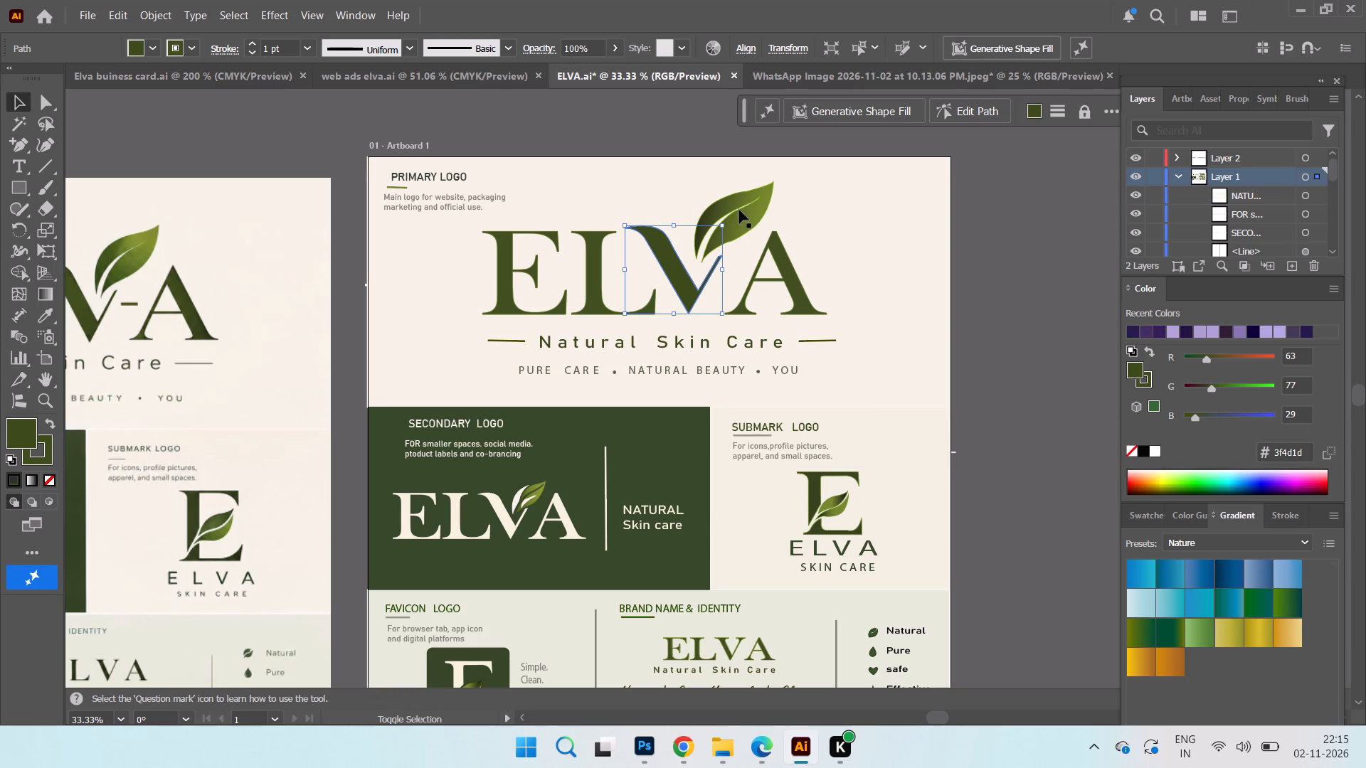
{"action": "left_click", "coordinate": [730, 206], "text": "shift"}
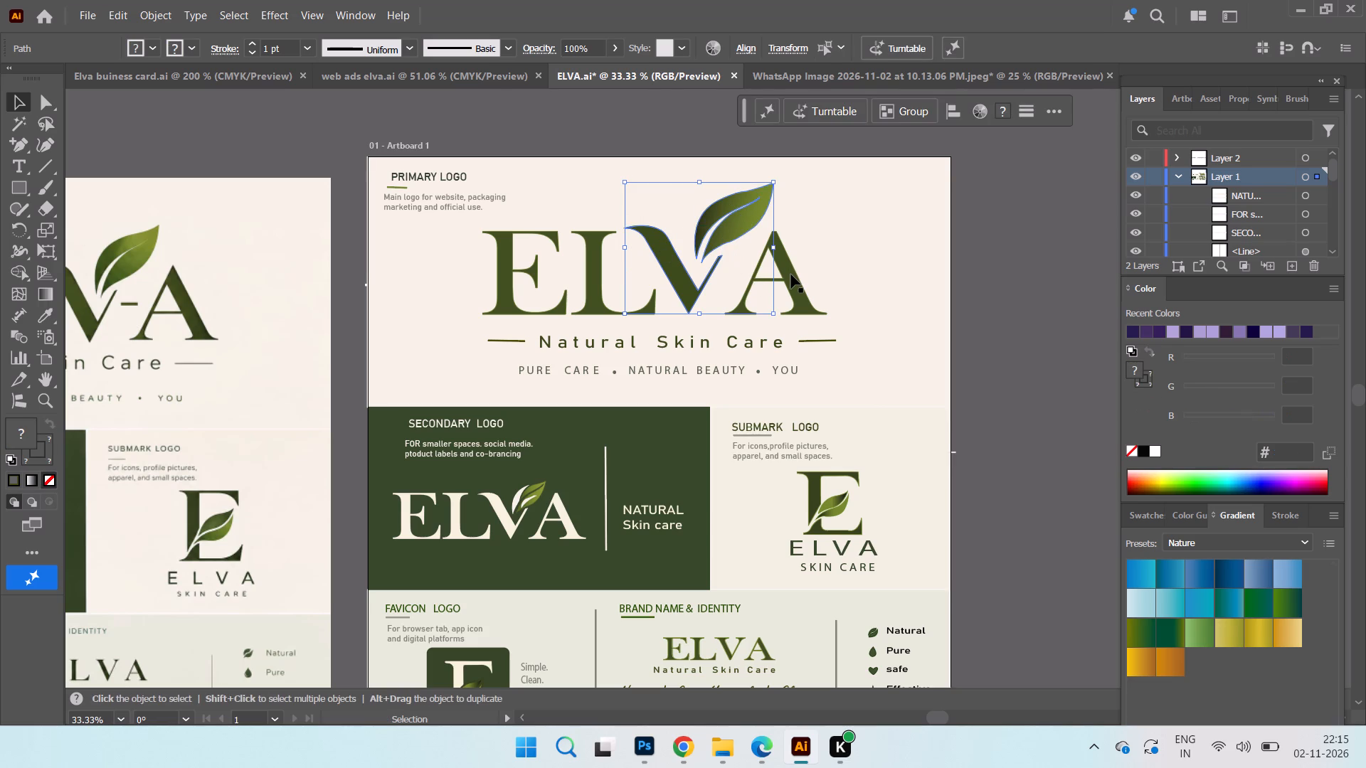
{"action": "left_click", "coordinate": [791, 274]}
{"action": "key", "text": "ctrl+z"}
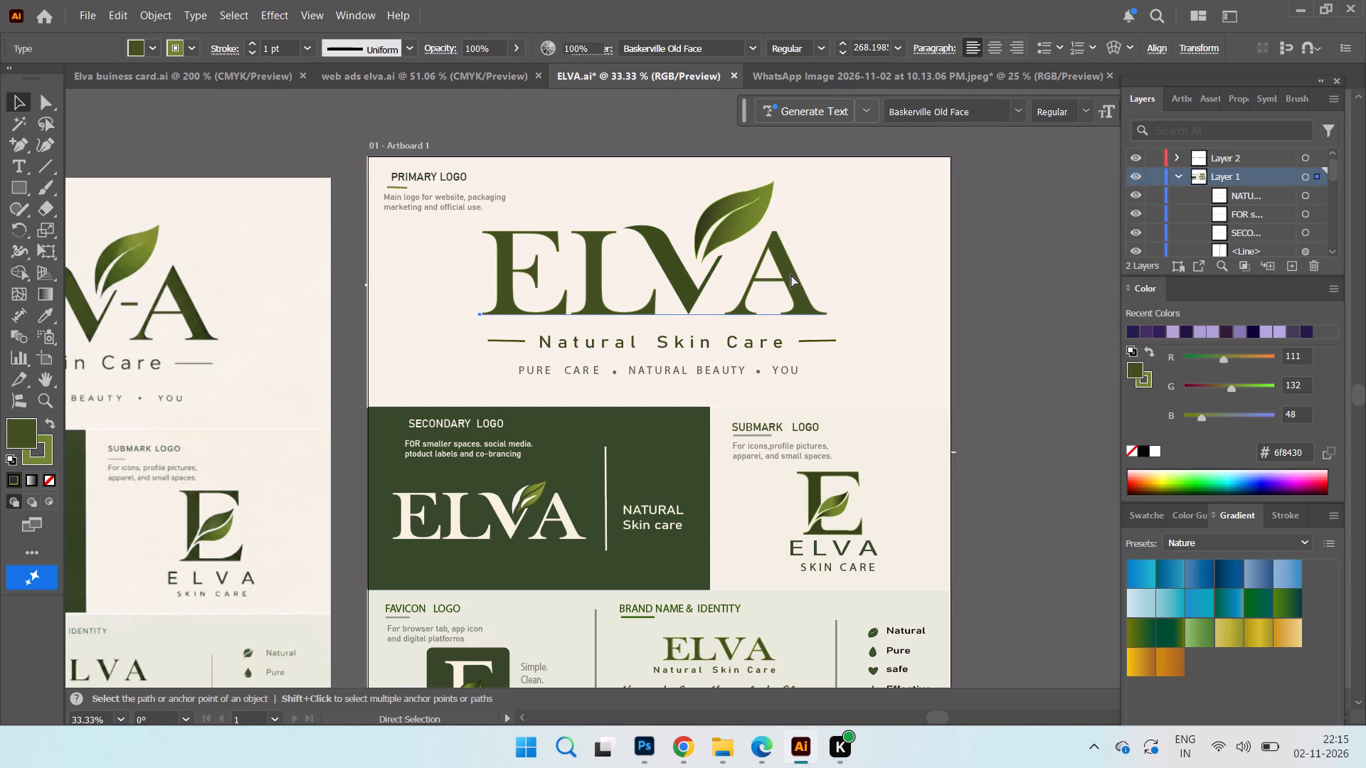
Move the primary logo's V shape down into the gap between L and A, level with the lettering.
{"action": "left_click", "coordinate": [673, 240]}
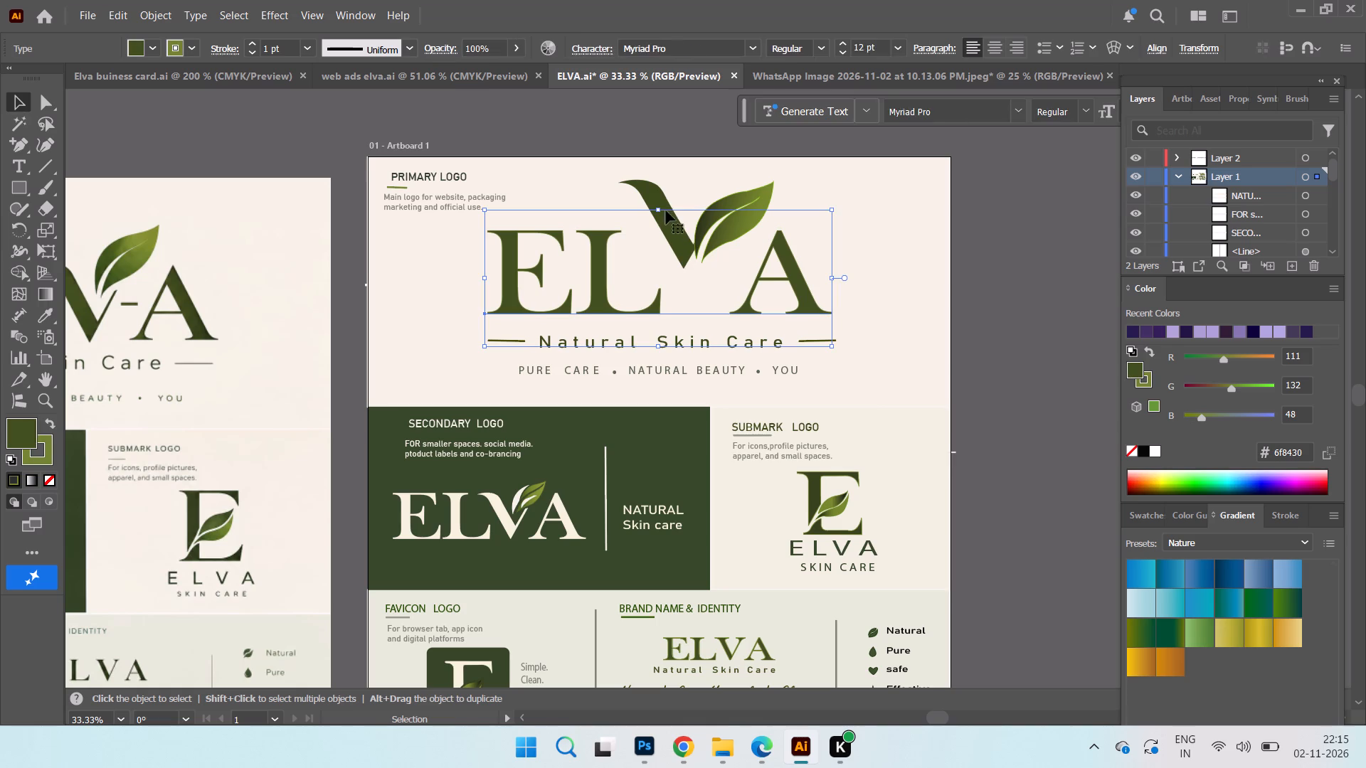
{"action": "left_click_drag", "start_coordinate": [649, 188], "coordinate": [660, 235]}
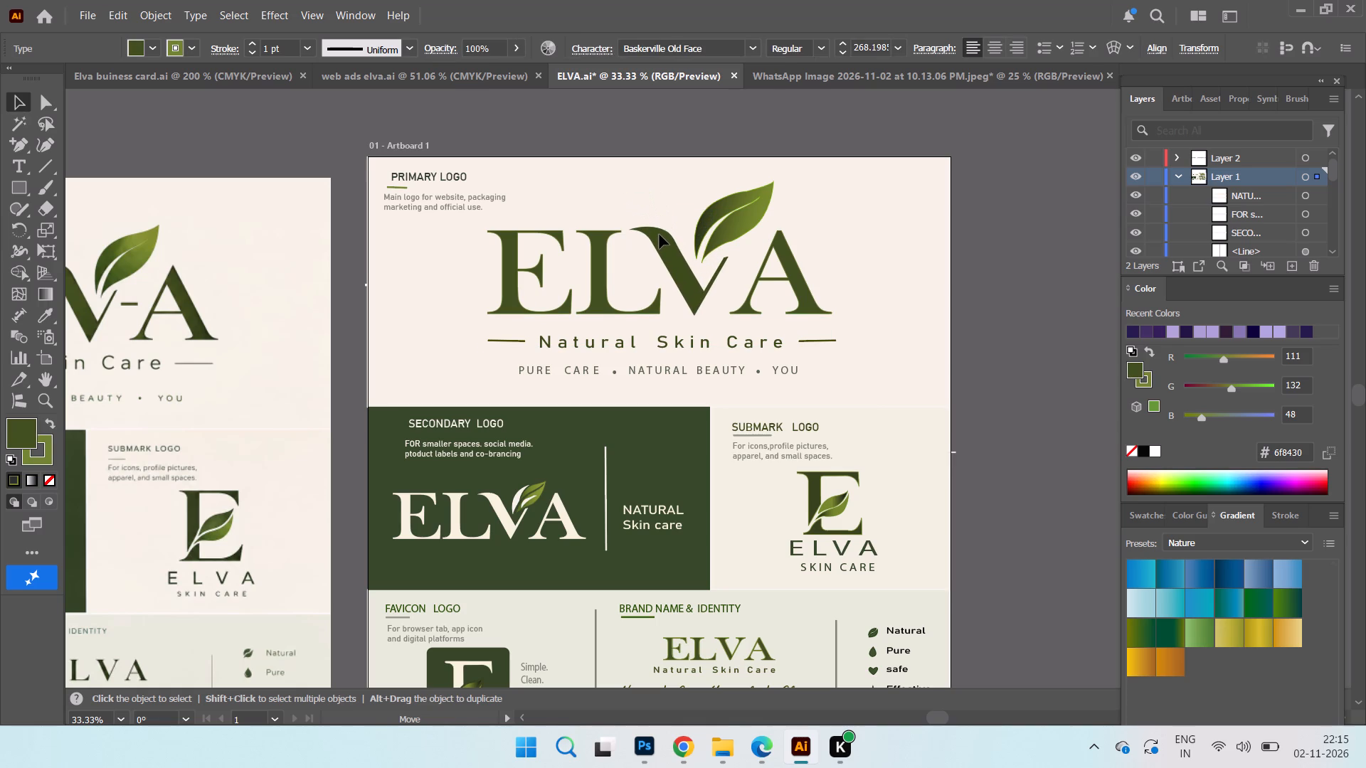
{"action": "left_click_drag", "start_coordinate": [660, 235], "coordinate": [661, 235]}
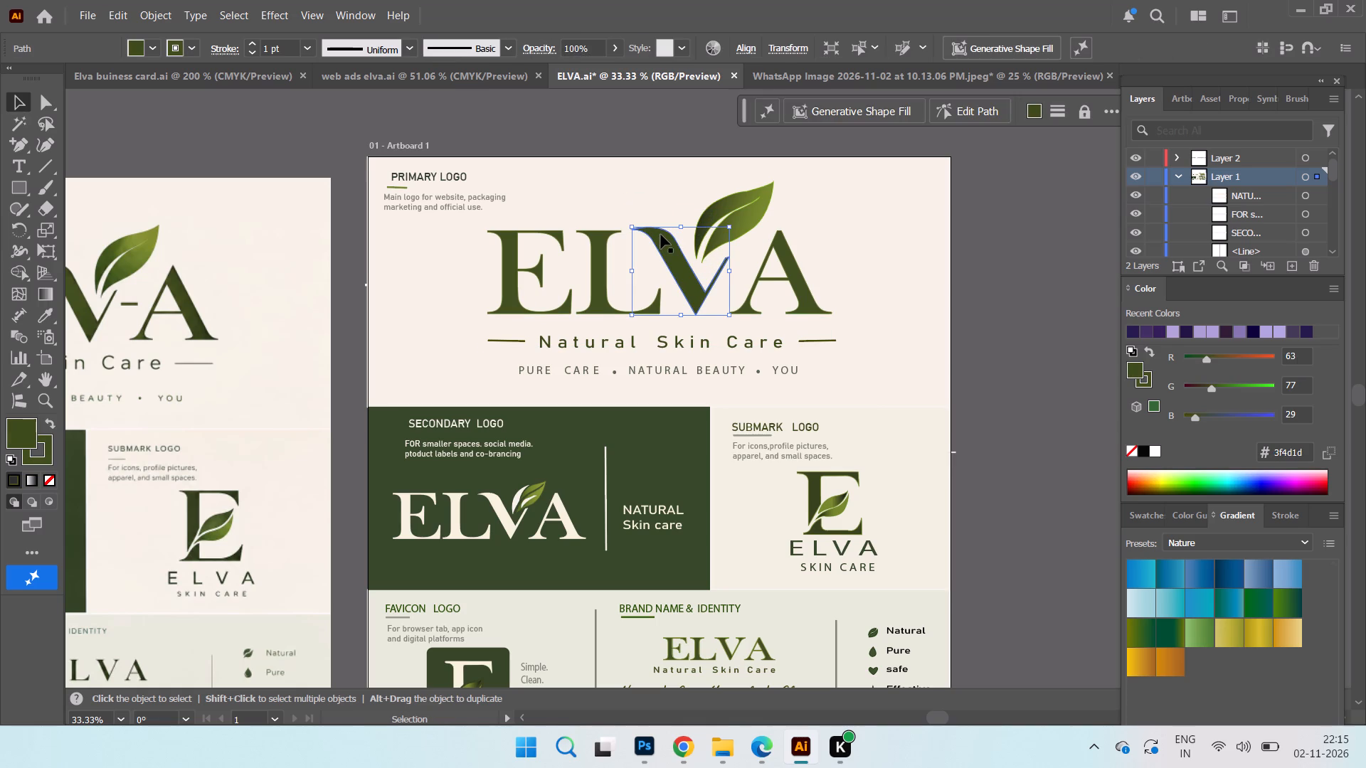
Copy the primary logo's lettering, V shape and leaf into the 10.13.06 PM slide document and place them in the upper part of Artboard 1.
{"action": "left_click", "coordinate": [761, 199], "text": "shift"}
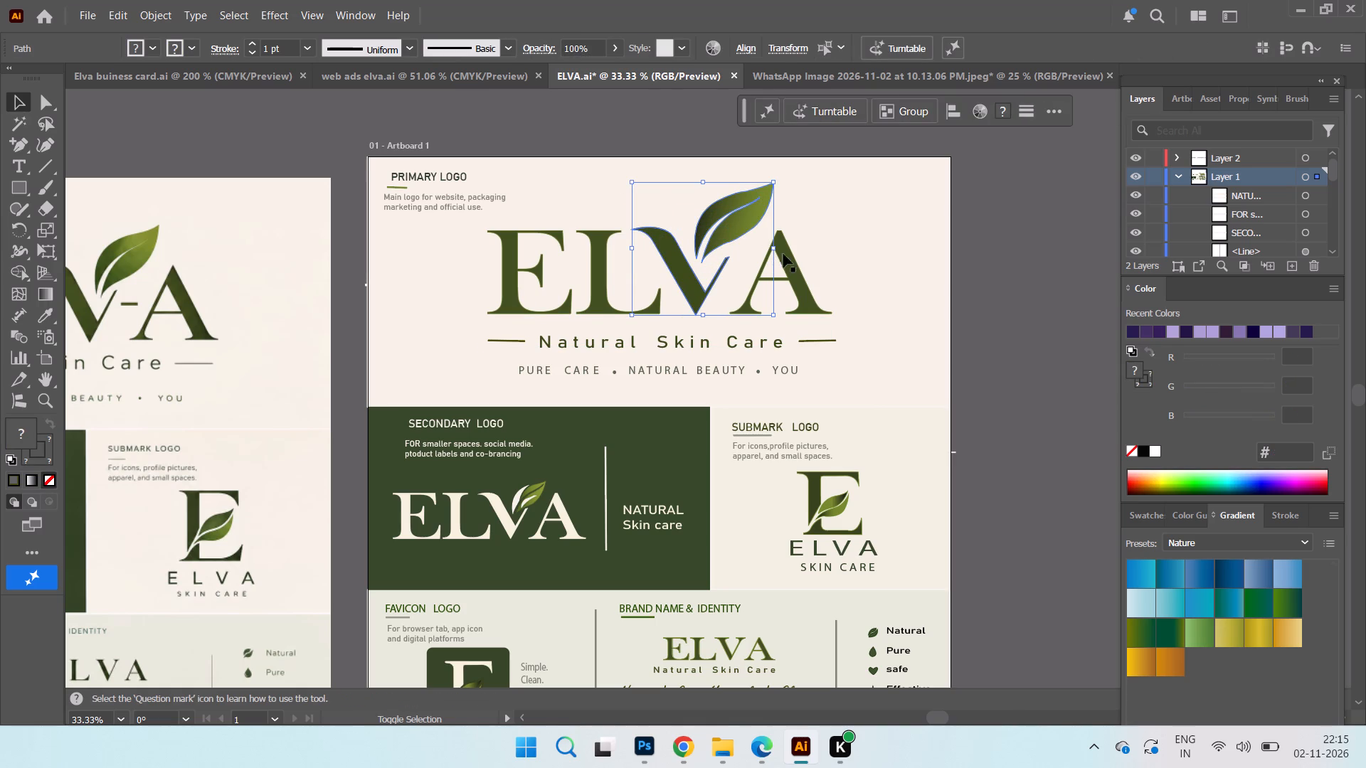
{"action": "left_click", "coordinate": [789, 260], "text": "shift"}
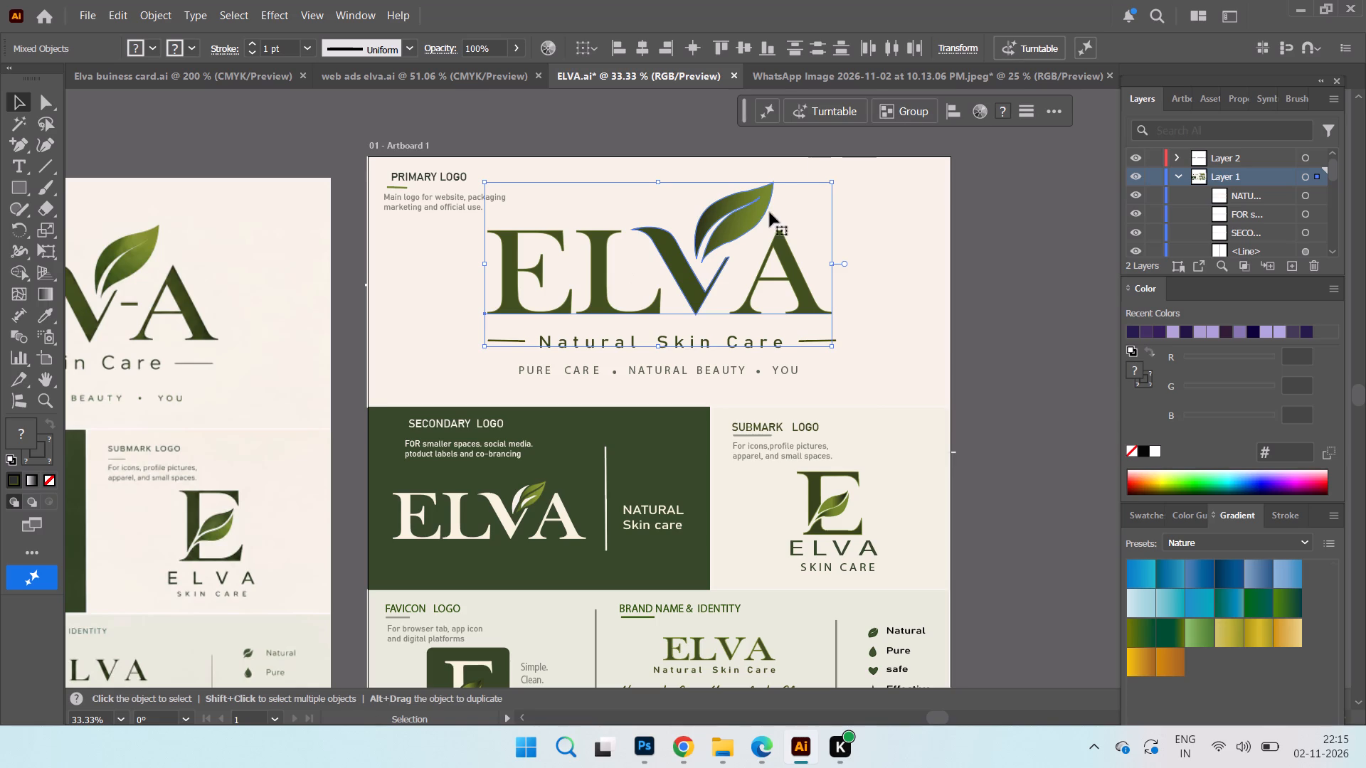
{"action": "right_click", "coordinate": [697, 297]}
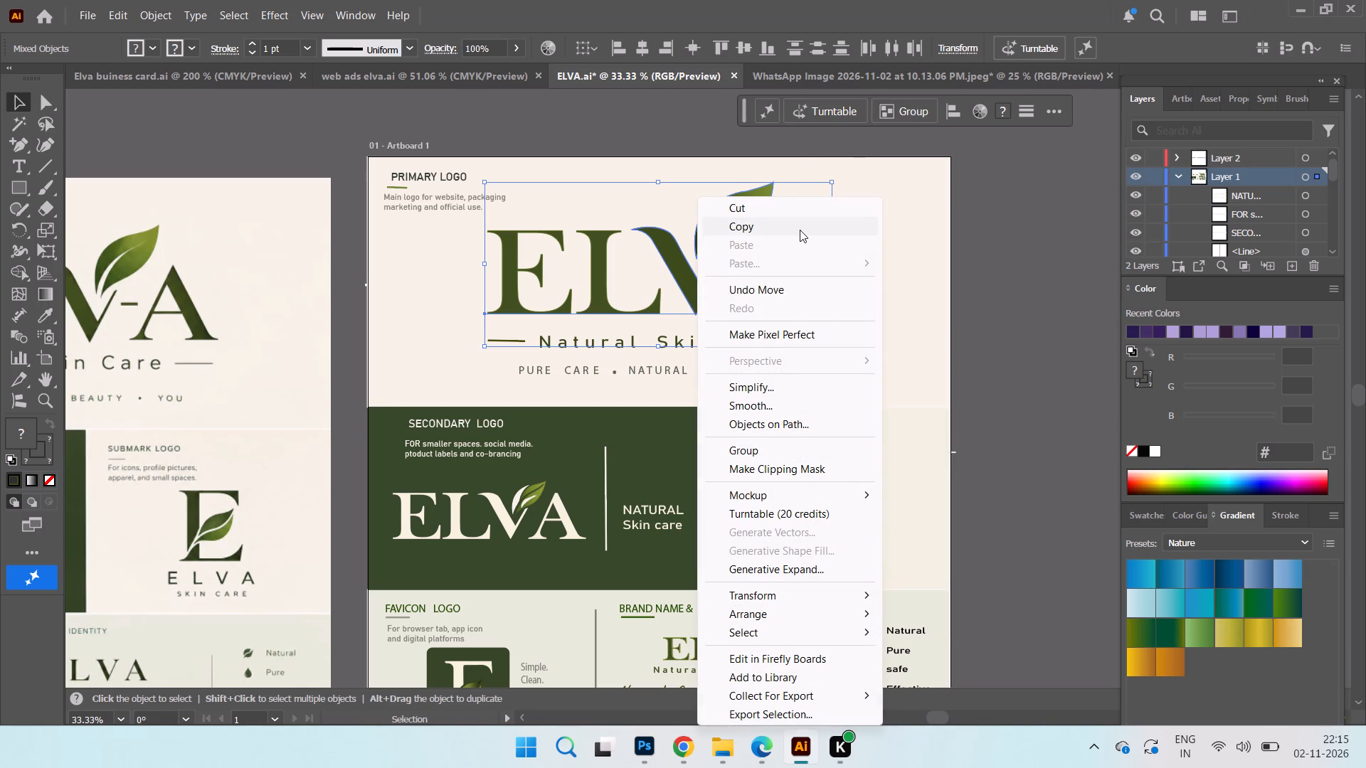
{"action": "left_click", "coordinate": [800, 230]}
{"action": "left_click", "coordinate": [862, 70]}
{"action": "right_click", "coordinate": [708, 280]}
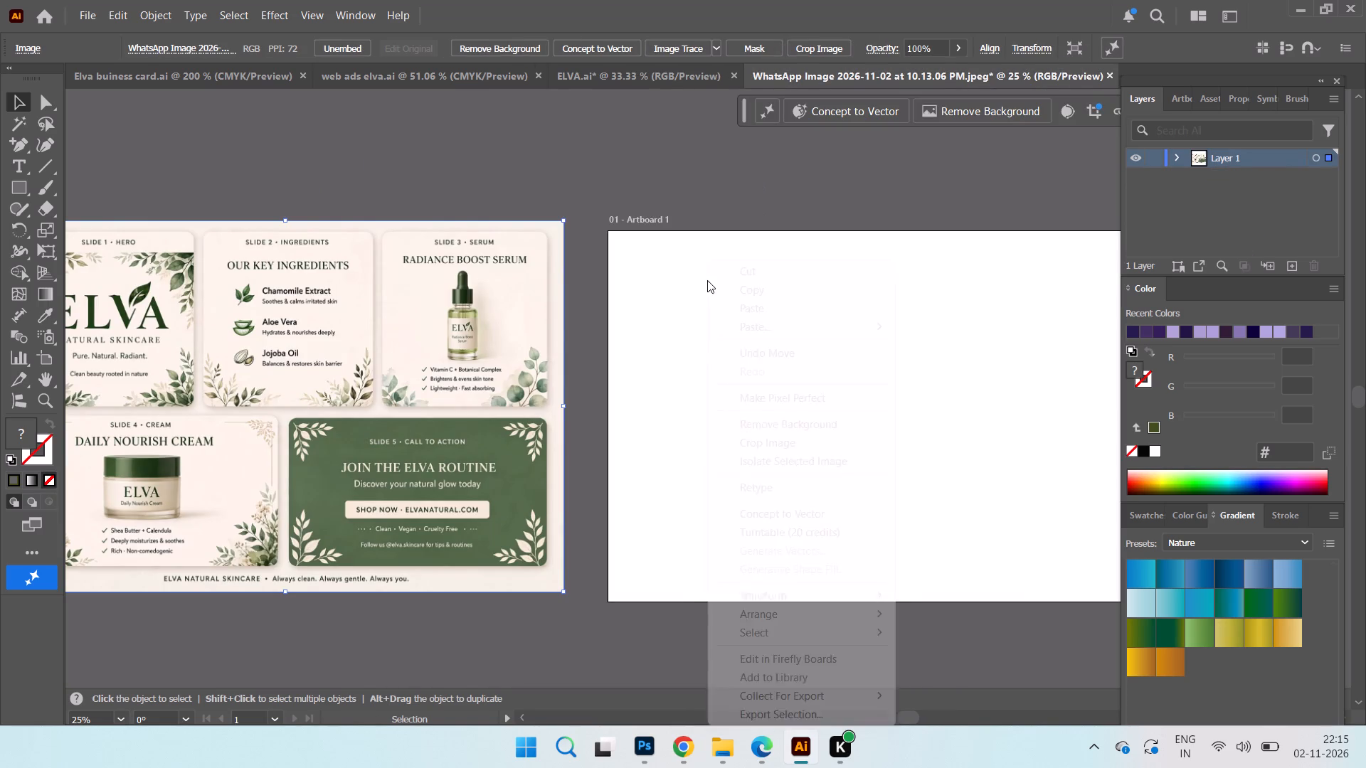
{"action": "left_click", "coordinate": [763, 290]}
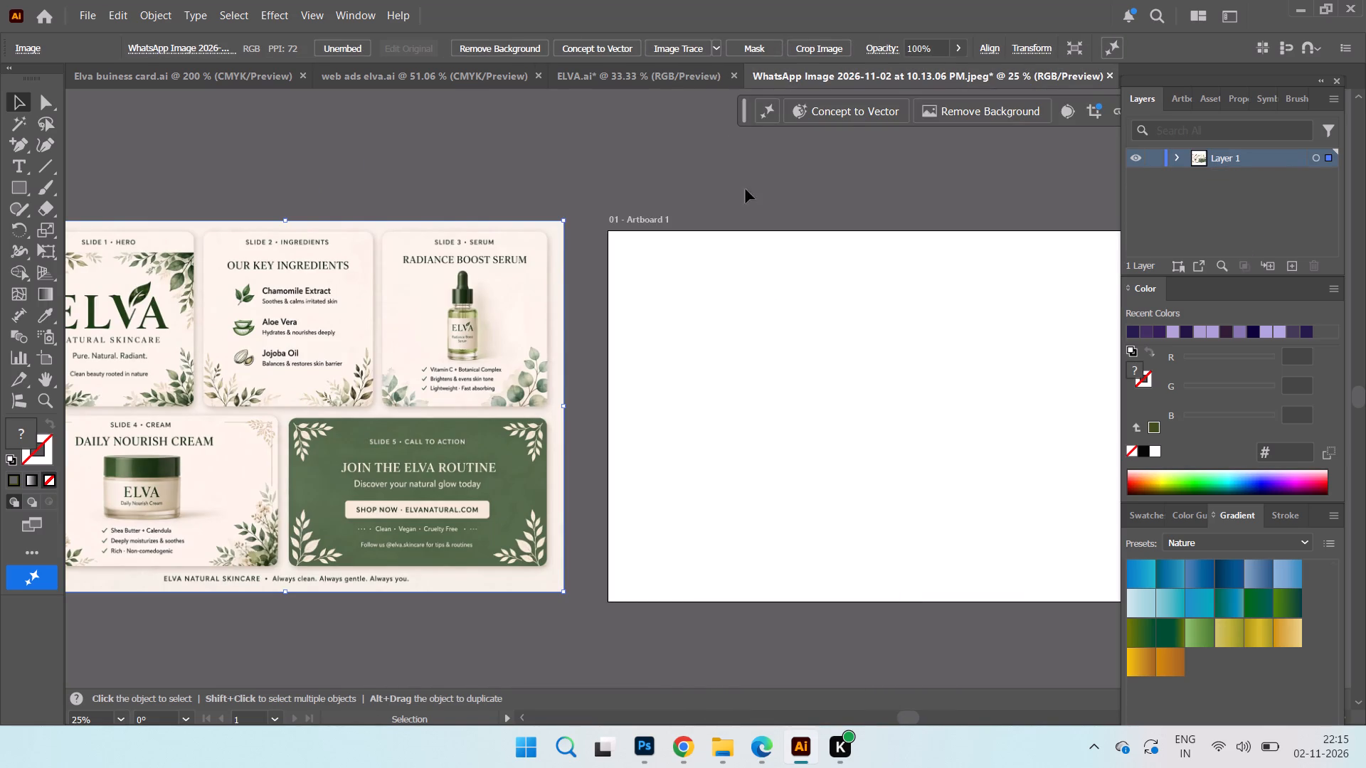
{"action": "left_click", "coordinate": [680, 80]}
{"action": "right_click", "coordinate": [717, 232]}
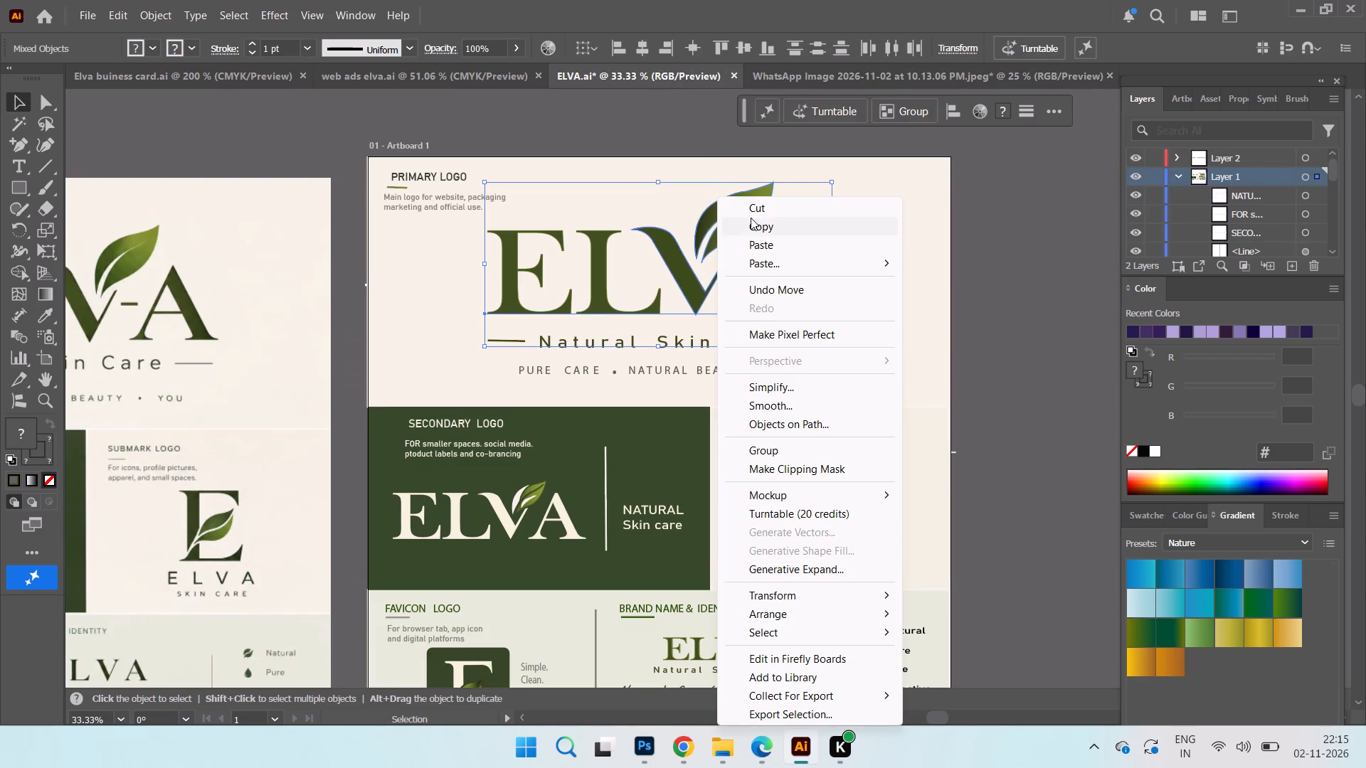
{"action": "left_click", "coordinate": [765, 223]}
{"action": "left_click", "coordinate": [919, 73]}
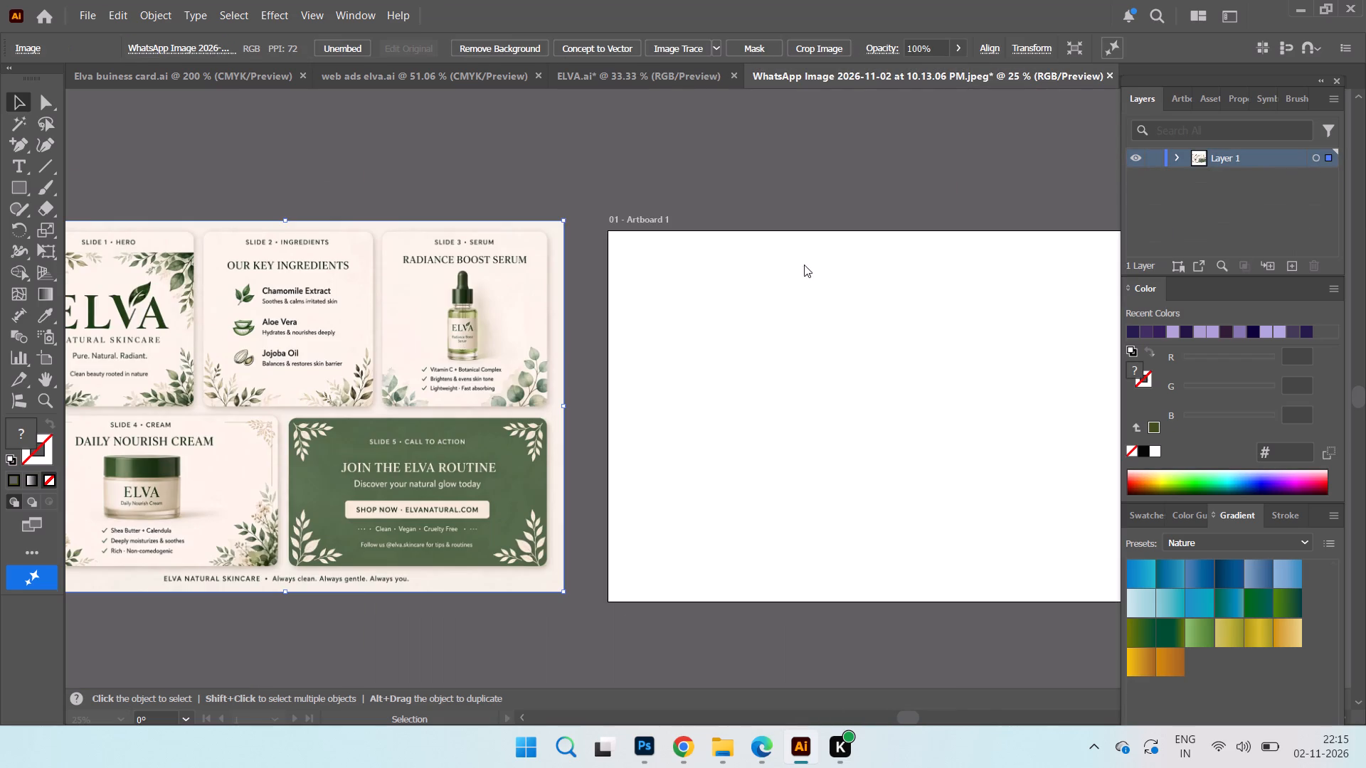
{"action": "right_click", "coordinate": [791, 285]}
{"action": "left_click", "coordinate": [853, 313]}
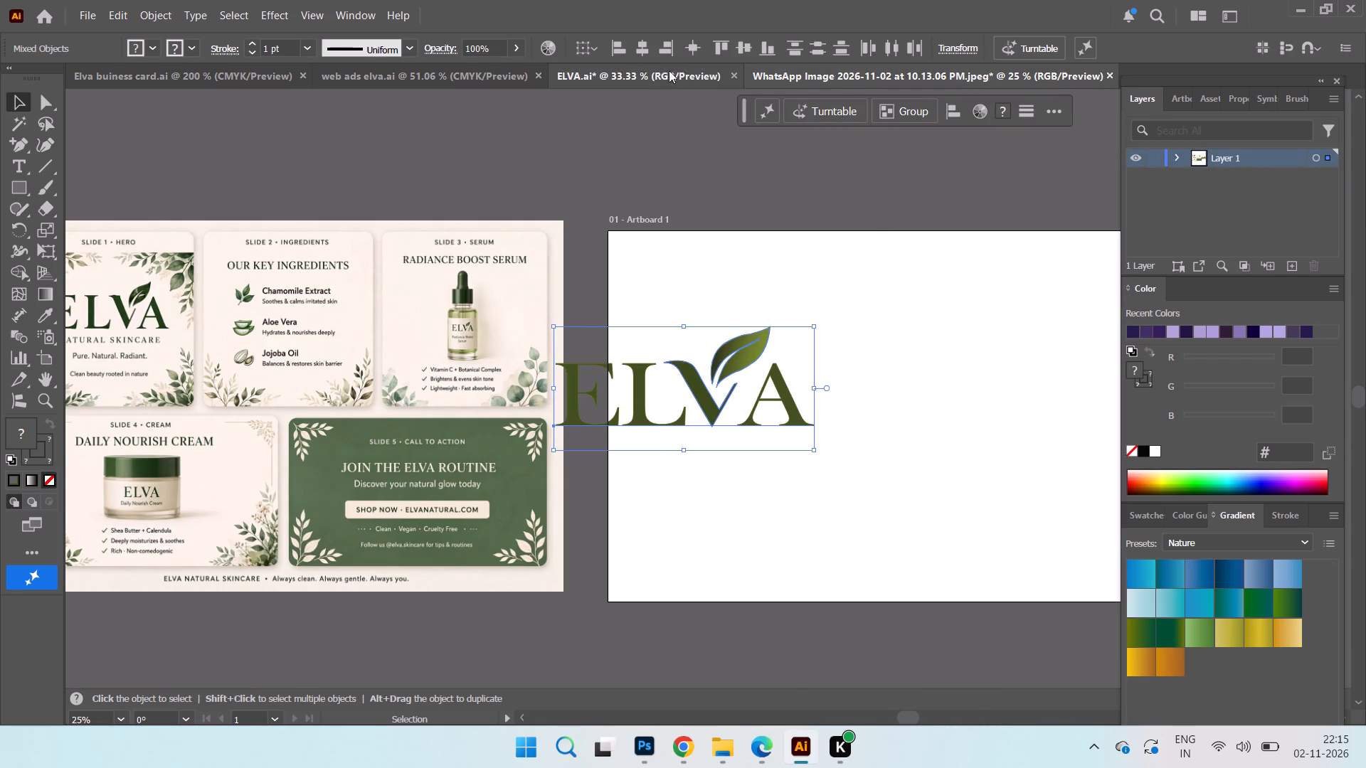
{"action": "left_click_drag", "start_coordinate": [701, 398], "coordinate": [784, 338]}
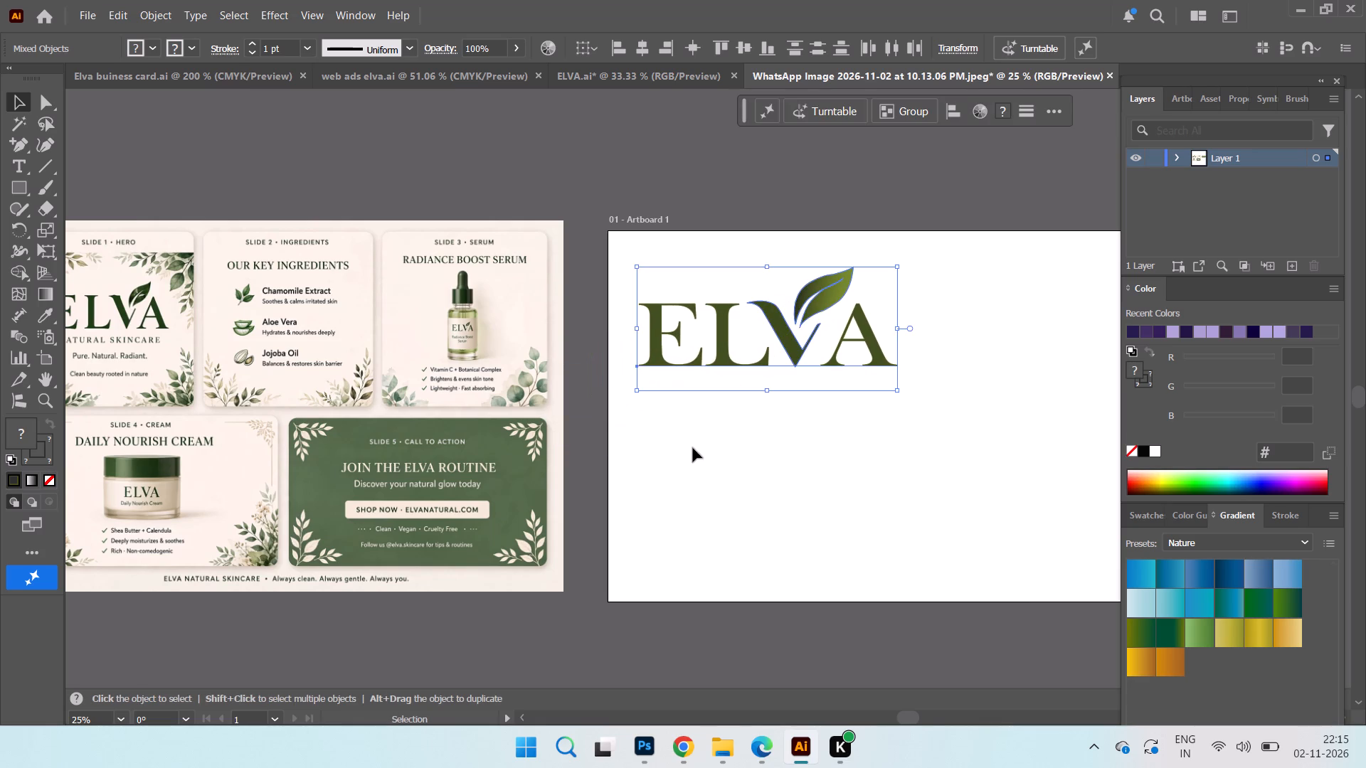
Move the pasted logo's leaf slightly down and right against the V shape, and deselect it.
{"action": "left_click", "coordinate": [693, 448]}
{"action": "left_click", "coordinate": [838, 284]}
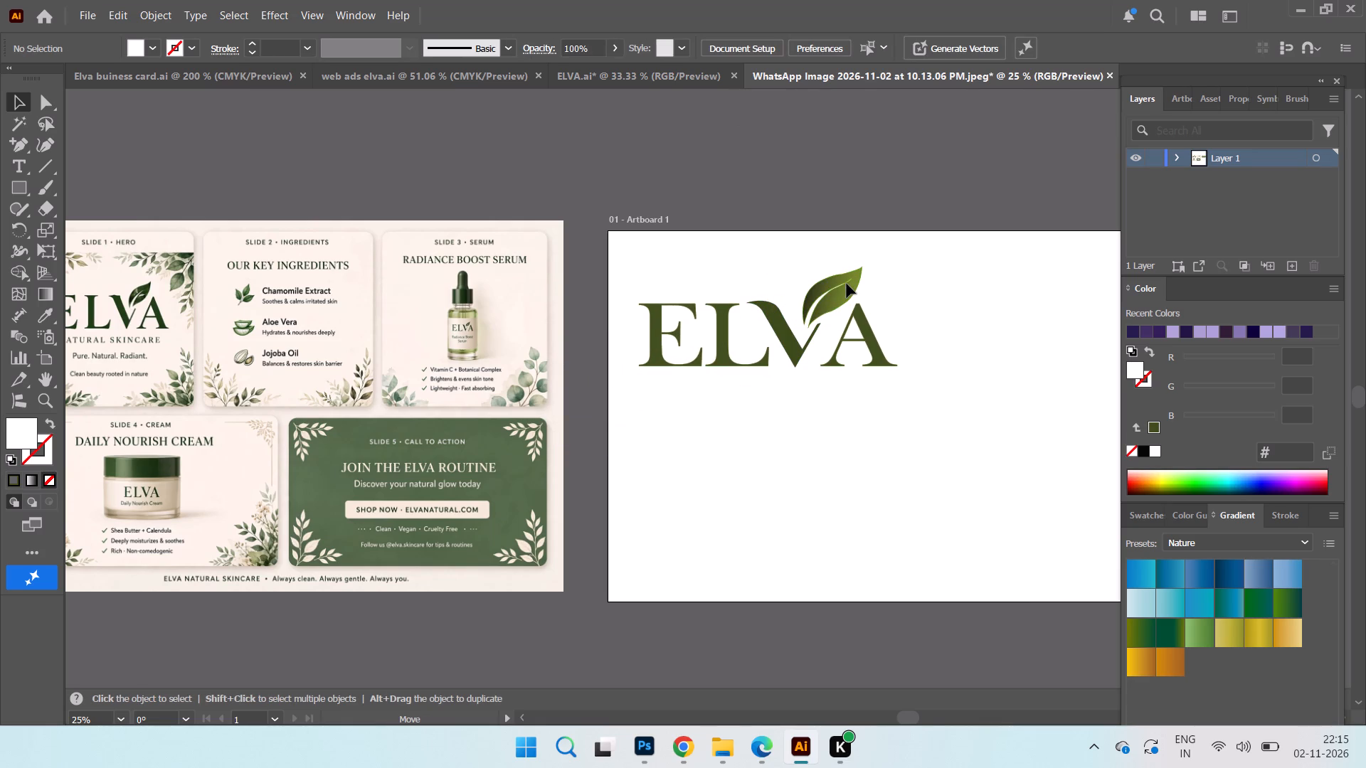
{"action": "left_click", "coordinate": [924, 267]}
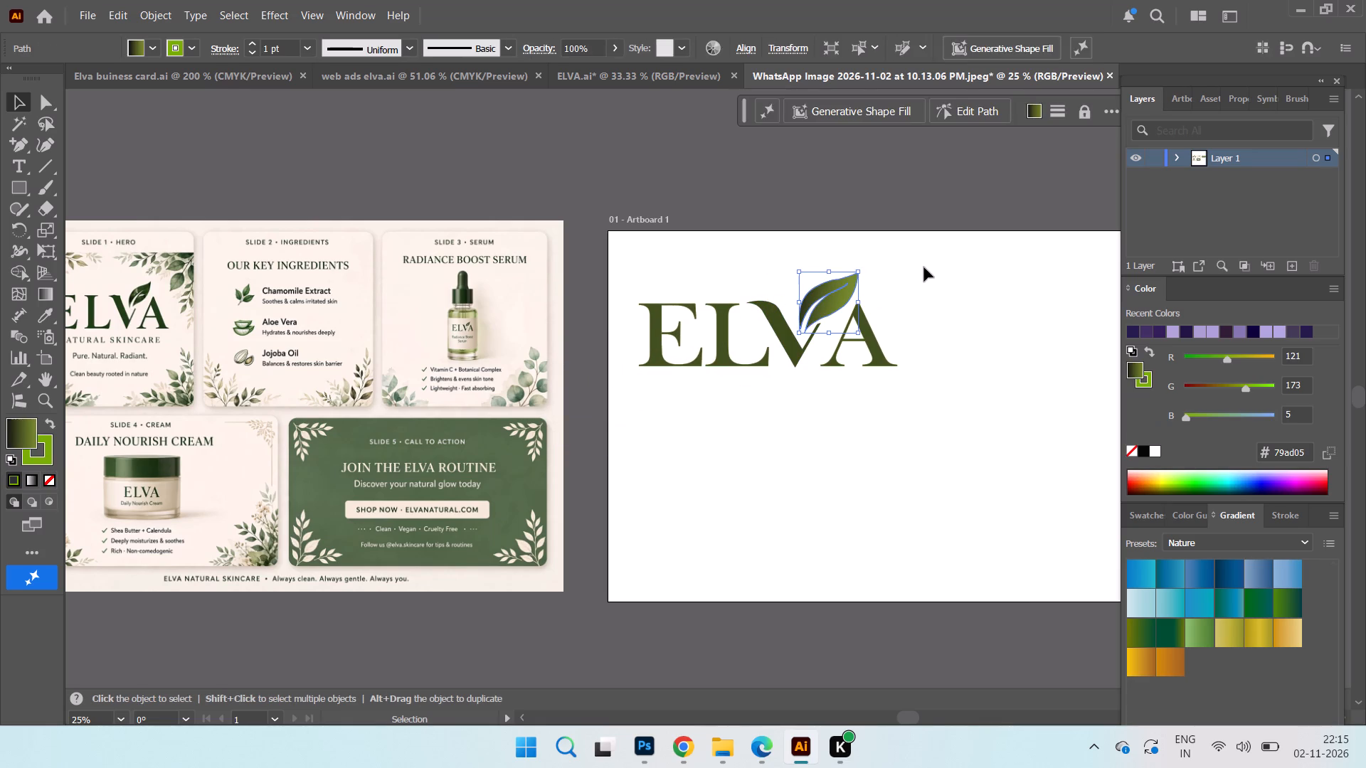
In ELVA.ai, nudge the primary logo's leaf slightly down toward the V shape.
{"action": "left_click", "coordinate": [684, 68]}
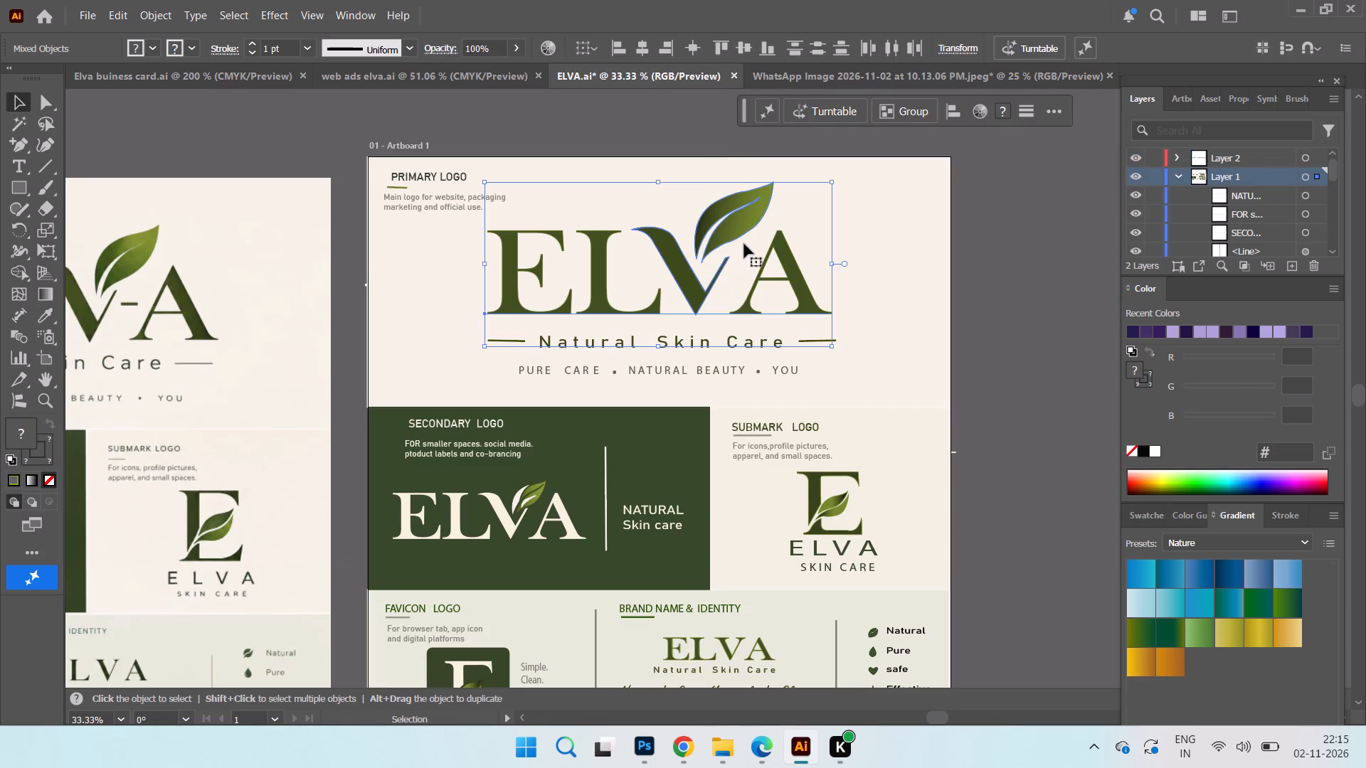
{"action": "left_click", "coordinate": [896, 176]}
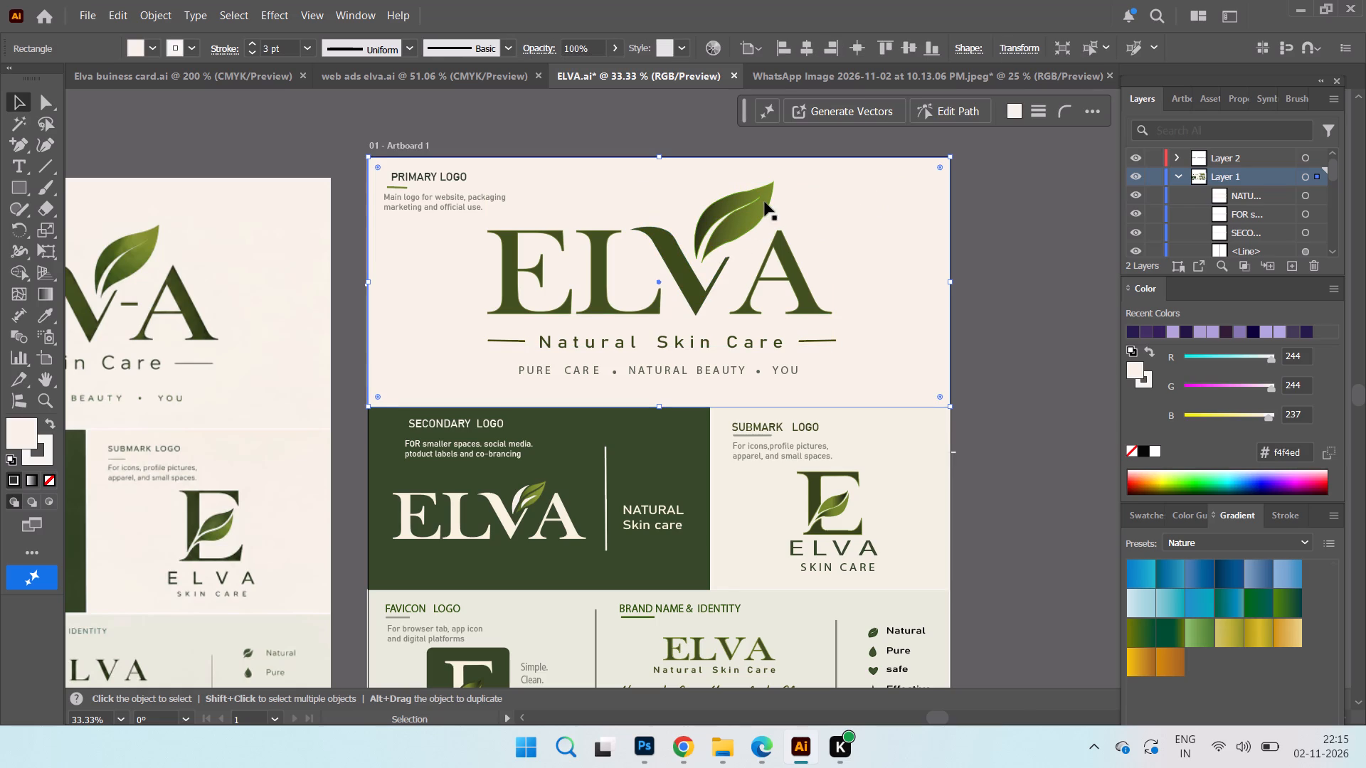
{"action": "left_click", "coordinate": [765, 202]}
{"action": "left_click", "coordinate": [758, 215]}
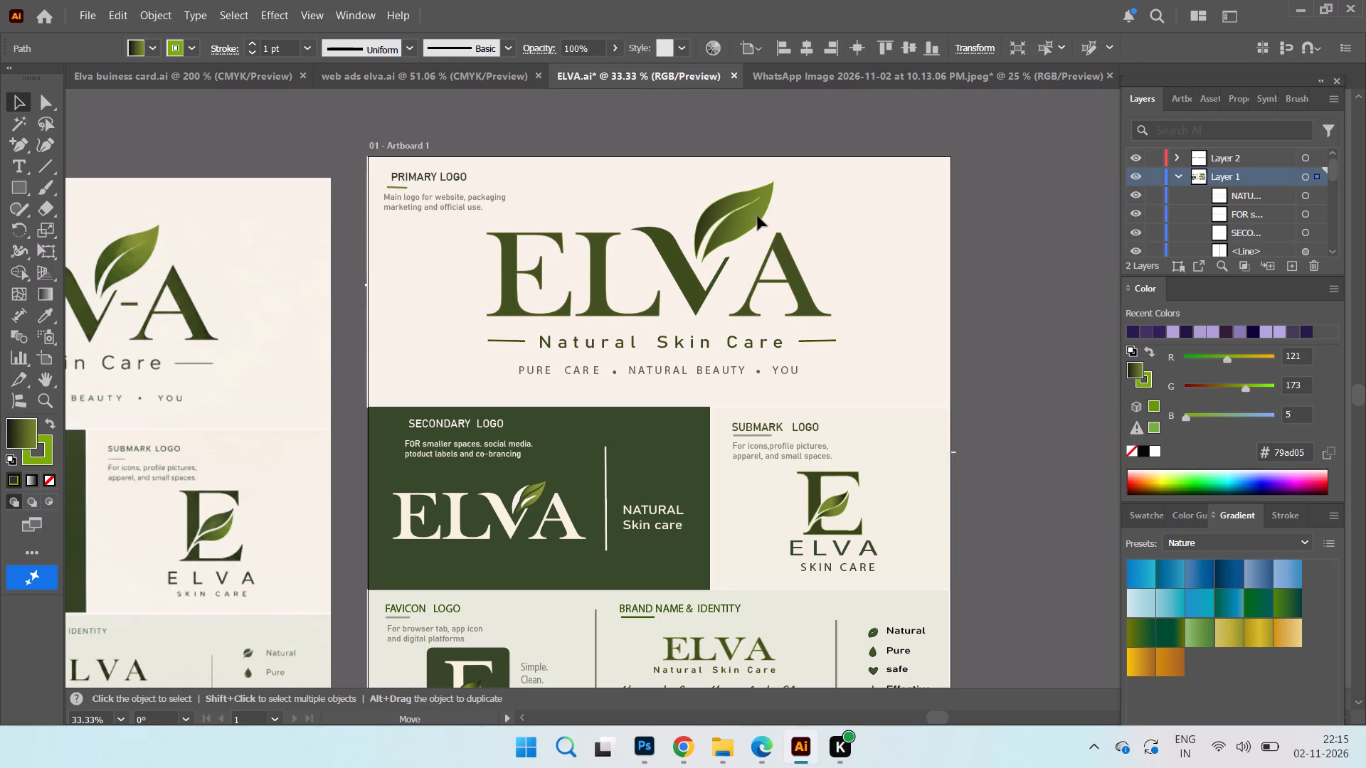
{"action": "left_click", "coordinate": [769, 192]}
{"action": "left_click_drag", "start_coordinate": [769, 192], "coordinate": [769, 195]}
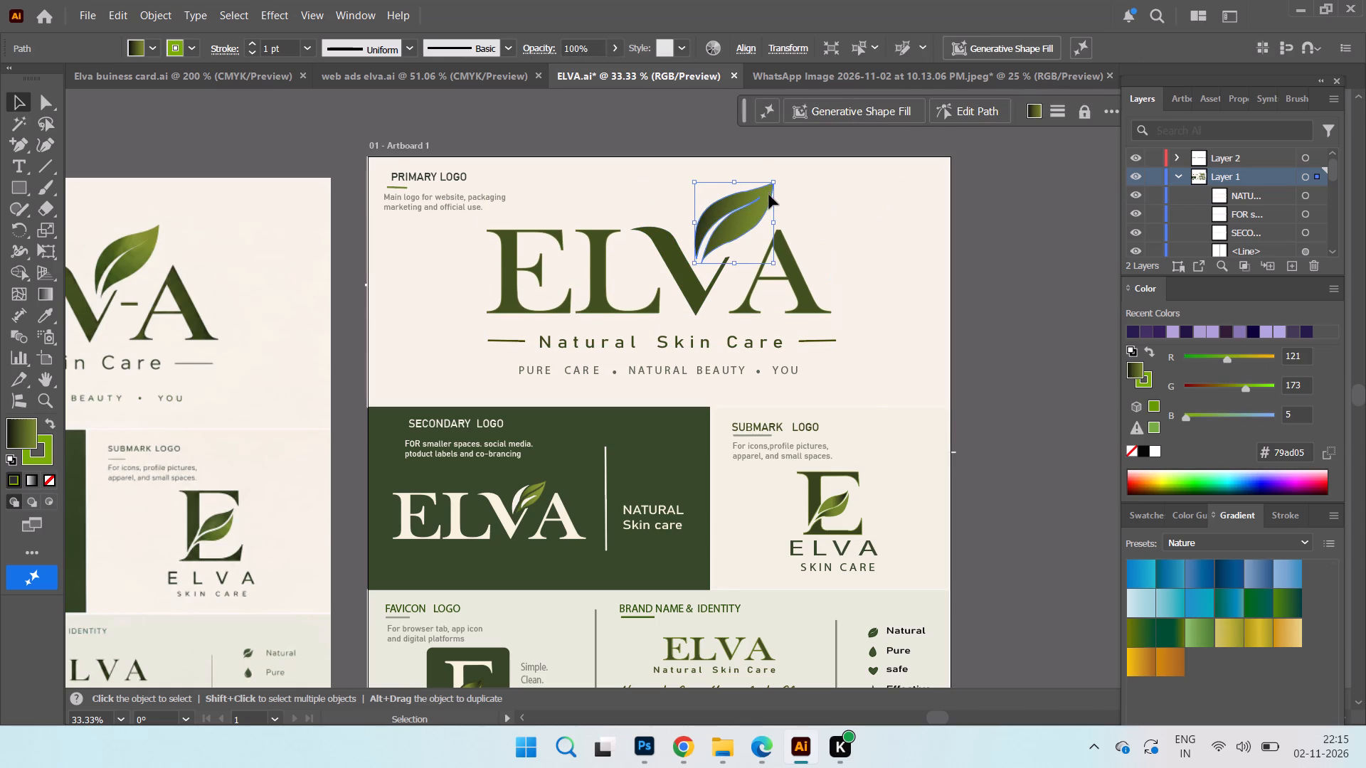
{"action": "left_click_drag", "start_coordinate": [769, 195], "coordinate": [770, 198]}
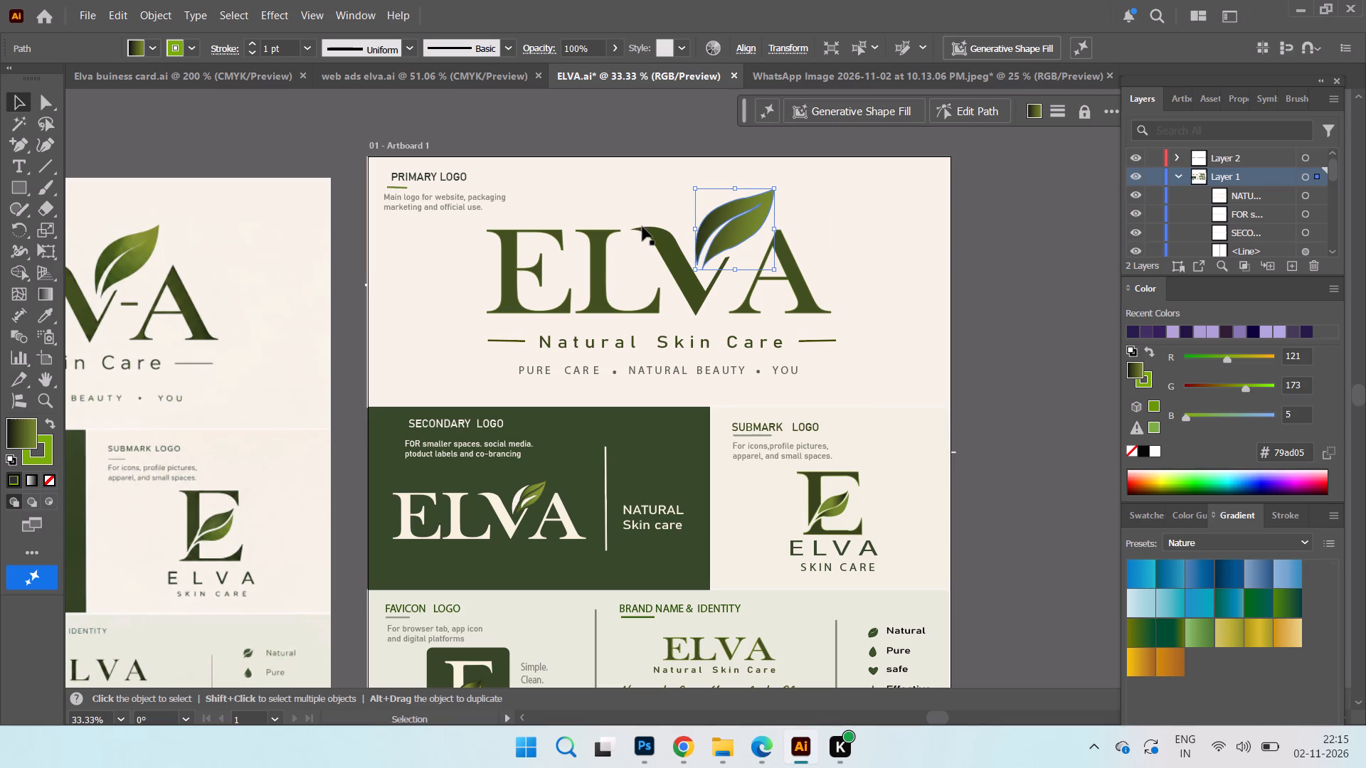
Group the primary logo's leaf with the E, L and A lettering, and deselect the group.
{"action": "left_click", "coordinate": [642, 227]}
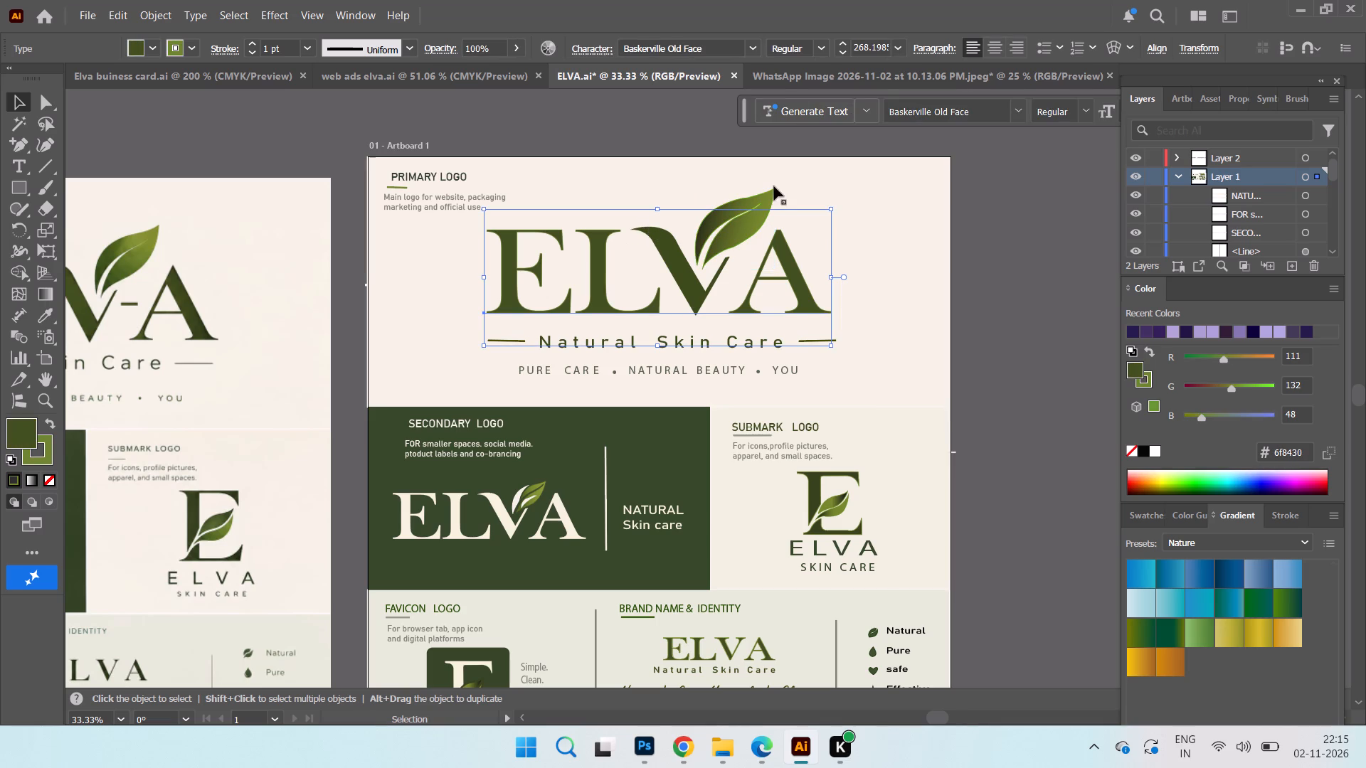
{"action": "left_click", "coordinate": [769, 198]}
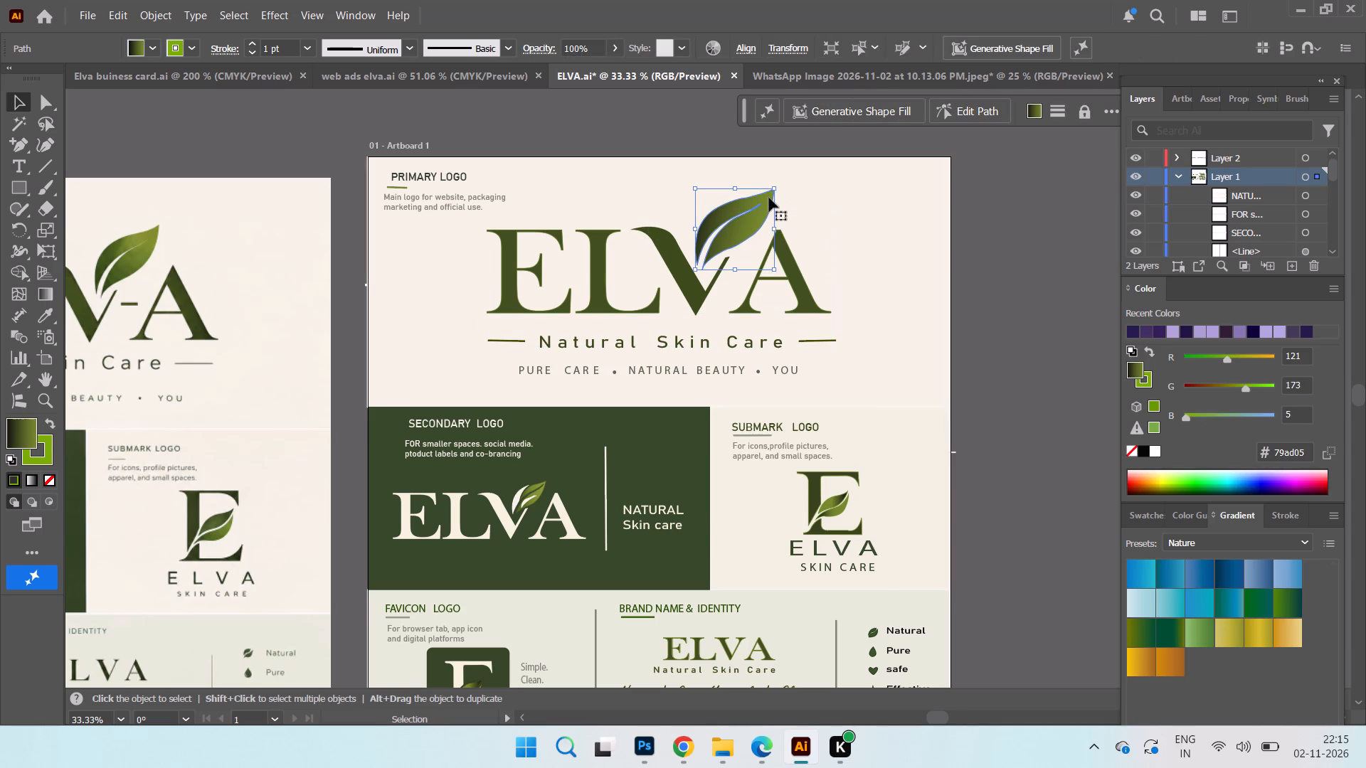
{"action": "left_click", "coordinate": [664, 251], "text": "shift"}
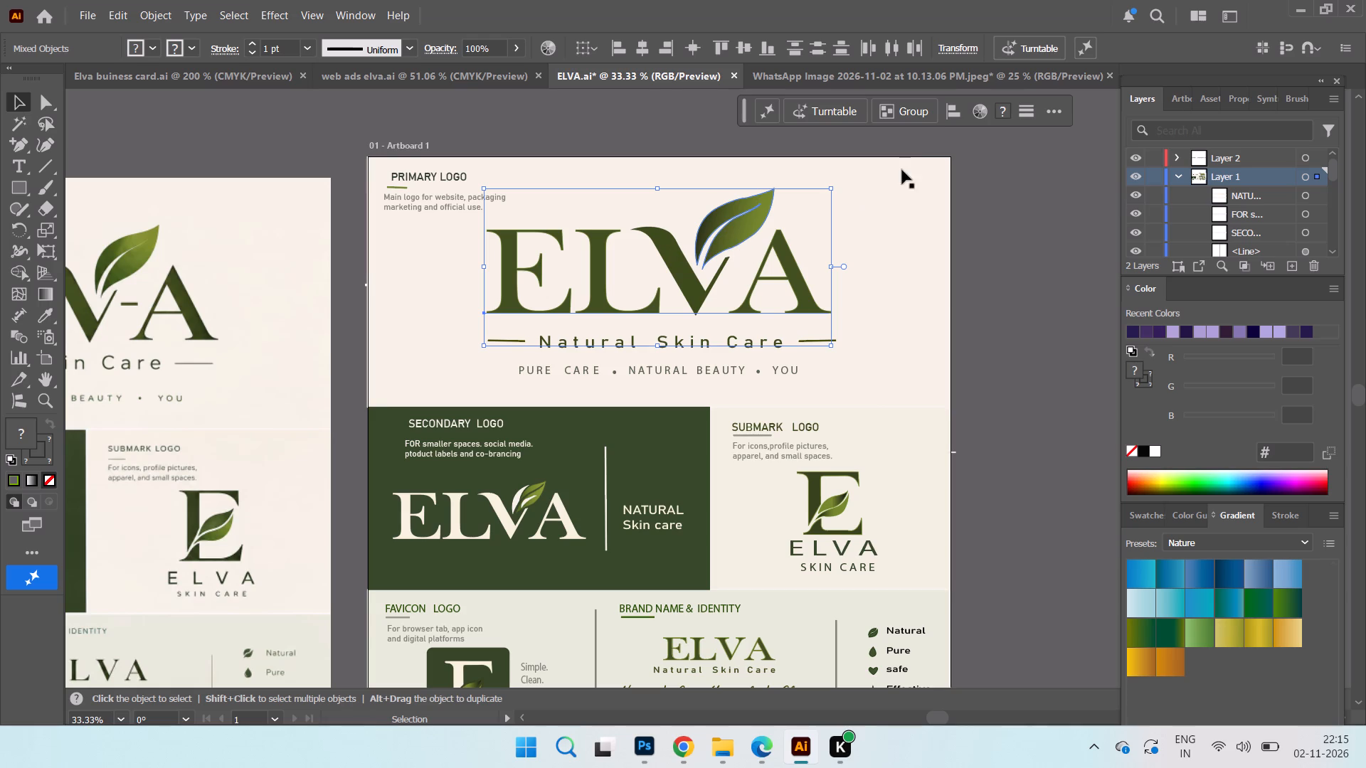
{"action": "left_click", "coordinate": [916, 117]}
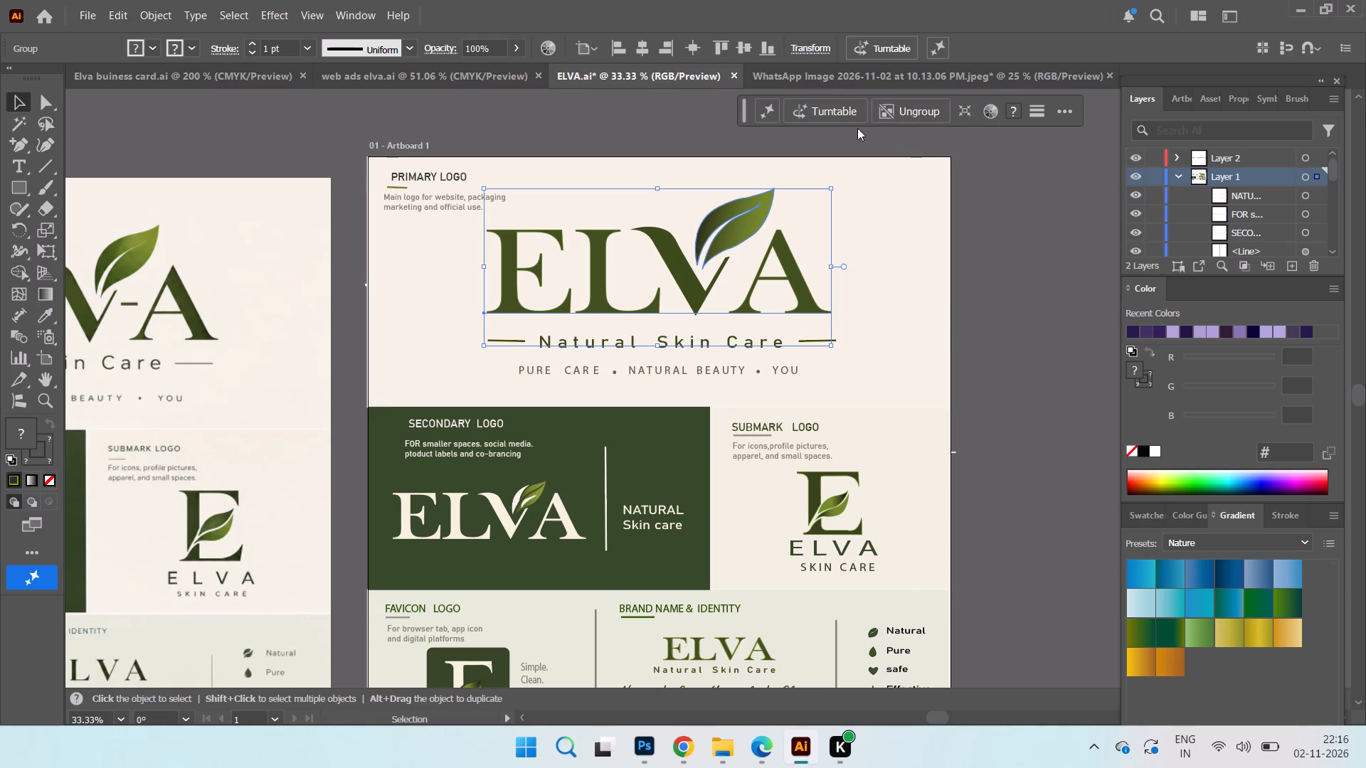
{"action": "left_click", "coordinate": [694, 291], "text": "shift"}
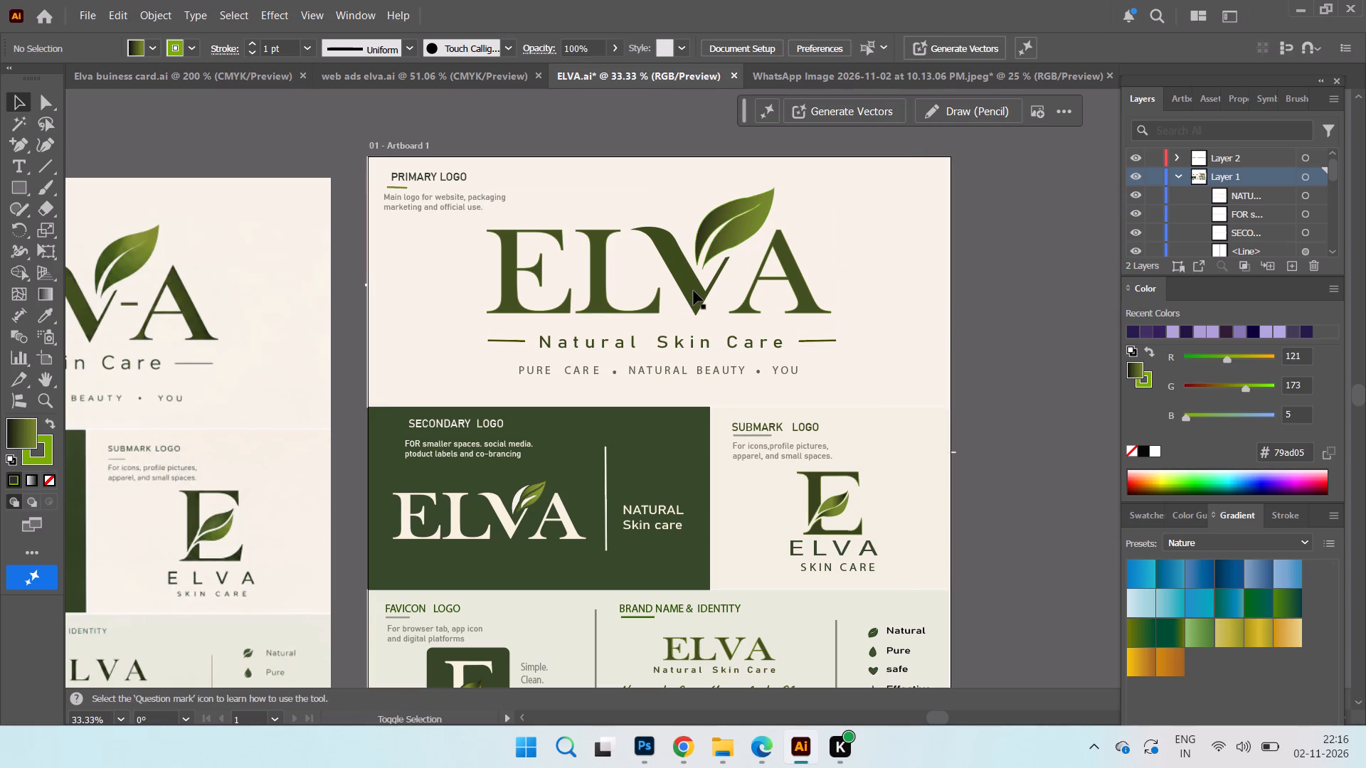
{"action": "left_click", "coordinate": [694, 291], "text": "shift"}
{"action": "left_click", "coordinate": [896, 175]}
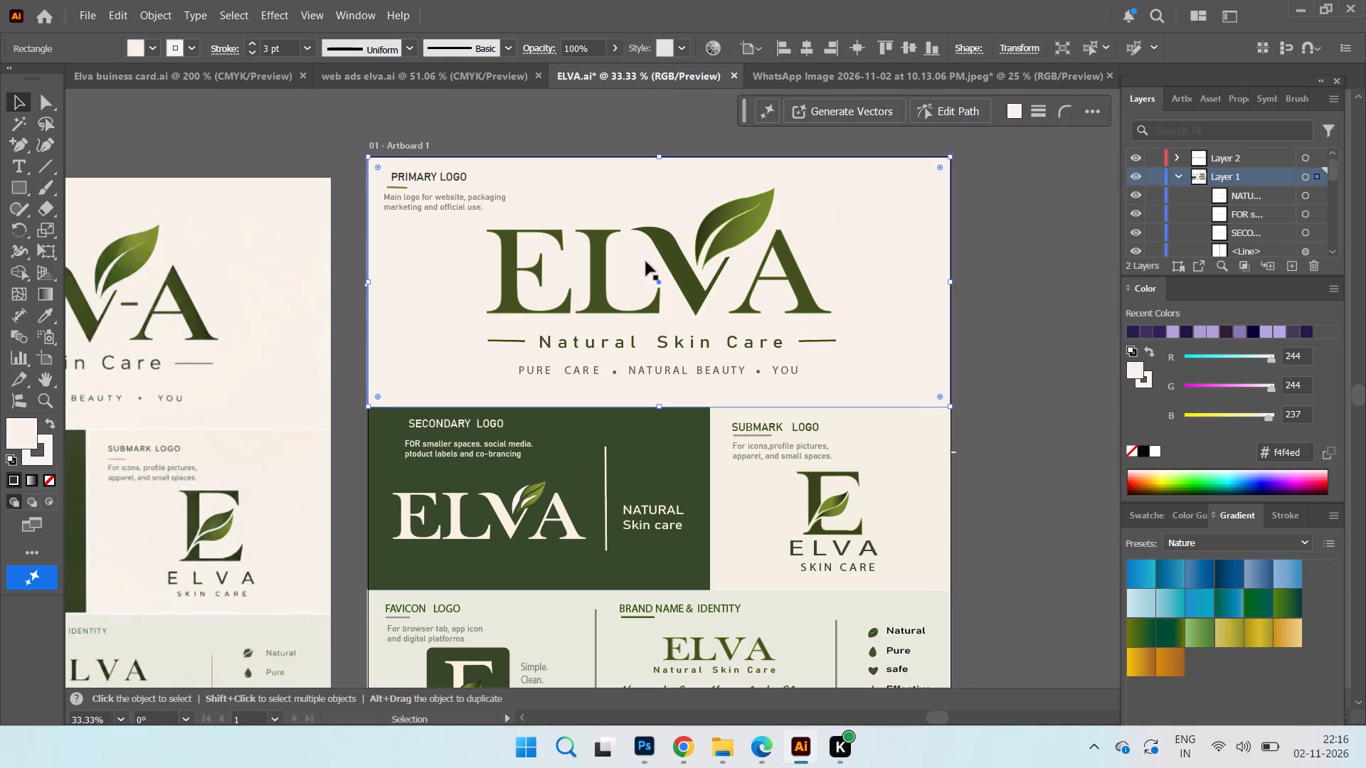
{"action": "left_click", "coordinate": [663, 234]}
{"action": "left_click", "coordinate": [866, 205]}
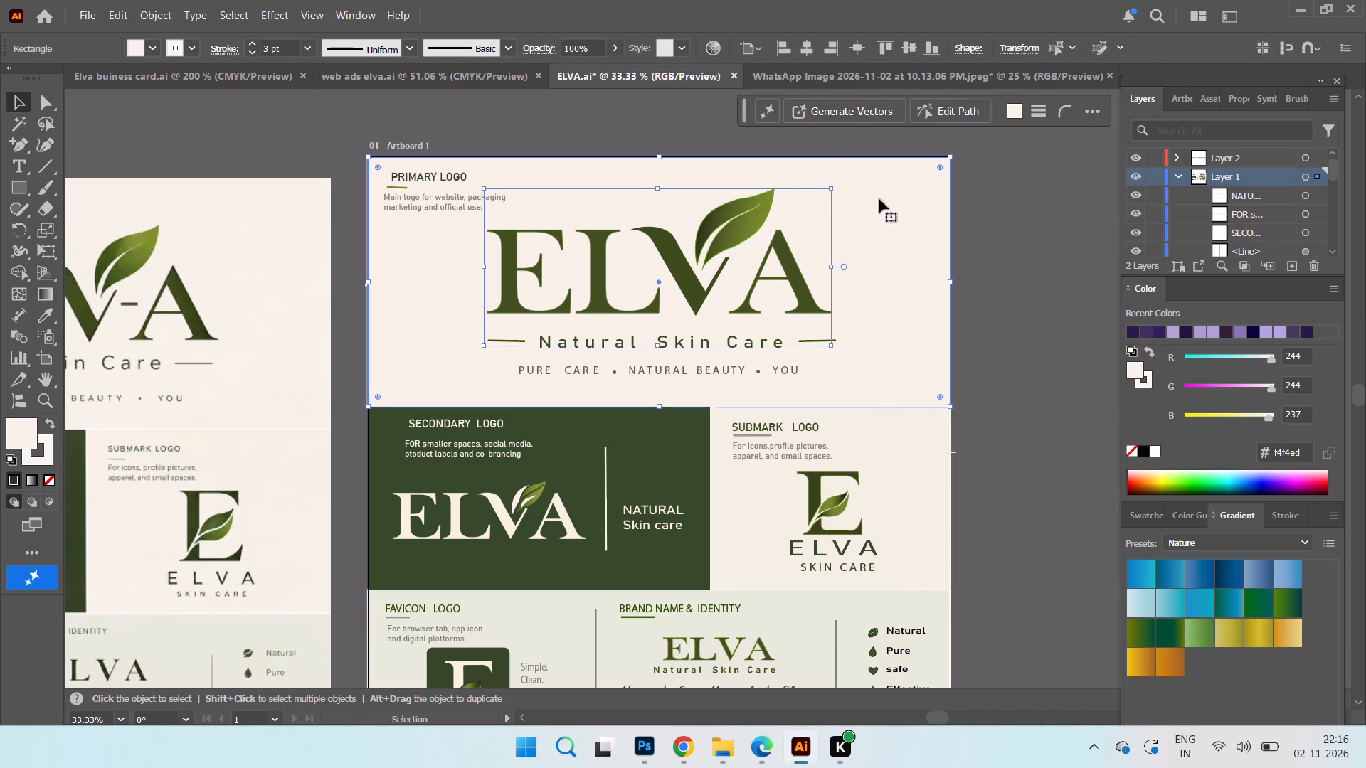
Return to the 10.13.06 PM slide document and select parts of the logo on Artboard 1.
{"action": "left_click", "coordinate": [786, 78]}
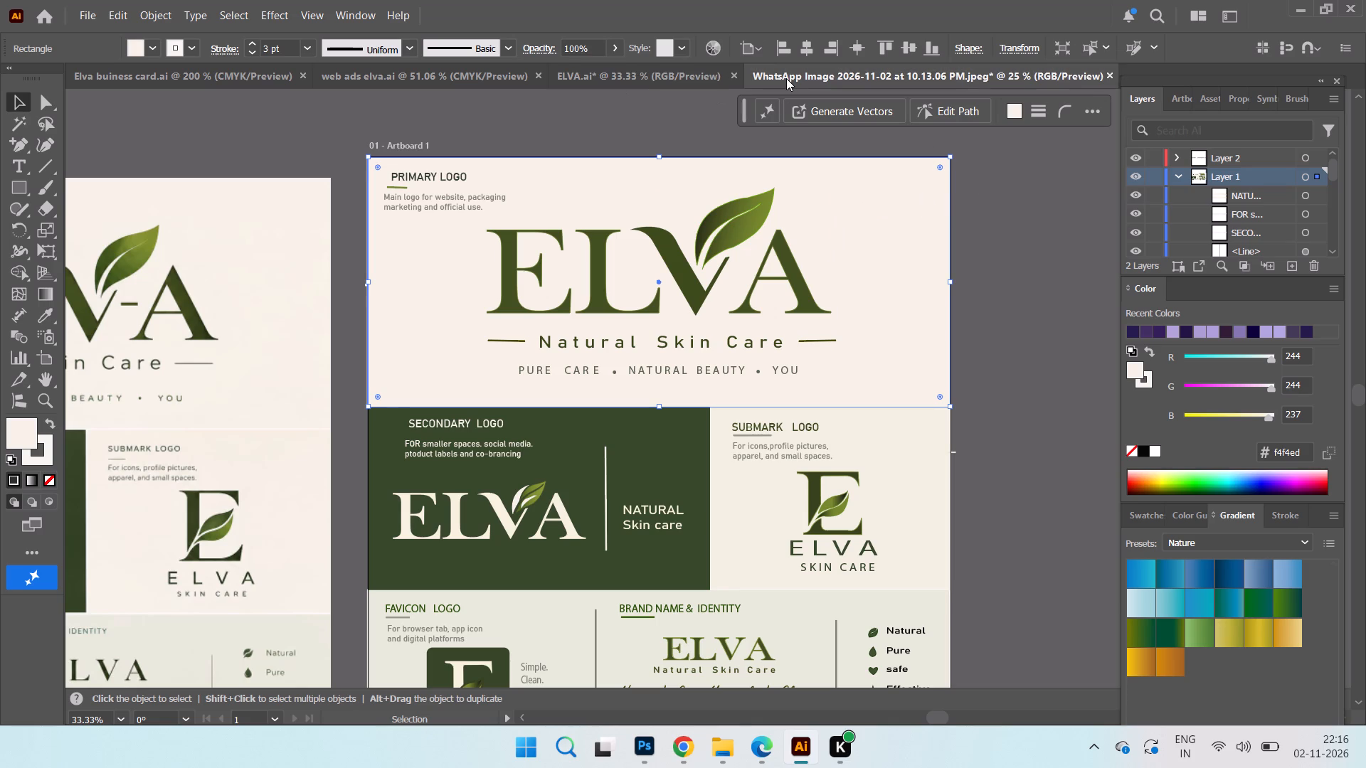
{"action": "left_click", "coordinate": [774, 321]}
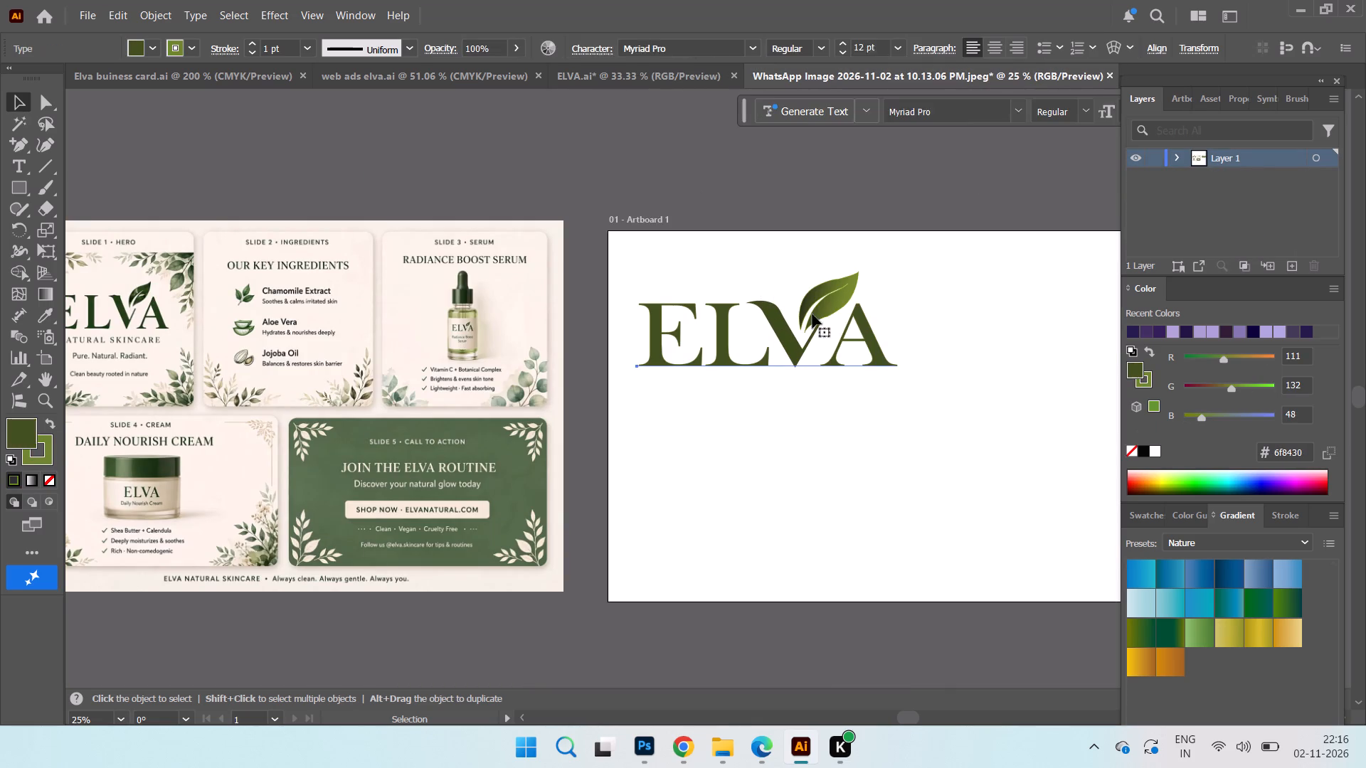
{"action": "left_click_drag", "start_coordinate": [893, 290], "coordinate": [825, 316]}
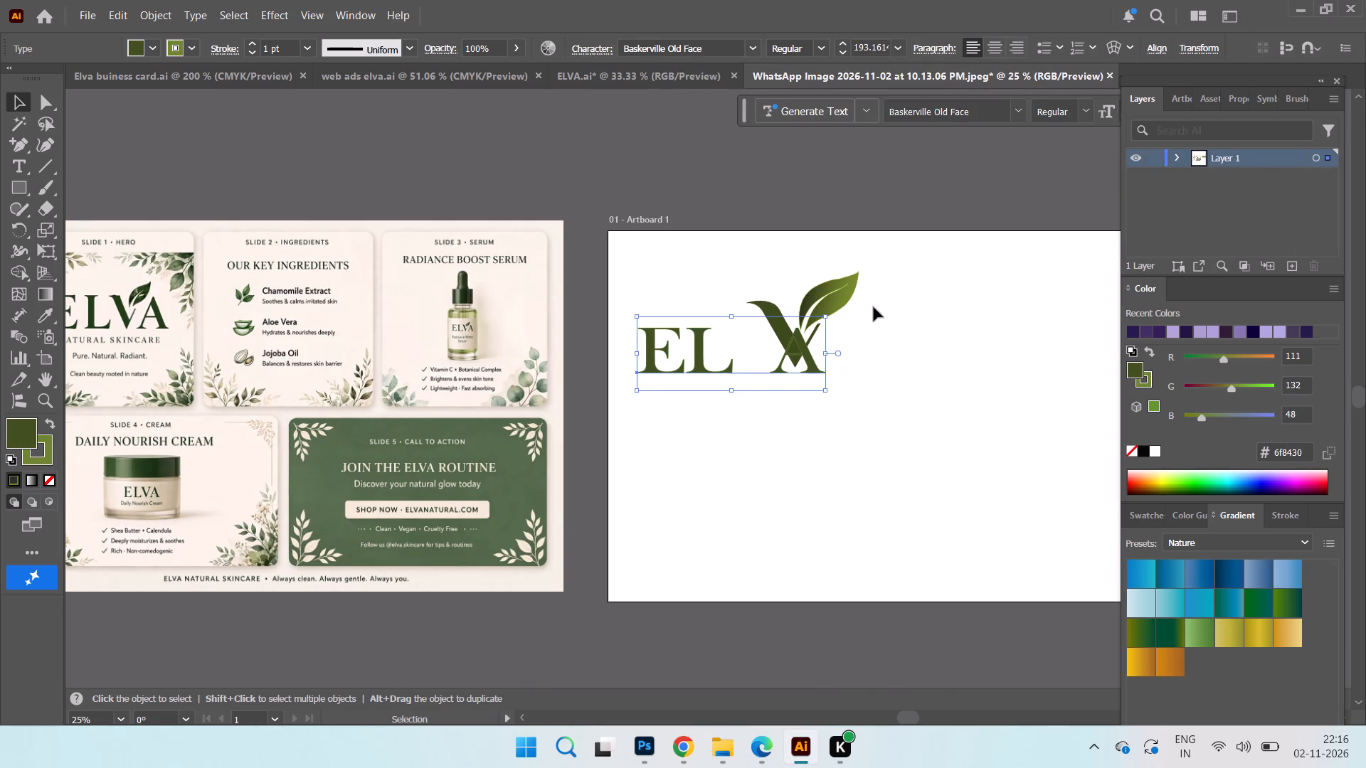
Undo the lettering's resize, and group the whole ELVA logo, leaf and letters together, on Artboard 1.
{"action": "key", "text": "ctrl+z"}
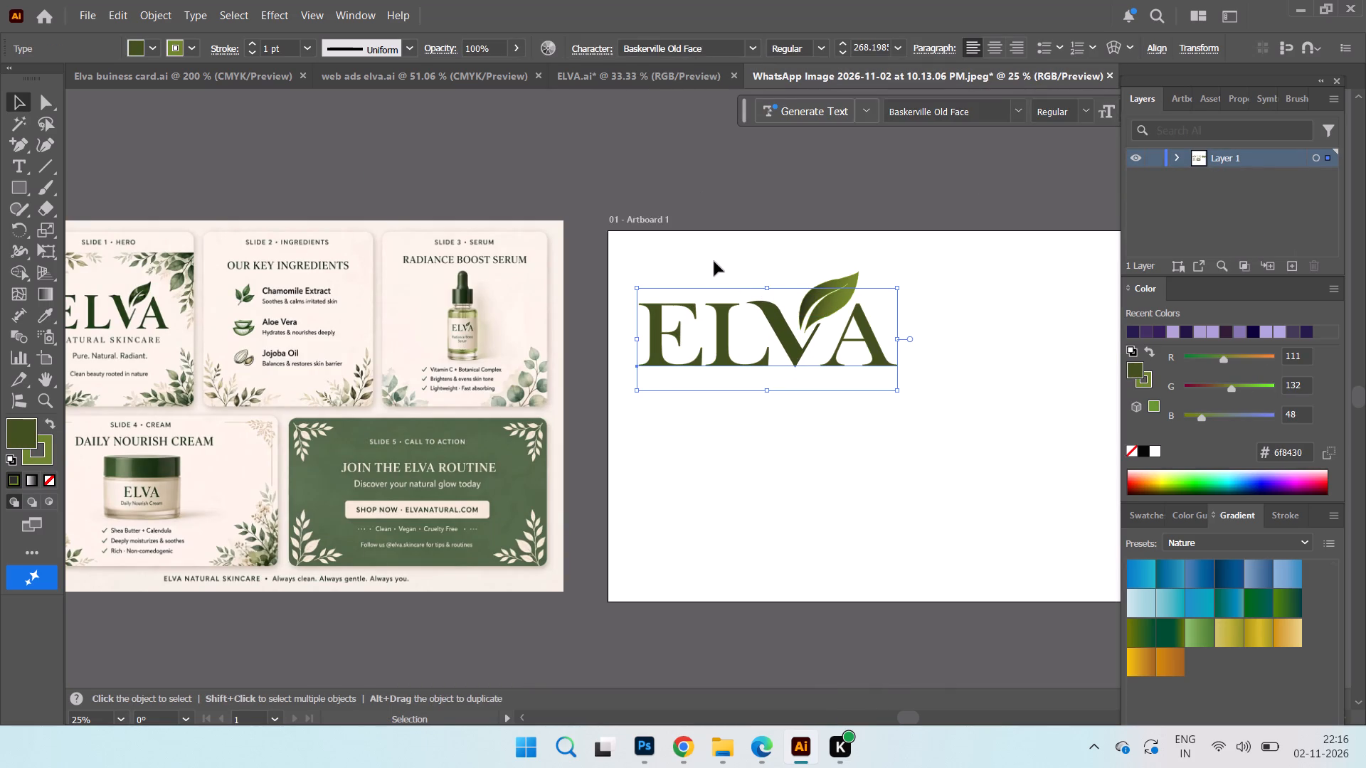
{"action": "left_click", "coordinate": [714, 262]}
{"action": "left_click_drag", "start_coordinate": [625, 264], "coordinate": [946, 398]}
{"action": "left_click", "coordinate": [923, 114]}
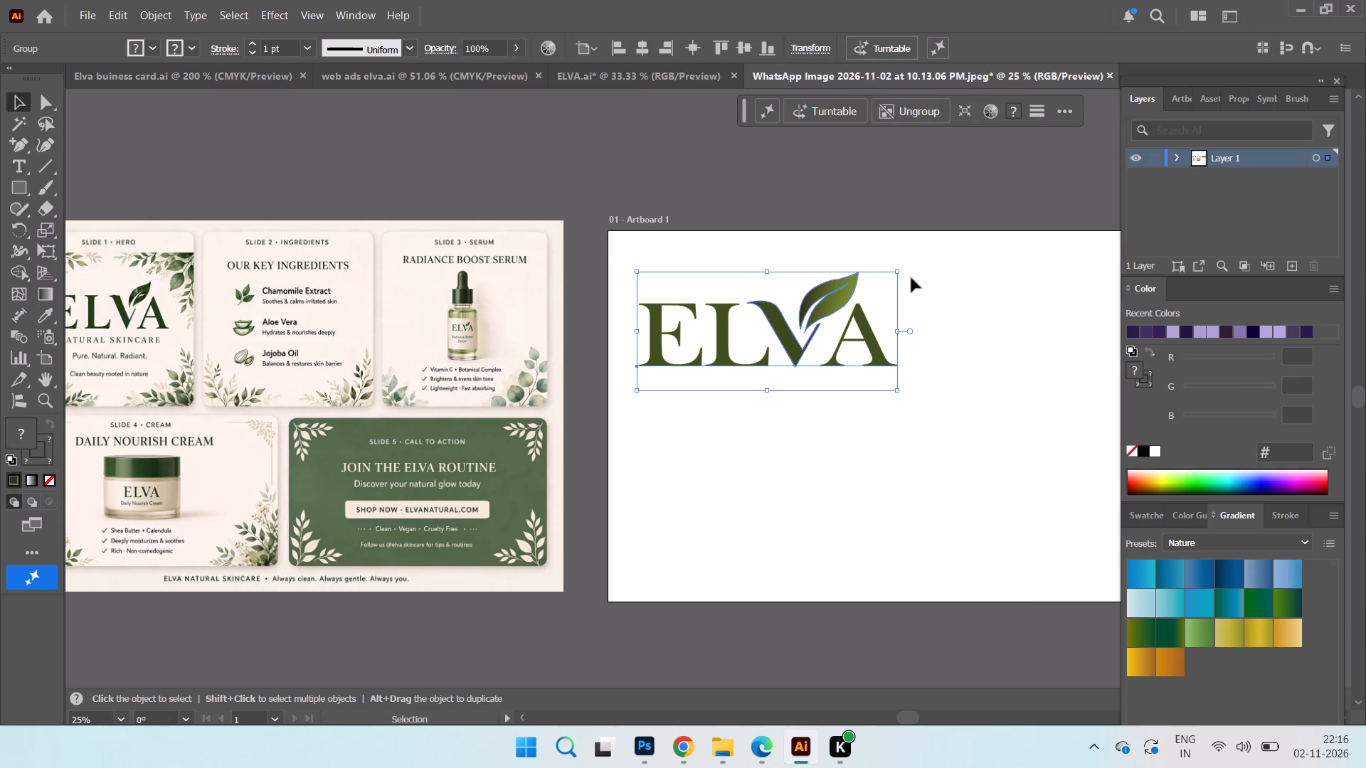
Scale the grouped ELVA logo down to about 319 by 147 pt and move it slightly up and right in Artboard 1's upper-left area.
{"action": "left_click_drag", "start_coordinate": [896, 271], "coordinate": [821, 308]}
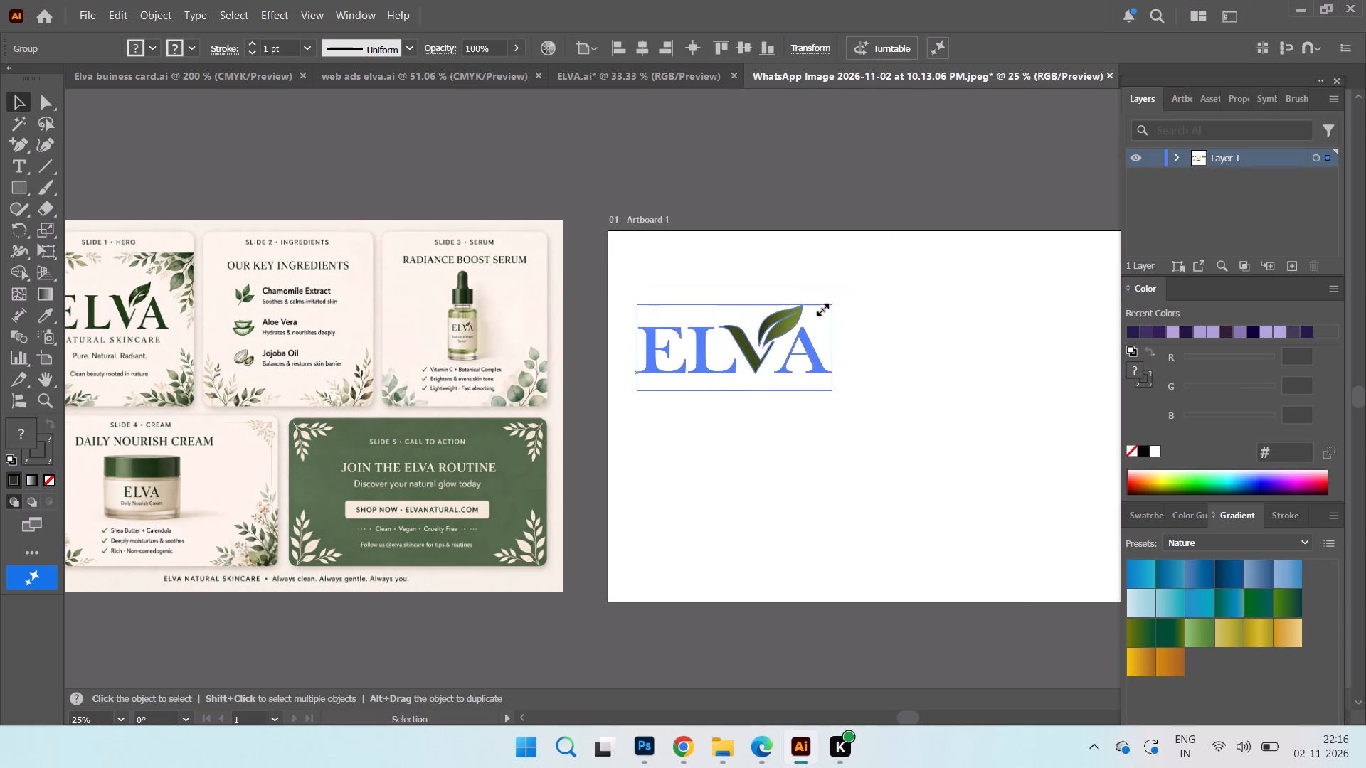
{"action": "left_click_drag", "start_coordinate": [821, 308], "coordinate": [747, 338]}
{"action": "left_click_drag", "start_coordinate": [702, 365], "coordinate": [748, 323]}
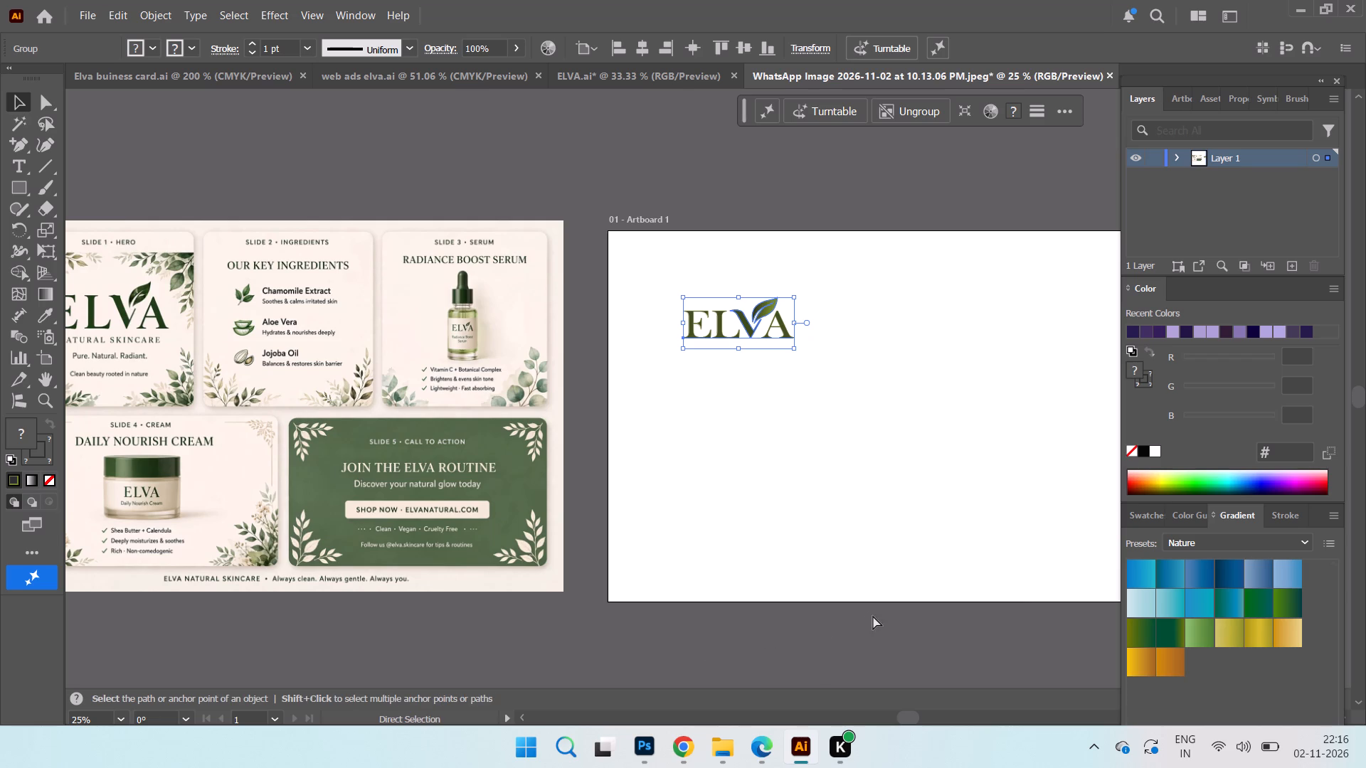
Open the green leaf-bordered background image, WhatsApp Image 2026-11-02 at 10.12.03 PM, from Downloads.
{"action": "key", "text": "ctrl+o"}
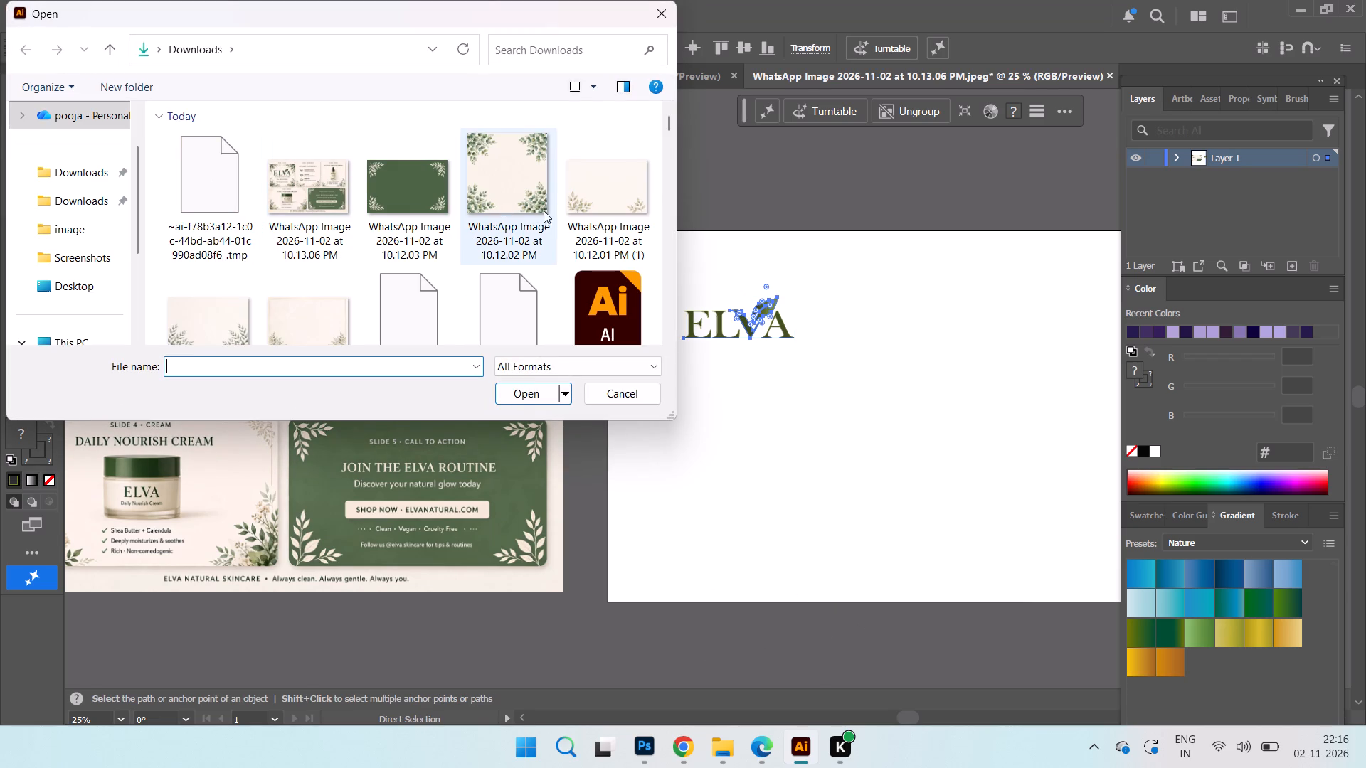
{"action": "scroll", "coordinate": [359, 277], "scroll_direction": "down", "scroll_amount": 2}
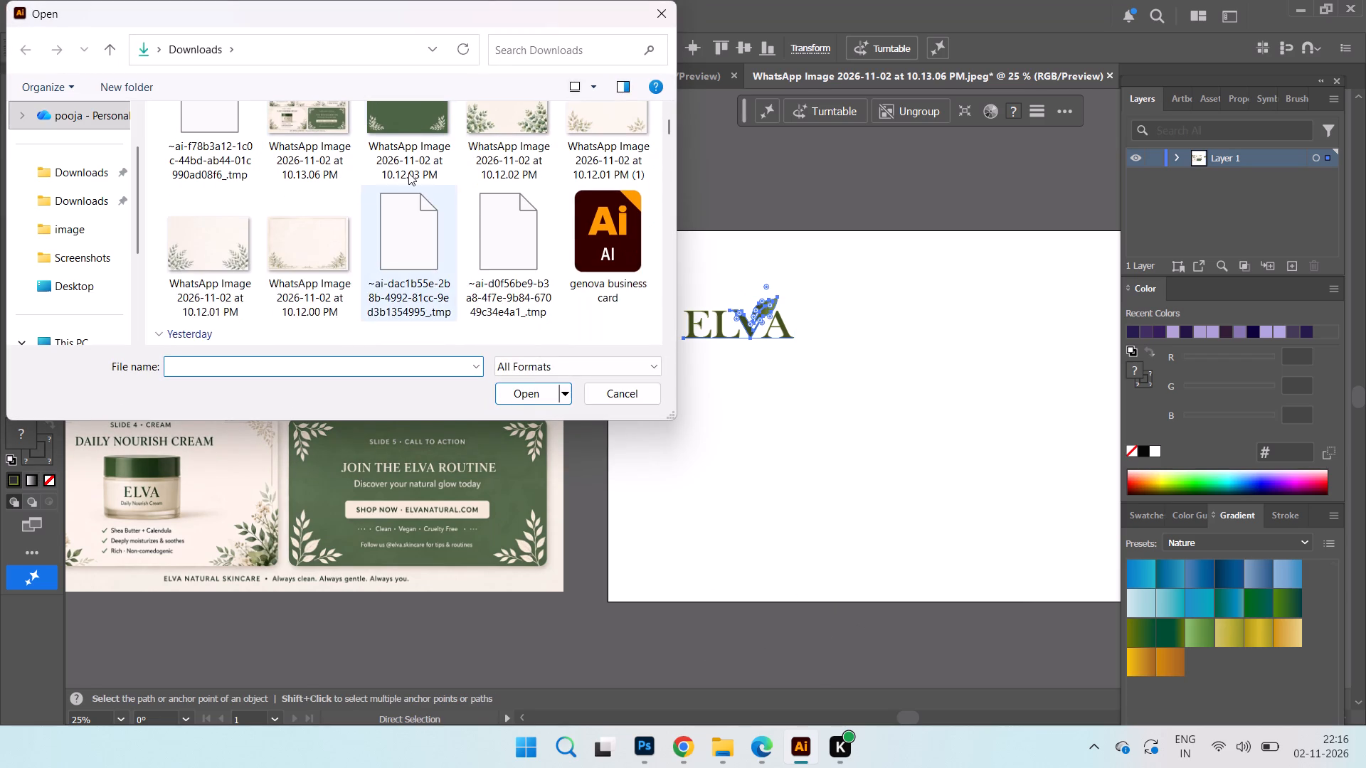
{"action": "scroll", "coordinate": [406, 161], "scroll_direction": "up", "scroll_amount": 2}
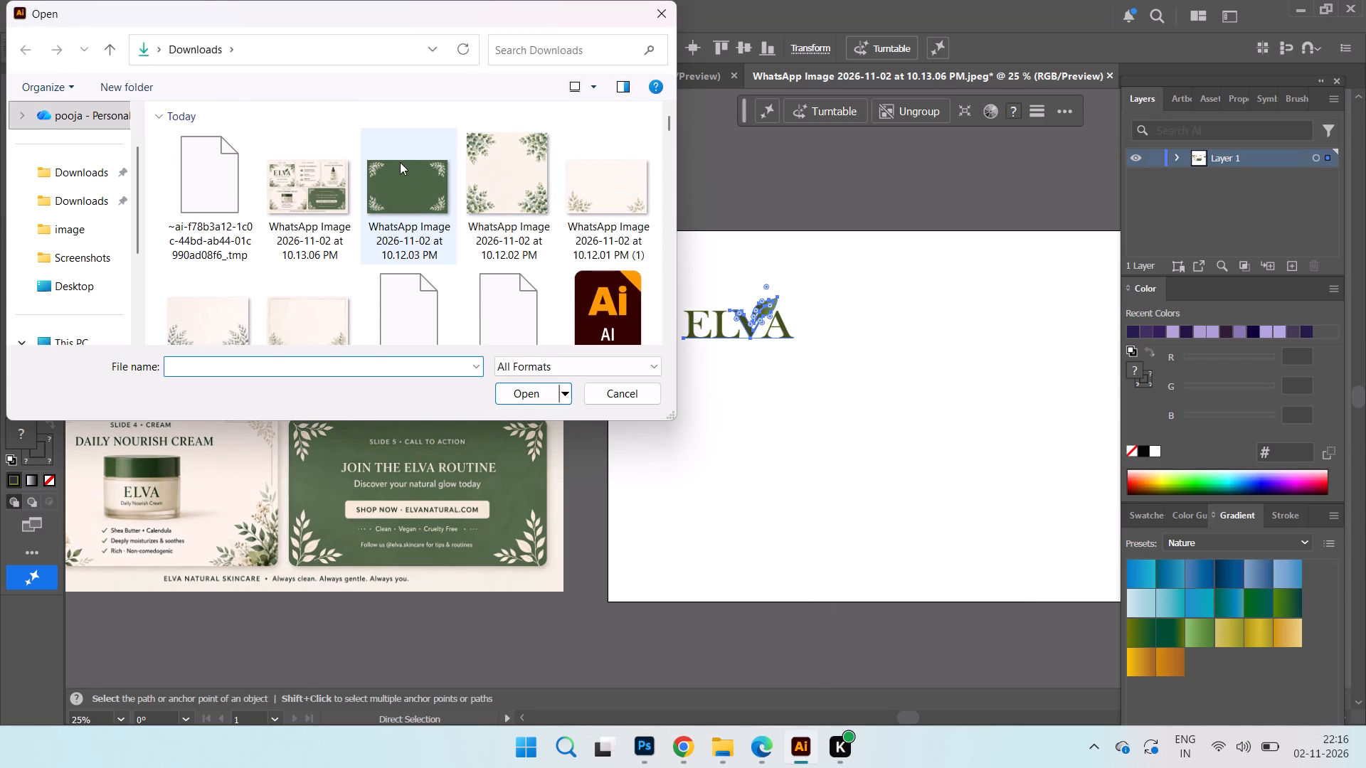
{"action": "left_click", "coordinate": [425, 171]}
{"action": "left_click", "coordinate": [526, 396]}
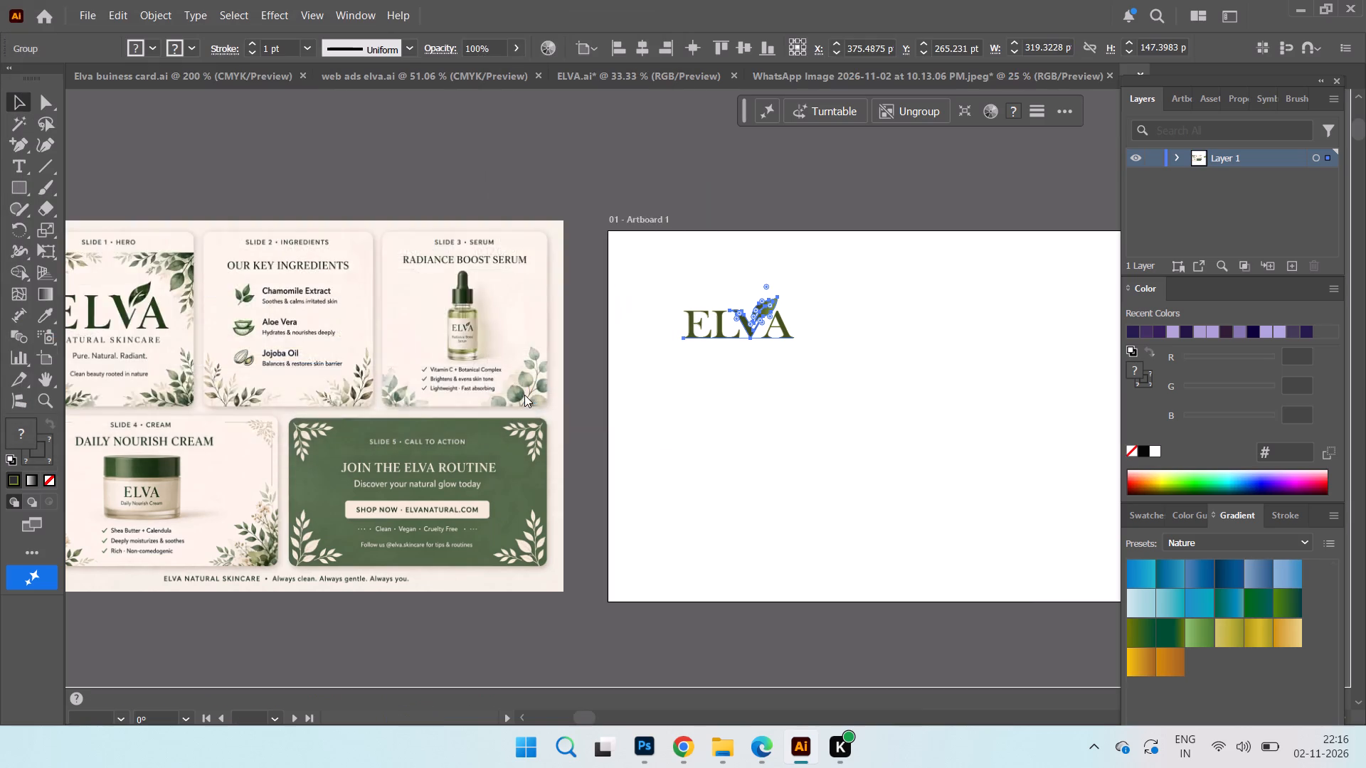
{"action": "key", "text": "ctrl+o"}
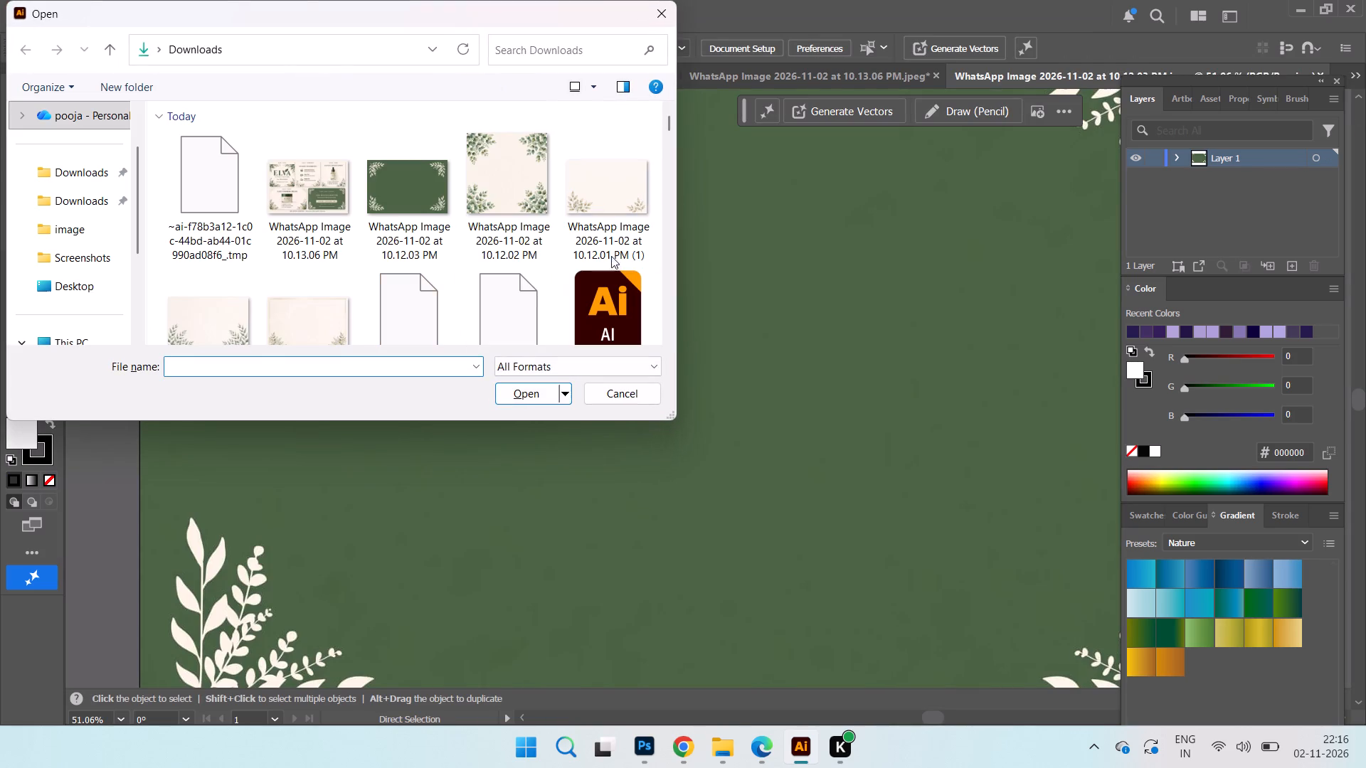
{"action": "left_click", "coordinate": [600, 388]}
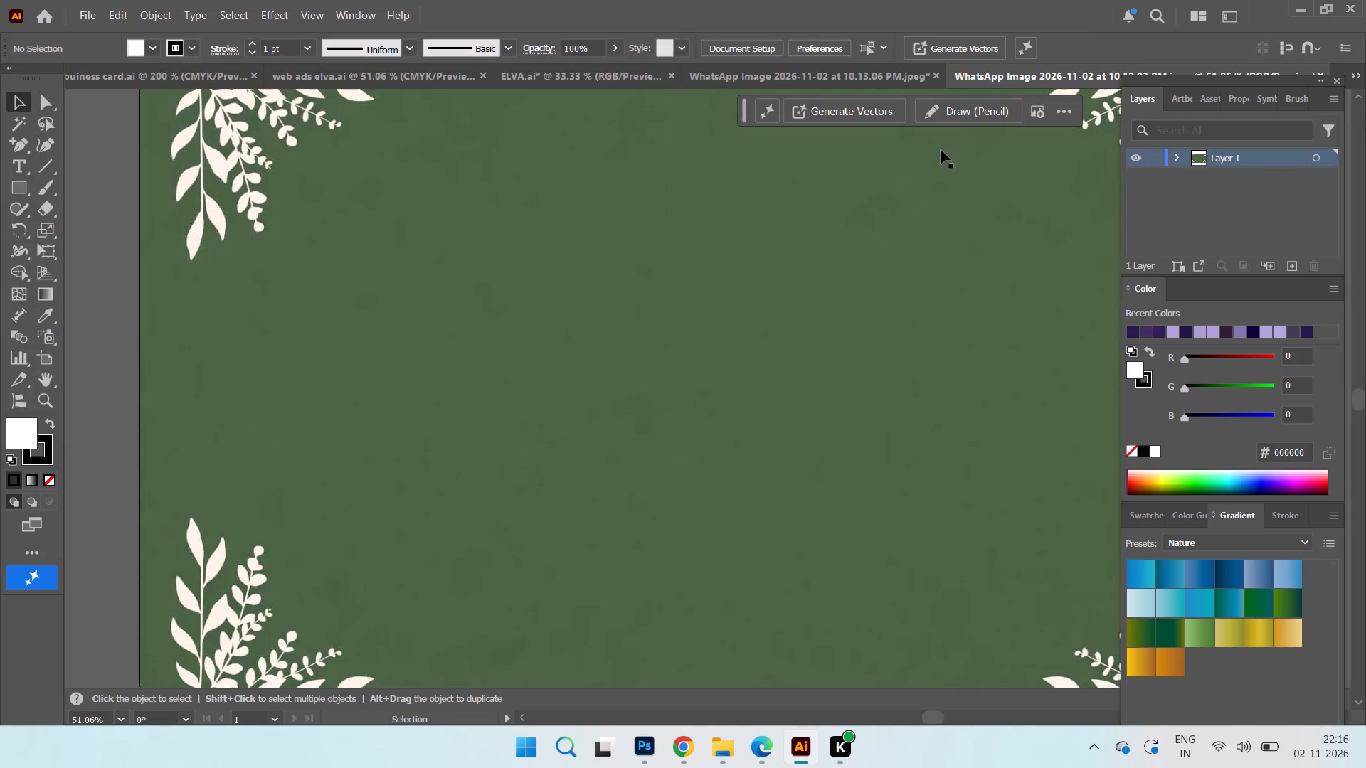
Bring the green botanical background image from its own document into the 10.13.06 PM slide document.
{"action": "left_click_drag", "start_coordinate": [992, 78], "coordinate": [973, 78]}
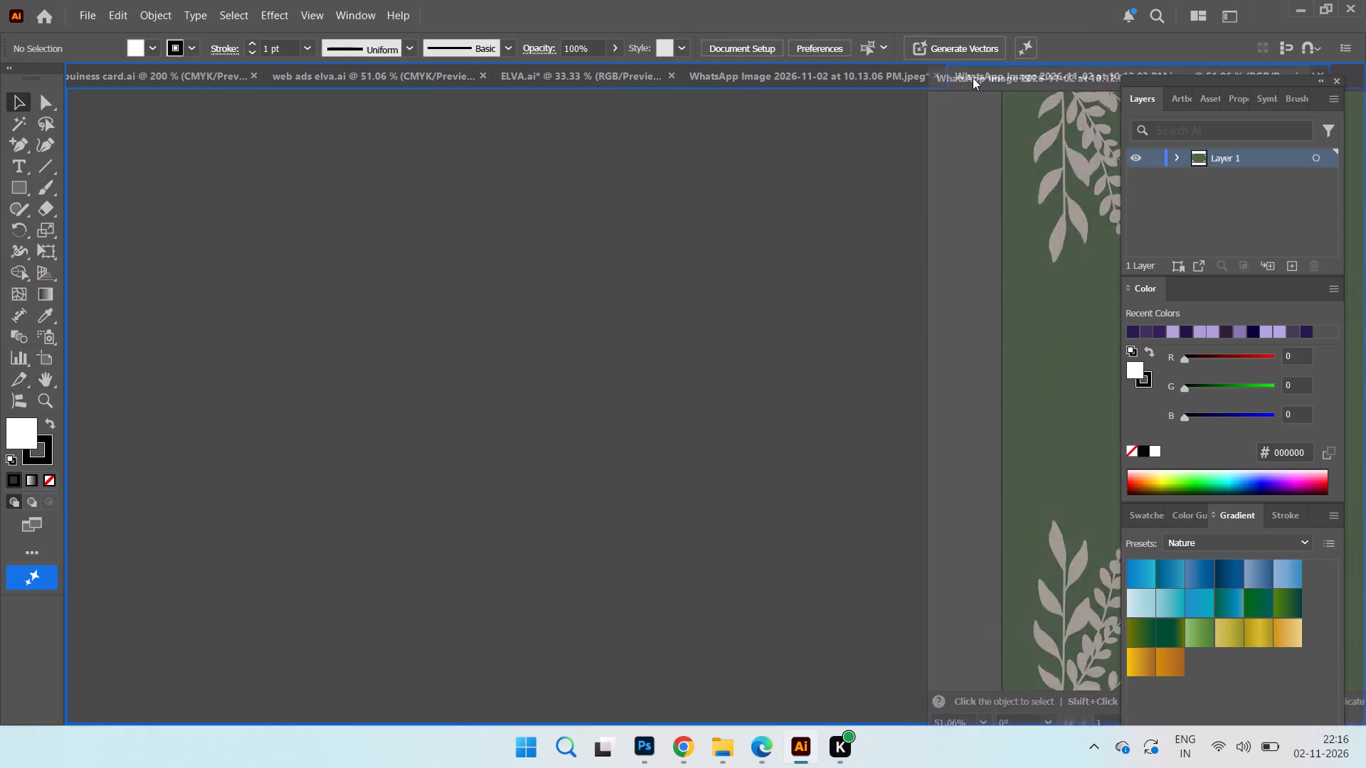
{"action": "left_click_drag", "start_coordinate": [973, 78], "coordinate": [973, 77]}
{"action": "left_click_drag", "start_coordinate": [901, 213], "coordinate": [744, 73]}
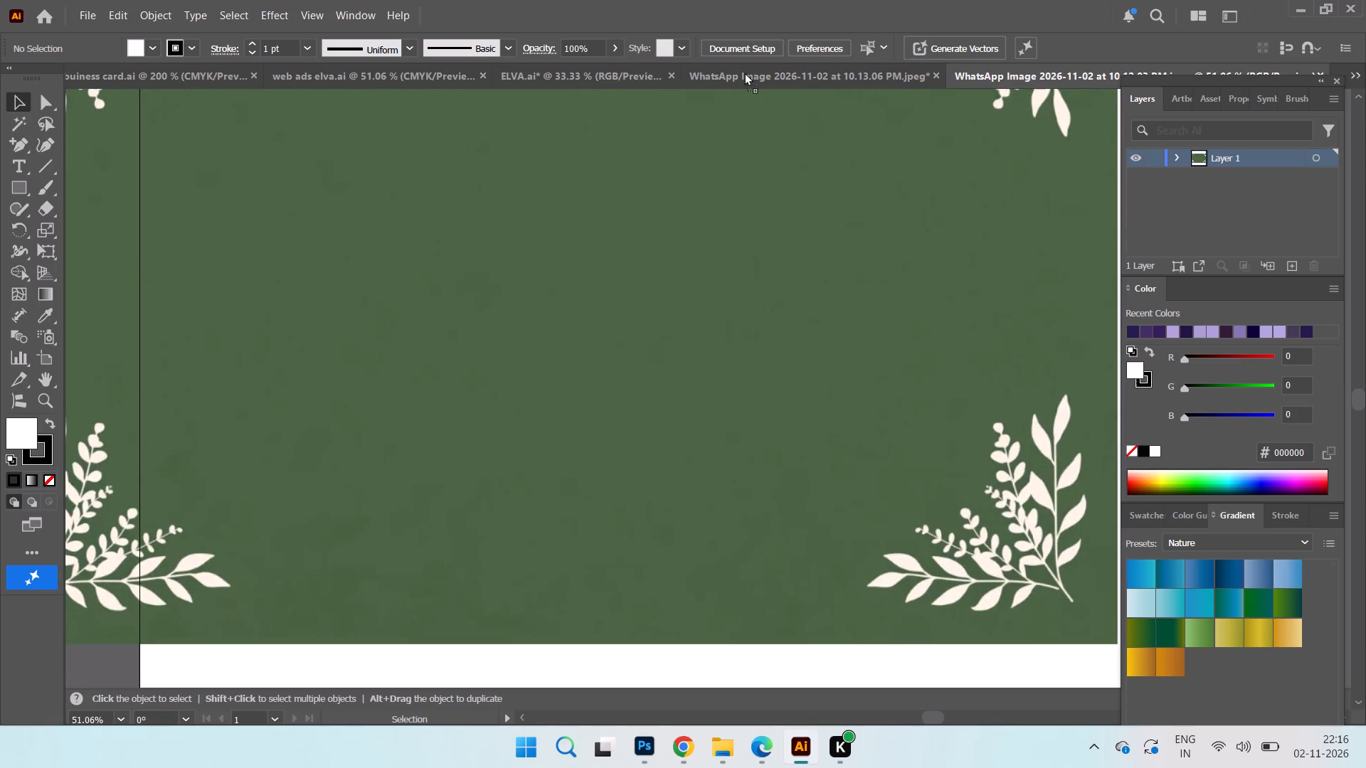
{"action": "left_click_drag", "start_coordinate": [744, 73], "coordinate": [744, 314]}
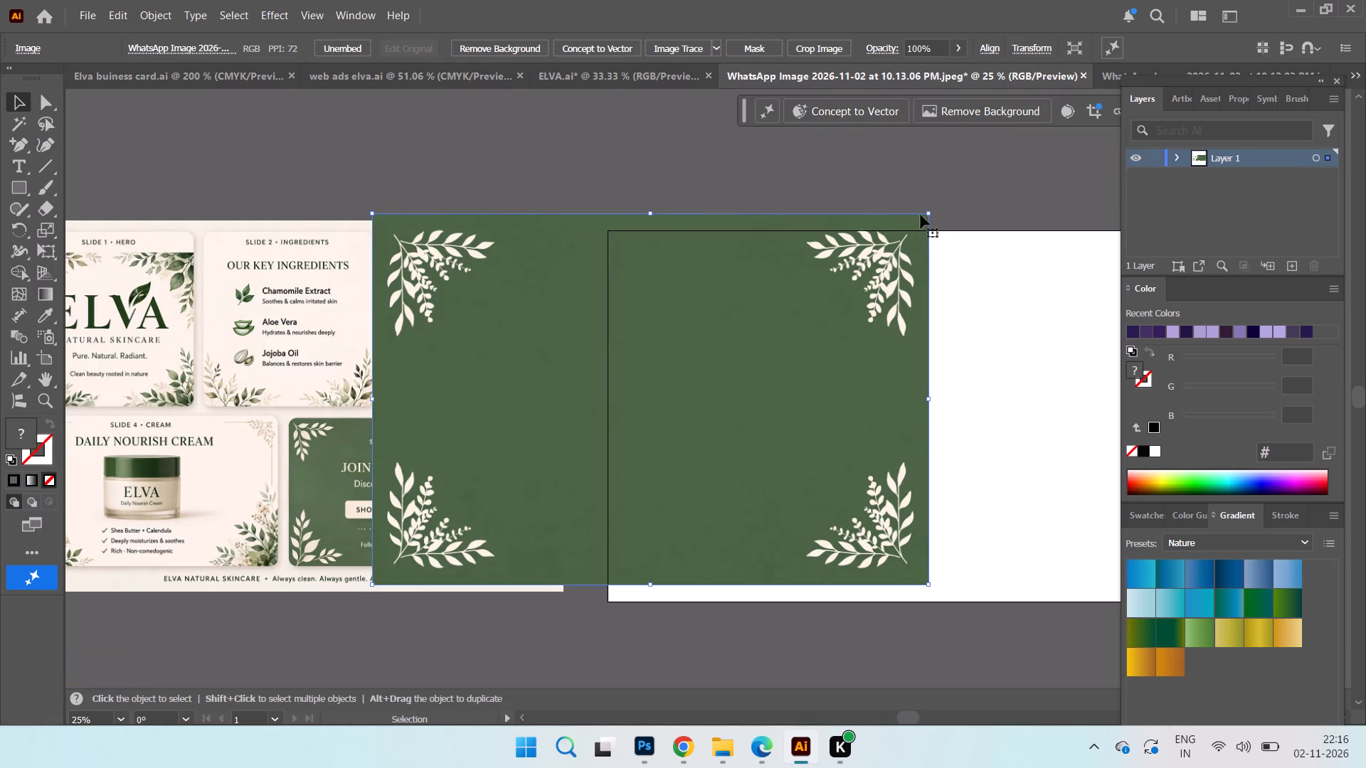
Shrink the green botanical background and fit its edges over the Slide 5 call-to-action card in the reference image.
{"action": "left_click_drag", "start_coordinate": [932, 213], "coordinate": [553, 444]}
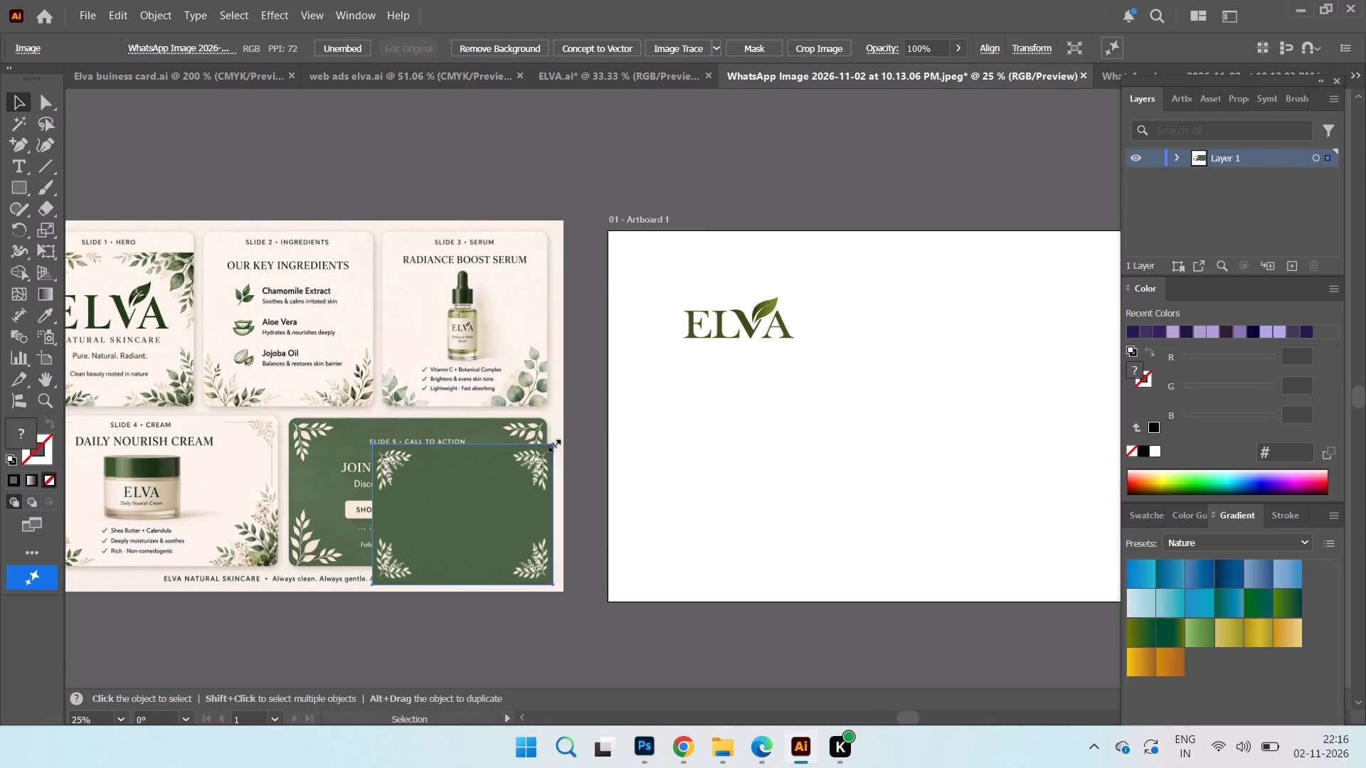
{"action": "left_click_drag", "start_coordinate": [553, 444], "coordinate": [584, 444]}
{"action": "left_click_drag", "start_coordinate": [407, 518], "coordinate": [325, 493]}
{"action": "left_click_drag", "start_coordinate": [501, 490], "coordinate": [545, 498]}
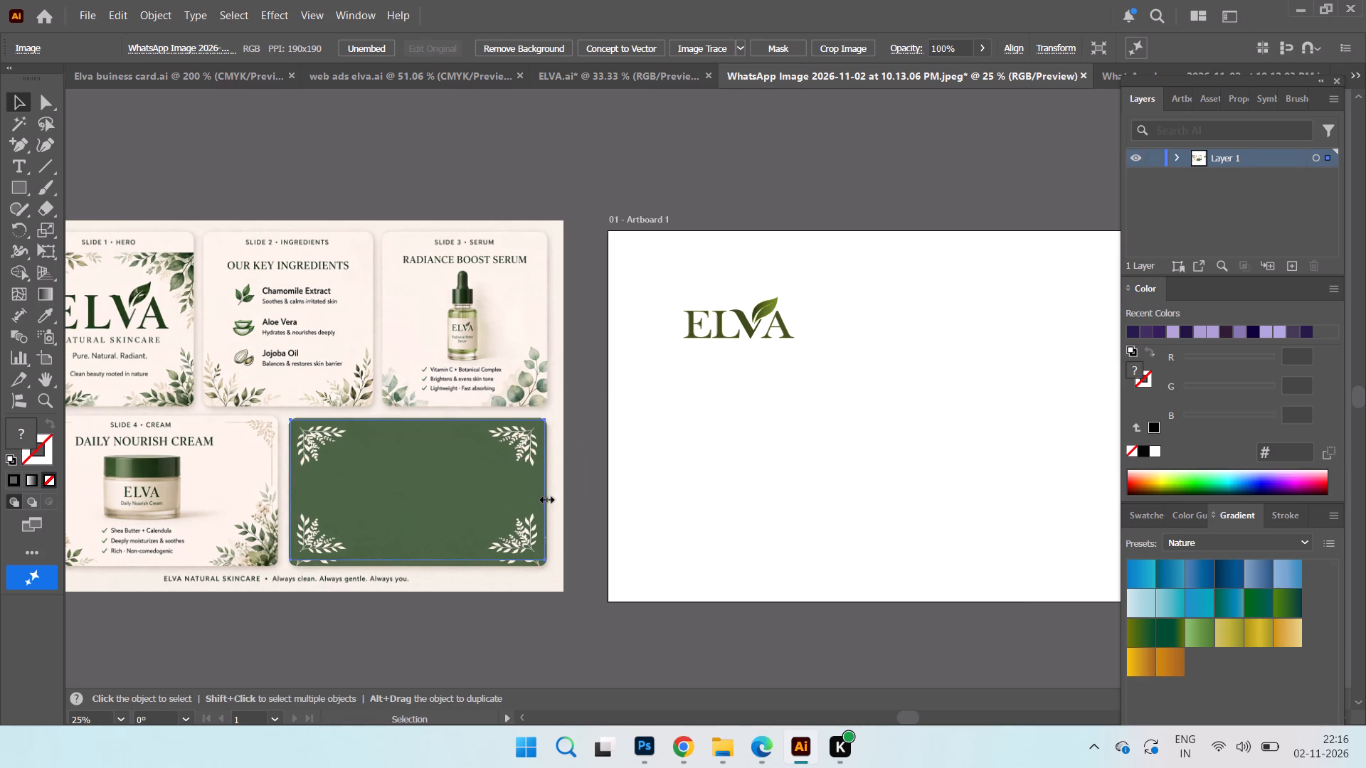
{"action": "left_click_drag", "start_coordinate": [545, 498], "coordinate": [546, 498]}
{"action": "left_click_drag", "start_coordinate": [416, 556], "coordinate": [414, 563]}
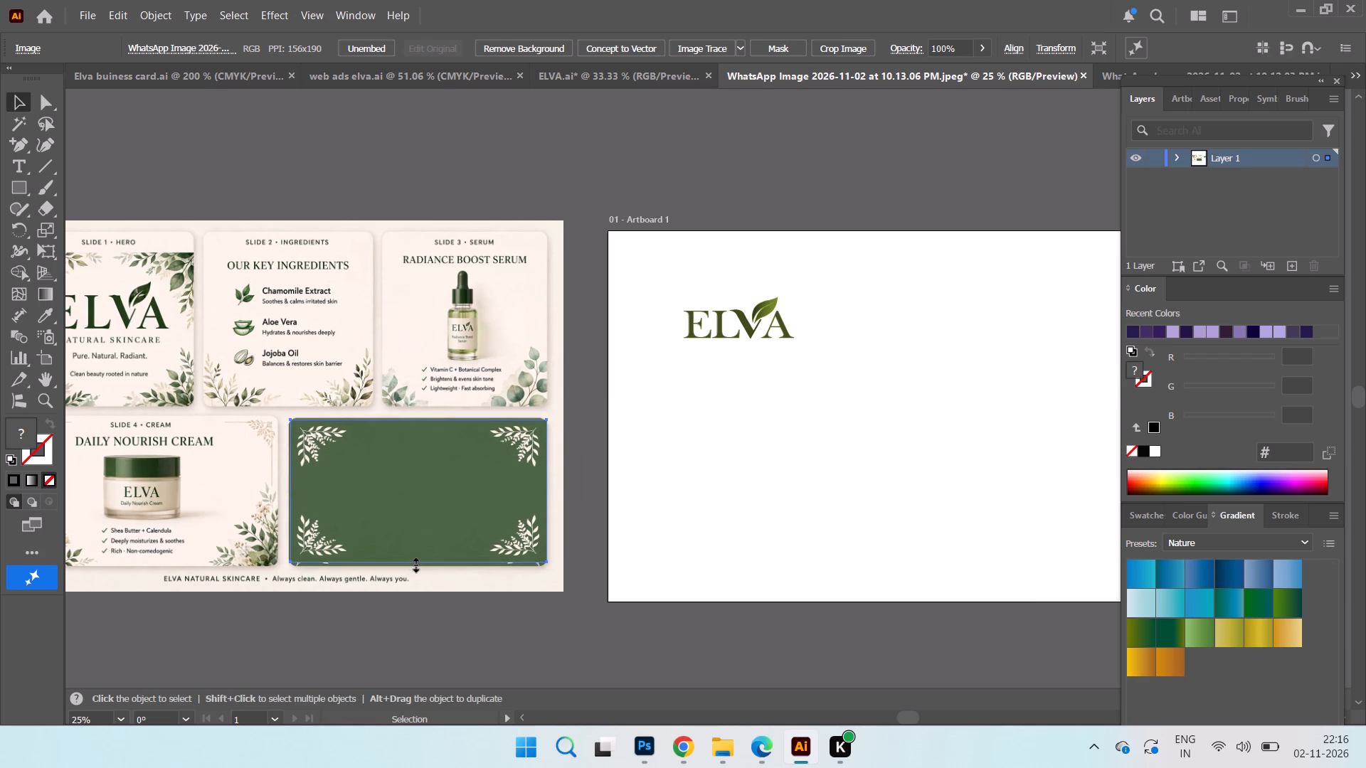
{"action": "left_click_drag", "start_coordinate": [414, 563], "coordinate": [414, 565]}
{"action": "left_click", "coordinate": [422, 421]}
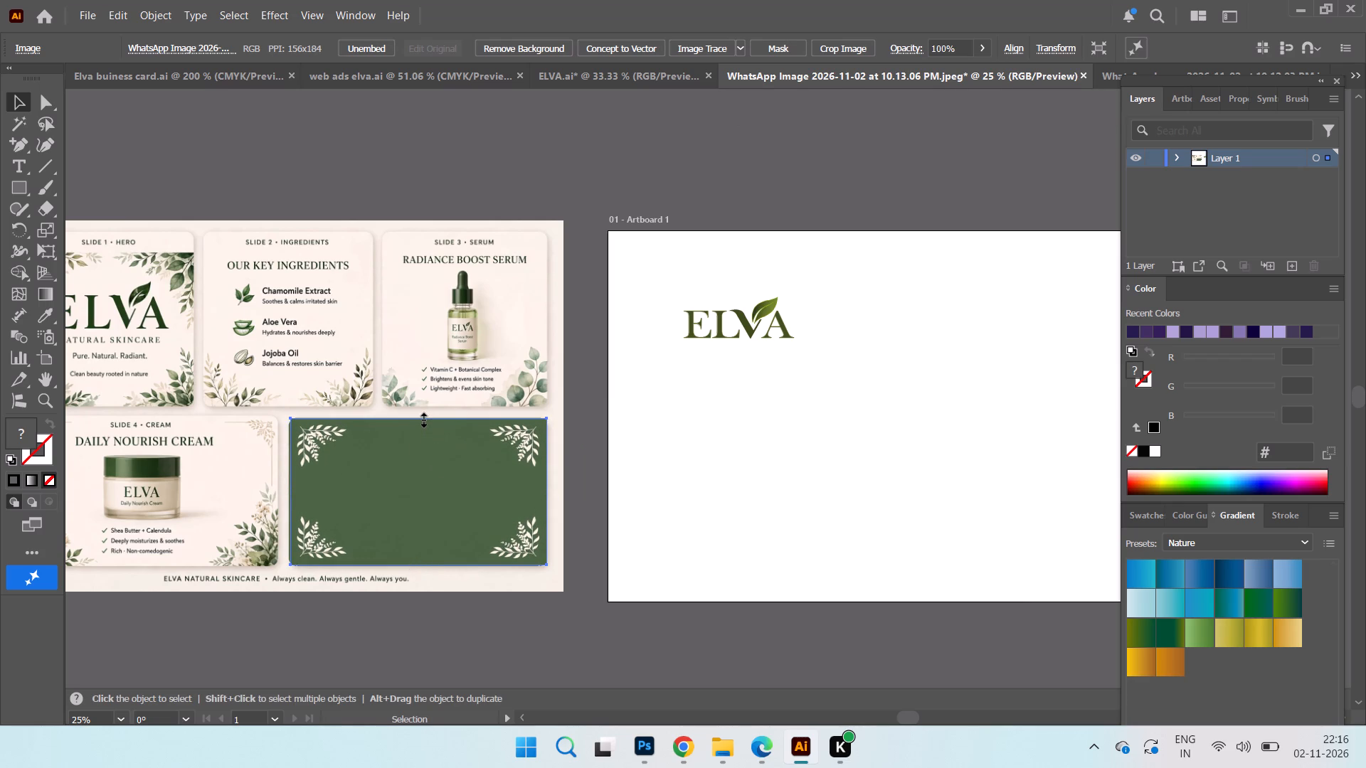
{"action": "left_click", "coordinate": [288, 490]}
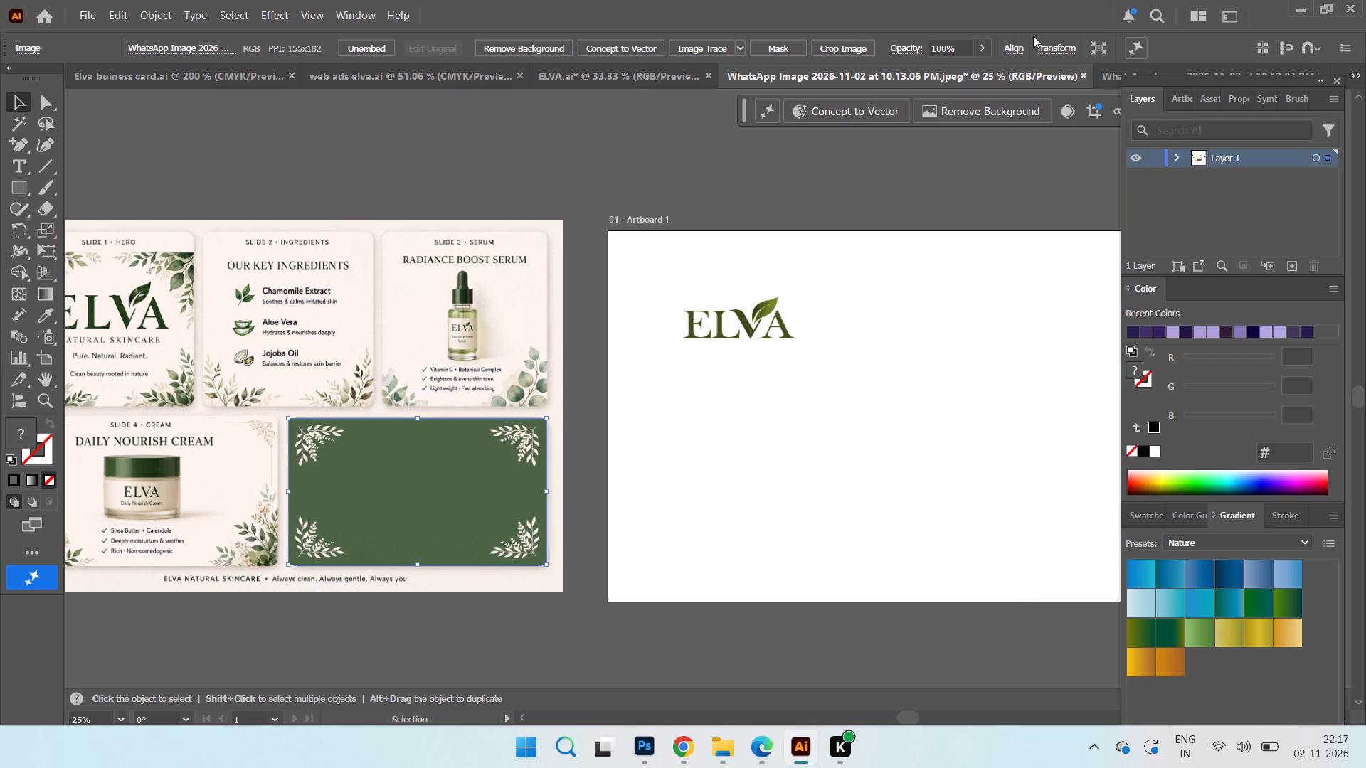
Close the source document of the green botanical background.
{"action": "left_click", "coordinate": [1096, 78]}
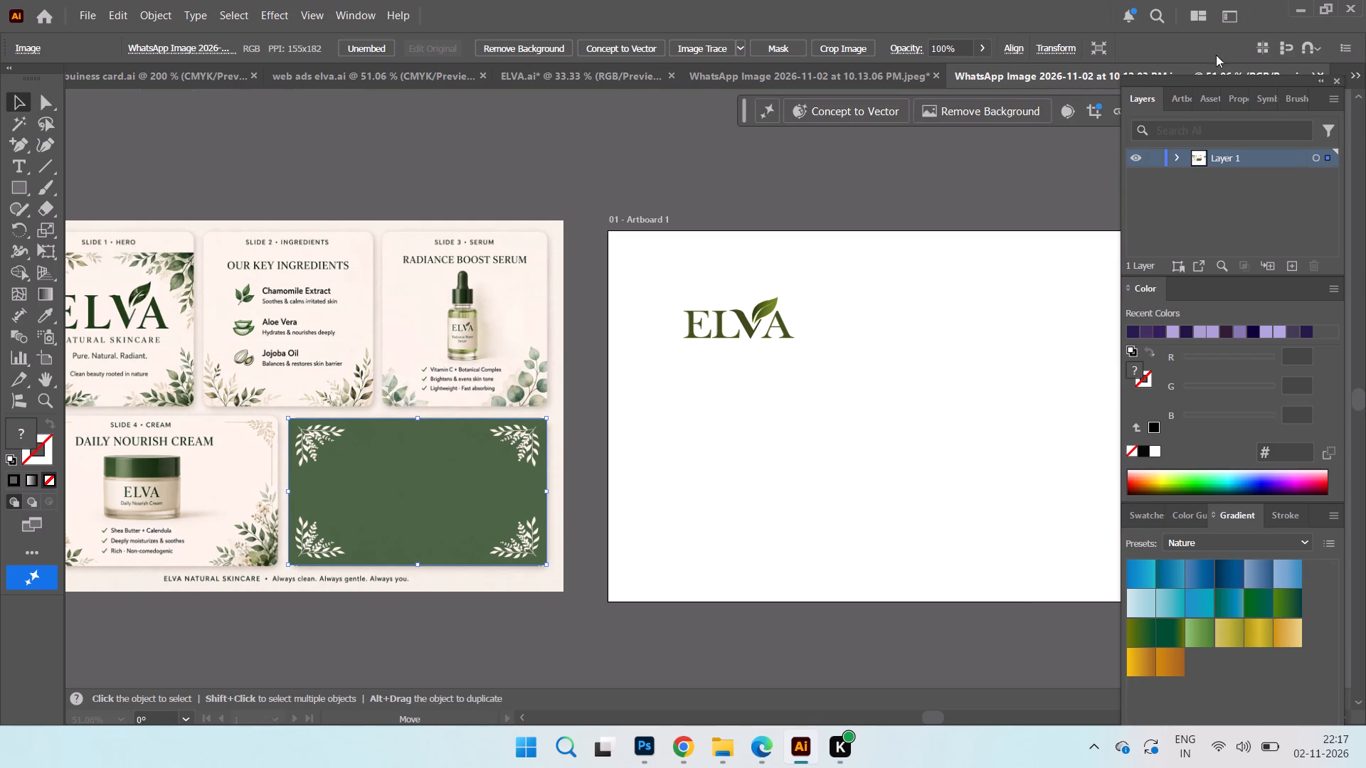
{"action": "left_click", "coordinate": [1323, 72]}
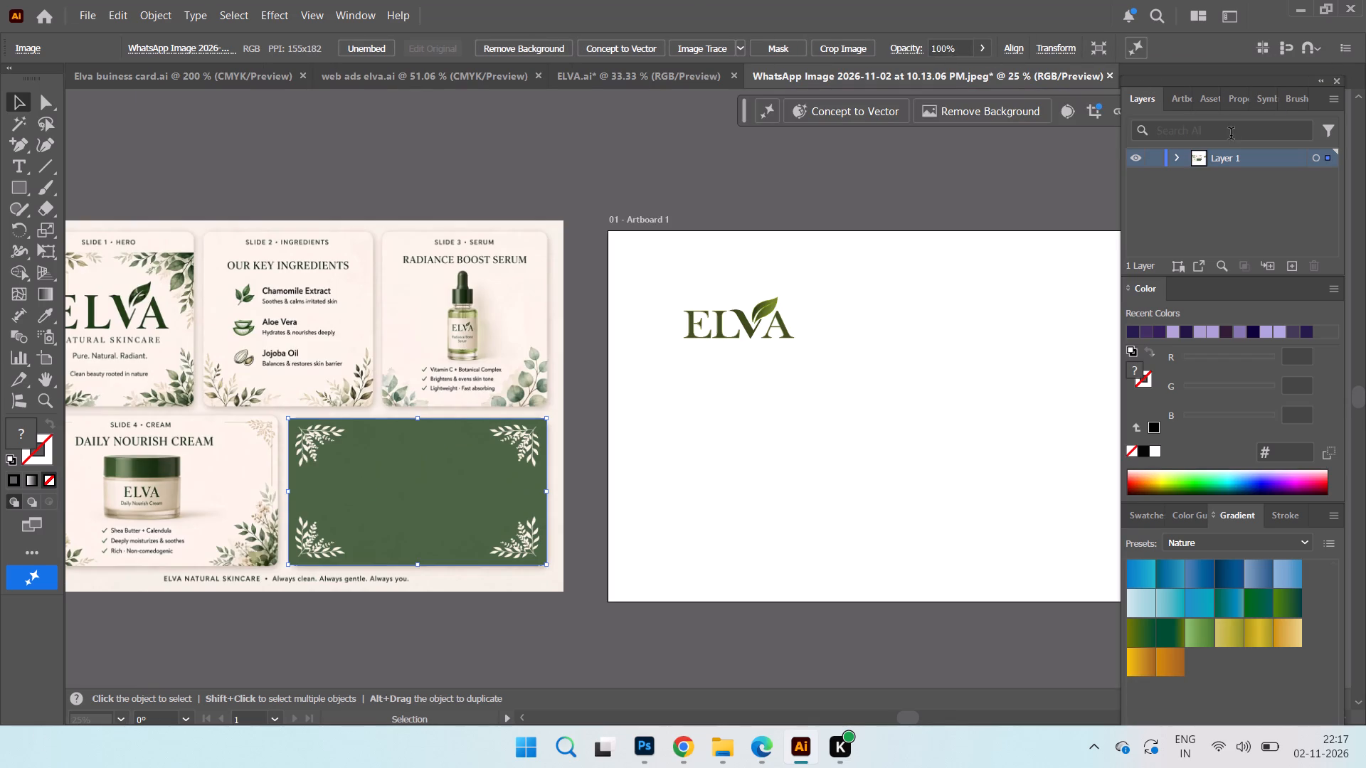
Open the 10.12.02 PM leaf-corner image from Downloads and bring its artwork into the 10.13.06 PM slide document.
{"action": "key", "text": "ctrl+o"}
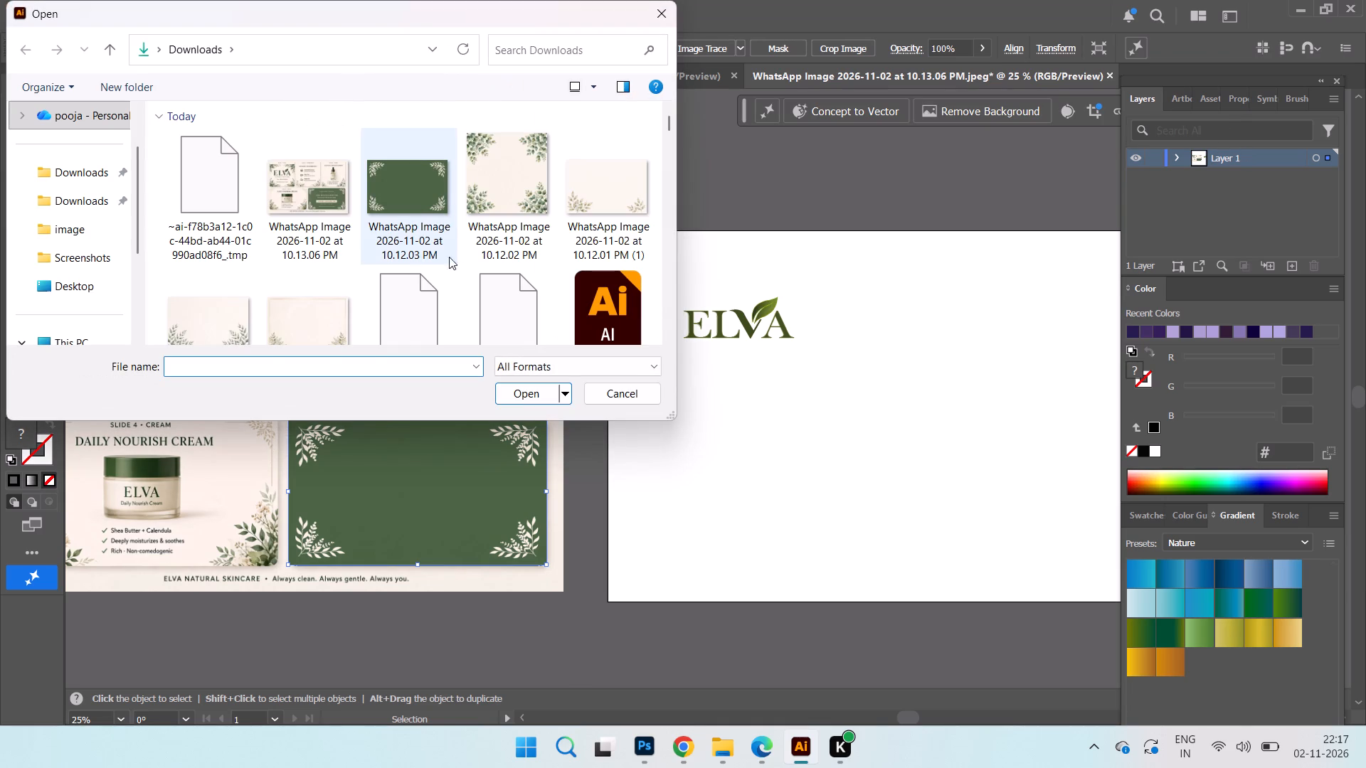
{"action": "left_click", "coordinate": [525, 216]}
{"action": "left_click", "coordinate": [526, 390]}
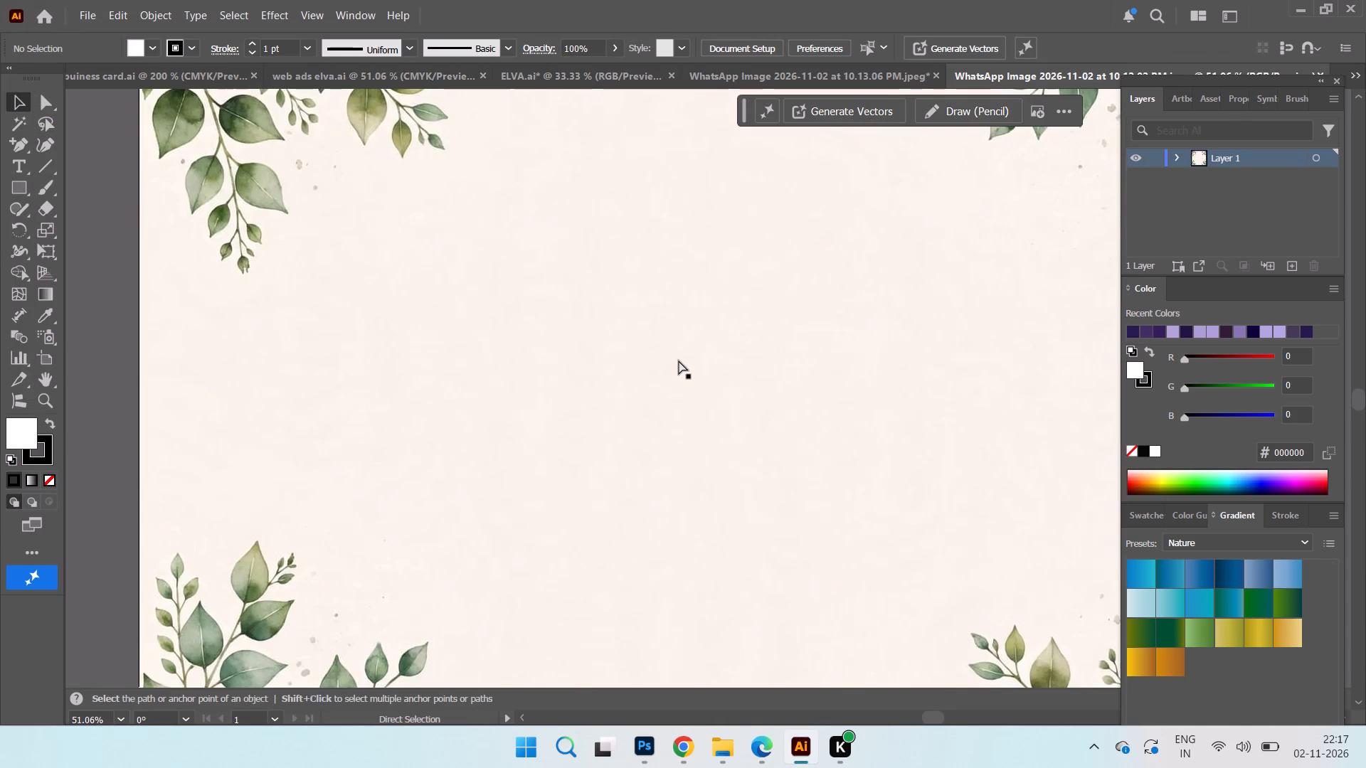
{"action": "key", "text": "ctrl+minus"}
{"action": "key", "text": "ctrl+minus"}
{"action": "left_click_drag", "start_coordinate": [774, 333], "coordinate": [721, 74]}
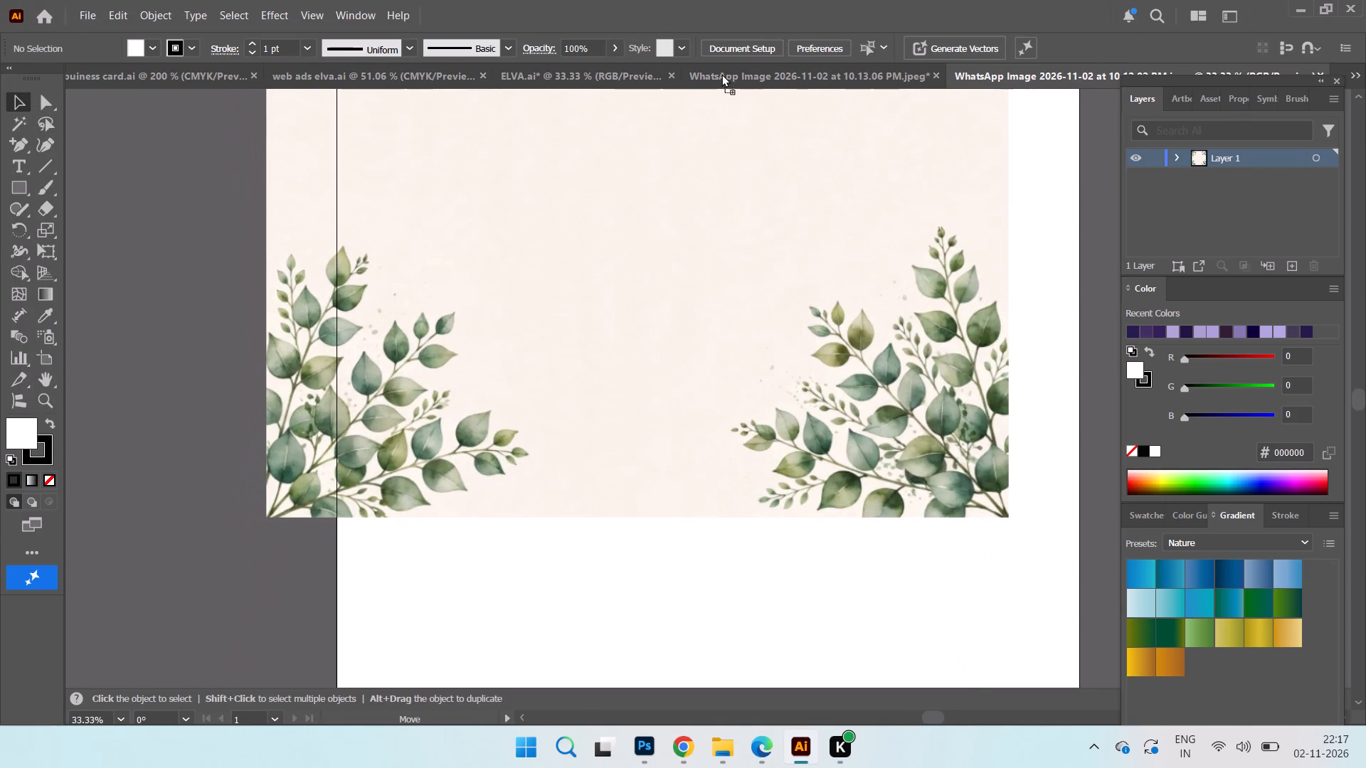
{"action": "left_click_drag", "start_coordinate": [721, 74], "coordinate": [767, 356]}
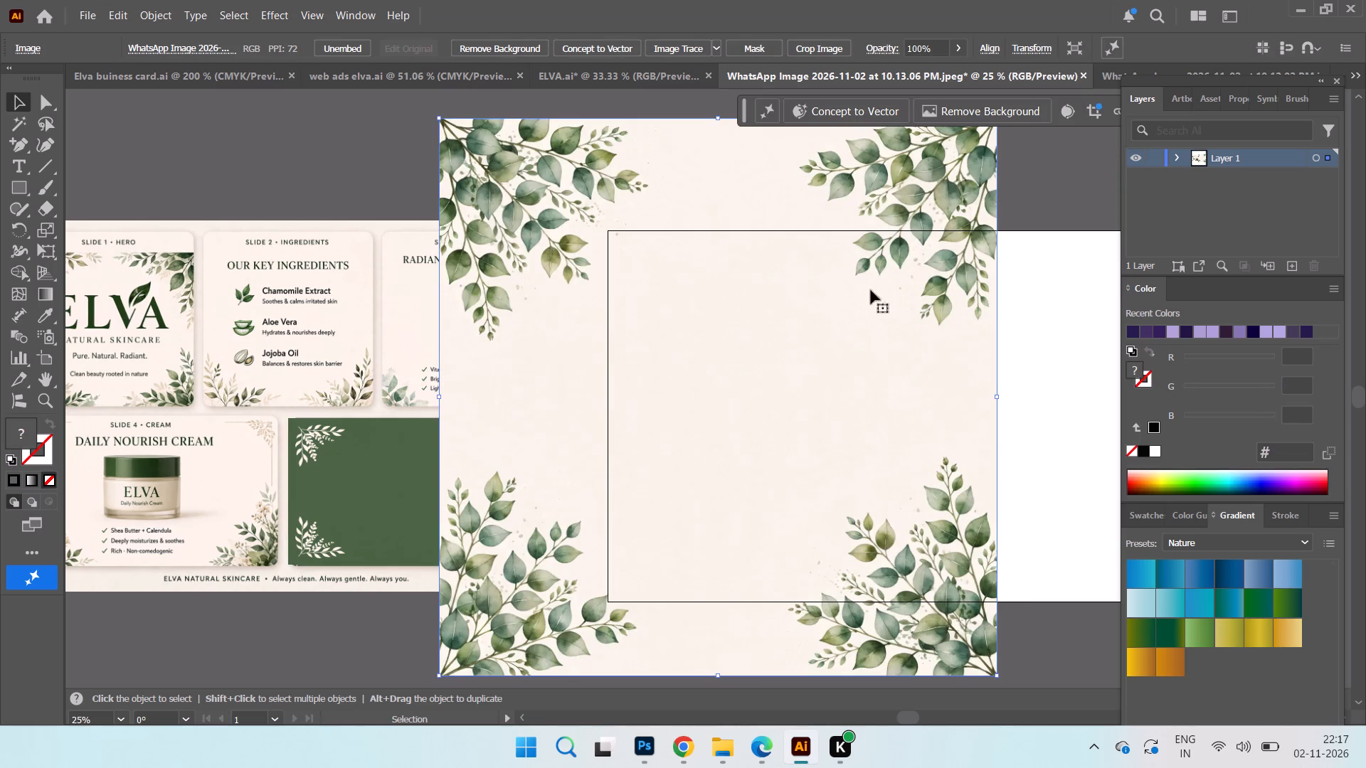
Shrink the cream leaf-corner background and fit its edges over the Slide 1 hero card in the reference image.
{"action": "left_click_drag", "start_coordinate": [928, 158], "coordinate": [948, 225]}
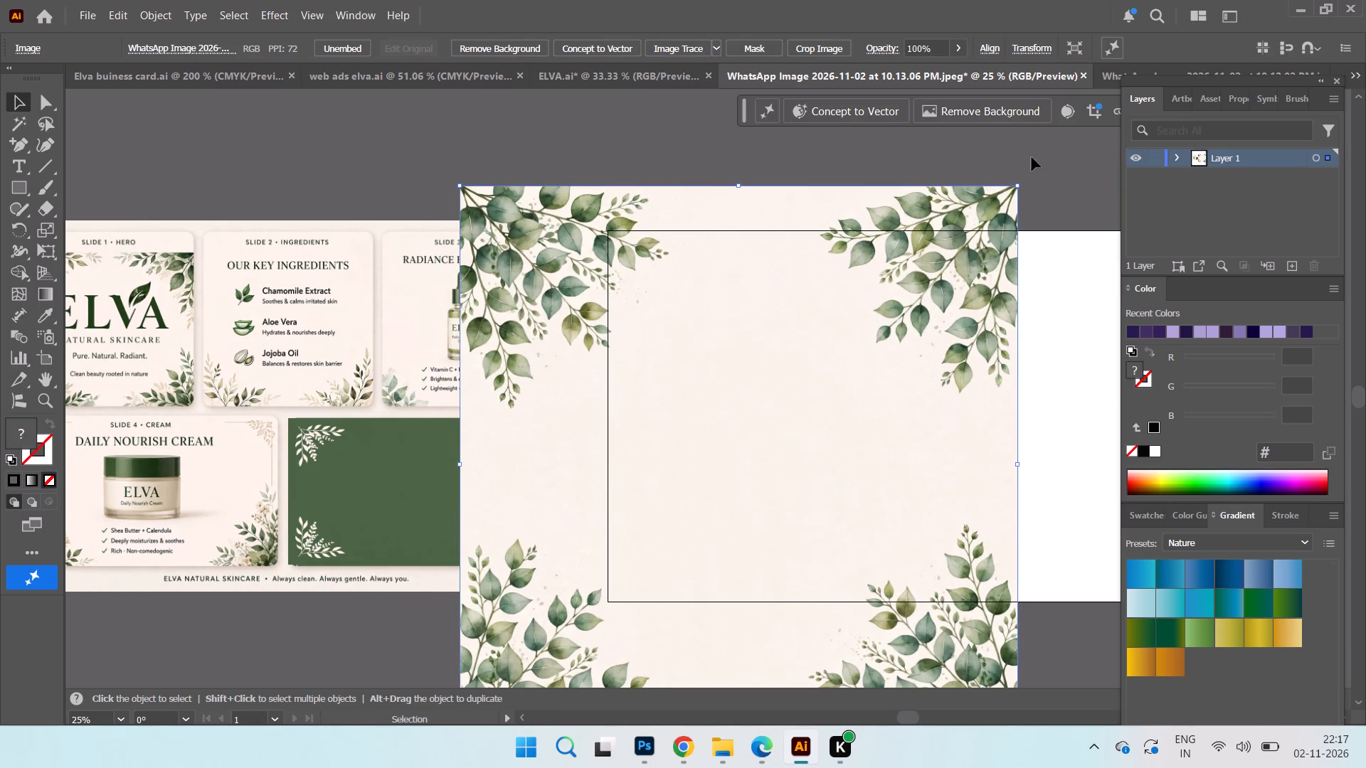
{"action": "left_click_drag", "start_coordinate": [1016, 182], "coordinate": [961, 233]}
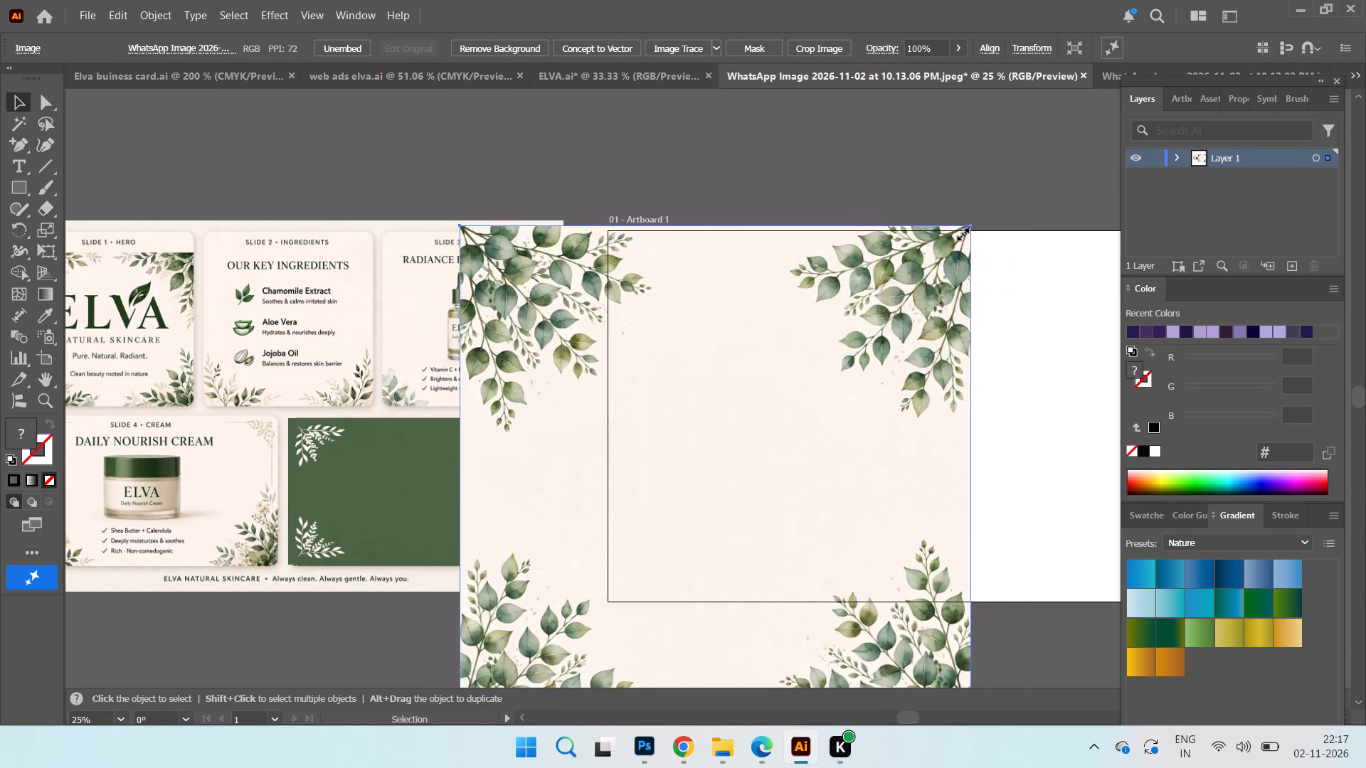
{"action": "left_click_drag", "start_coordinate": [961, 233], "coordinate": [756, 493]}
{"action": "left_click_drag", "start_coordinate": [516, 550], "coordinate": [95, 253]}
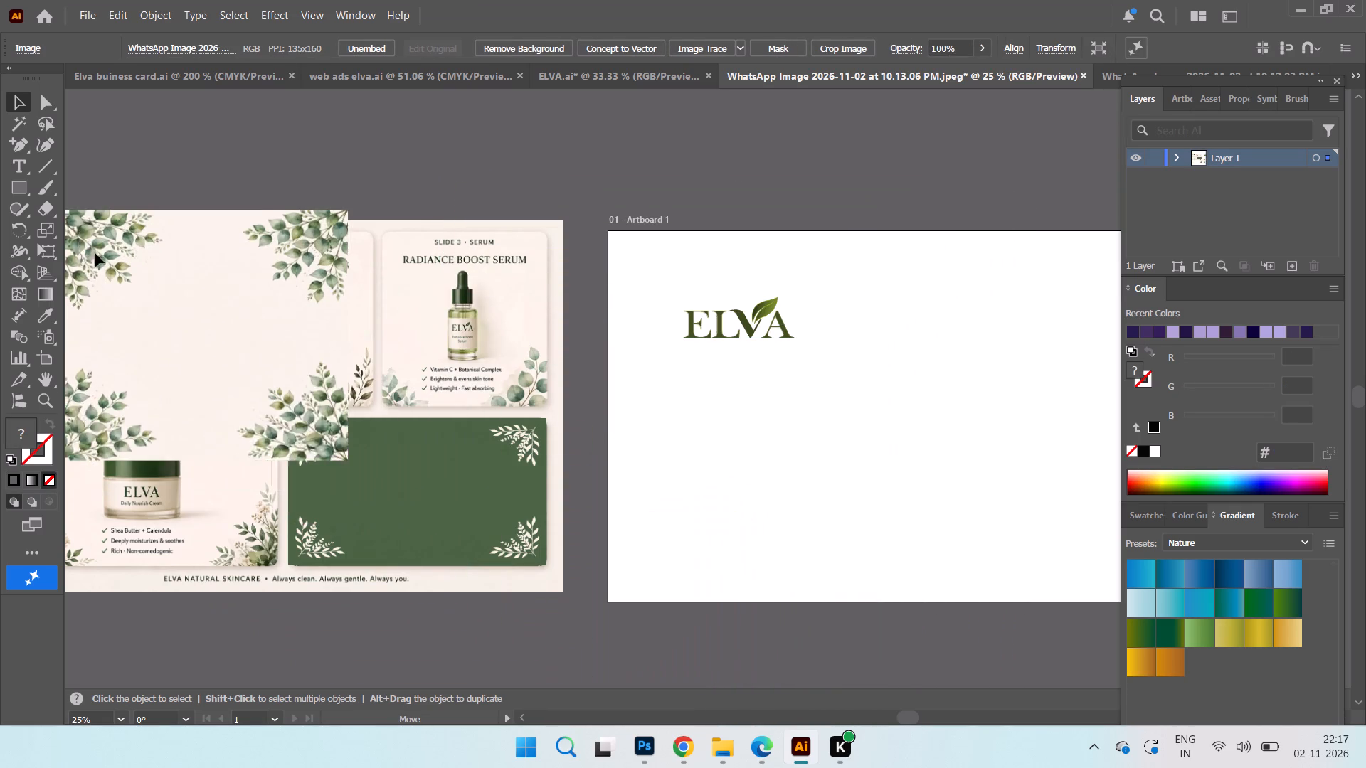
{"action": "left_click_drag", "start_coordinate": [95, 253], "coordinate": [137, 284]}
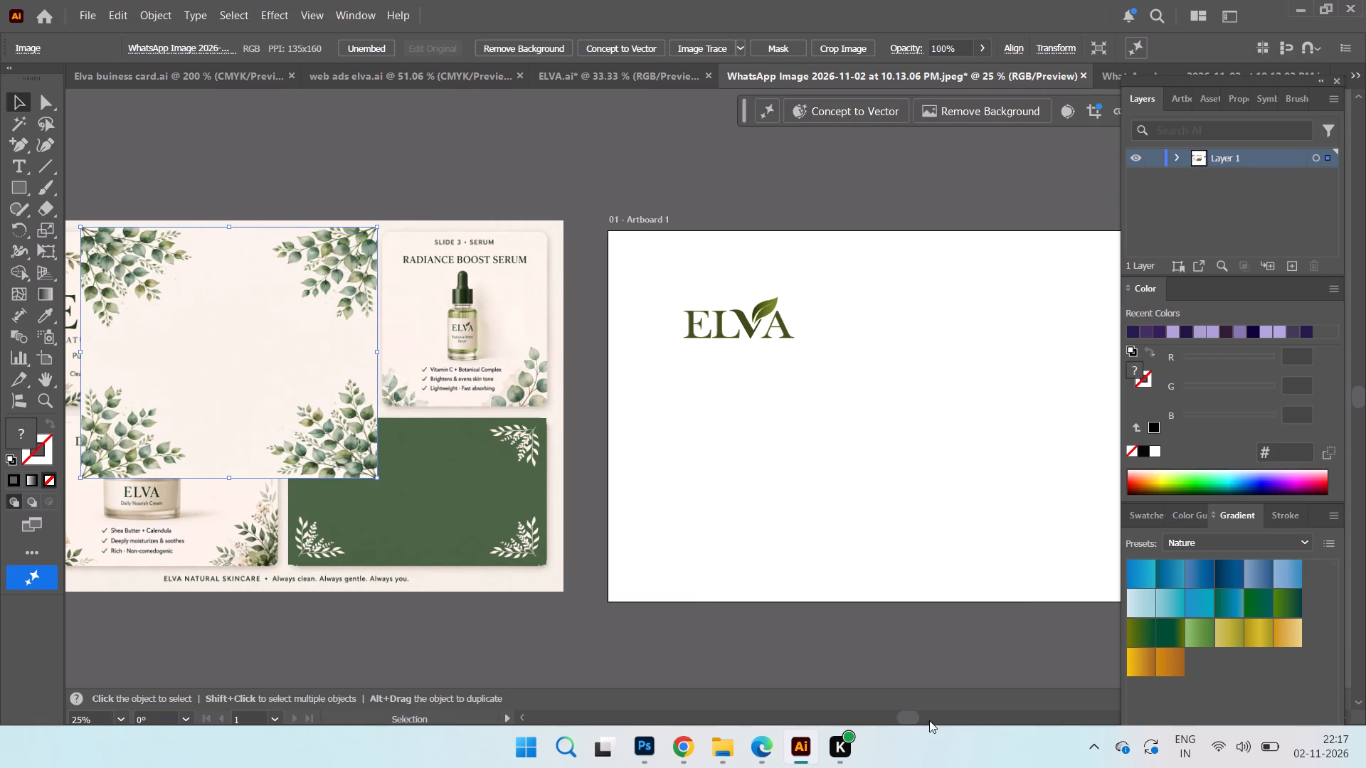
{"action": "left_click_drag", "start_coordinate": [909, 713], "coordinate": [872, 720]}
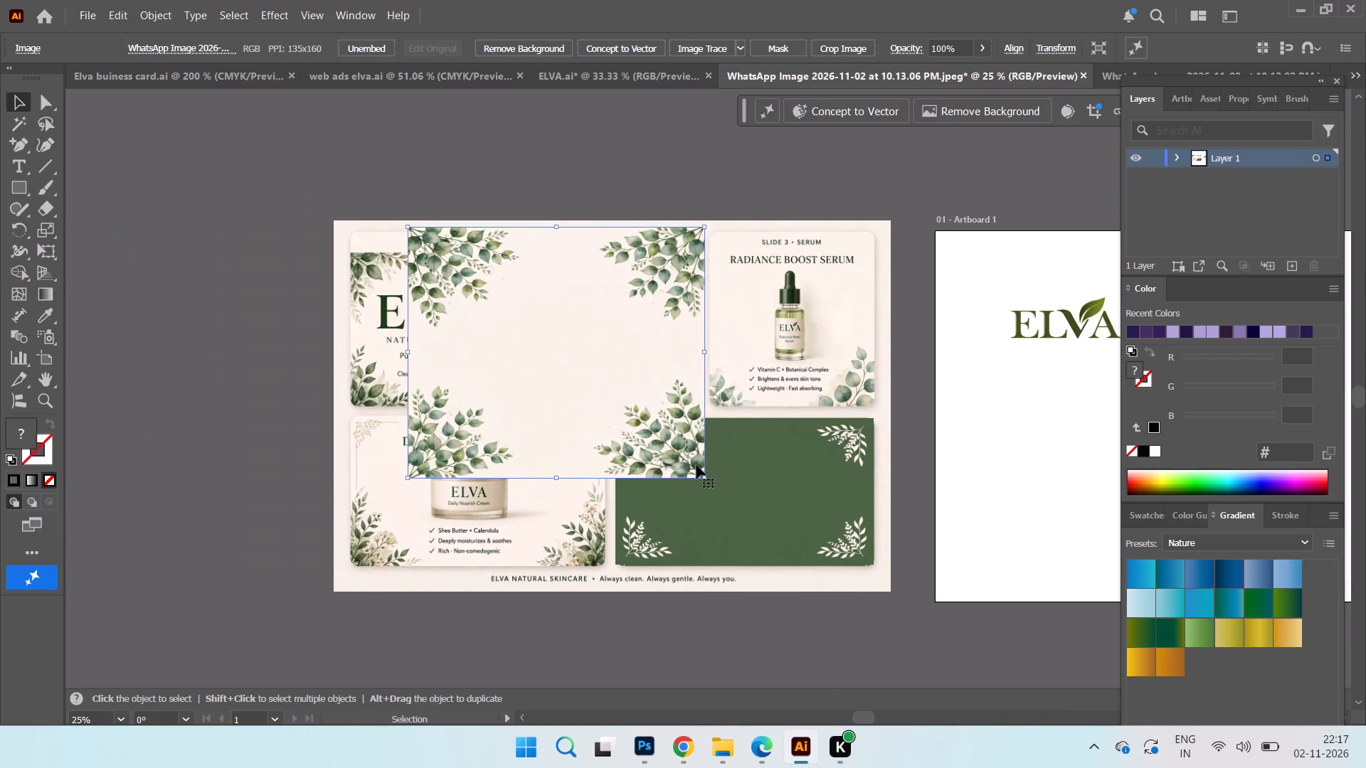
{"action": "left_click_drag", "start_coordinate": [706, 480], "coordinate": [581, 372]}
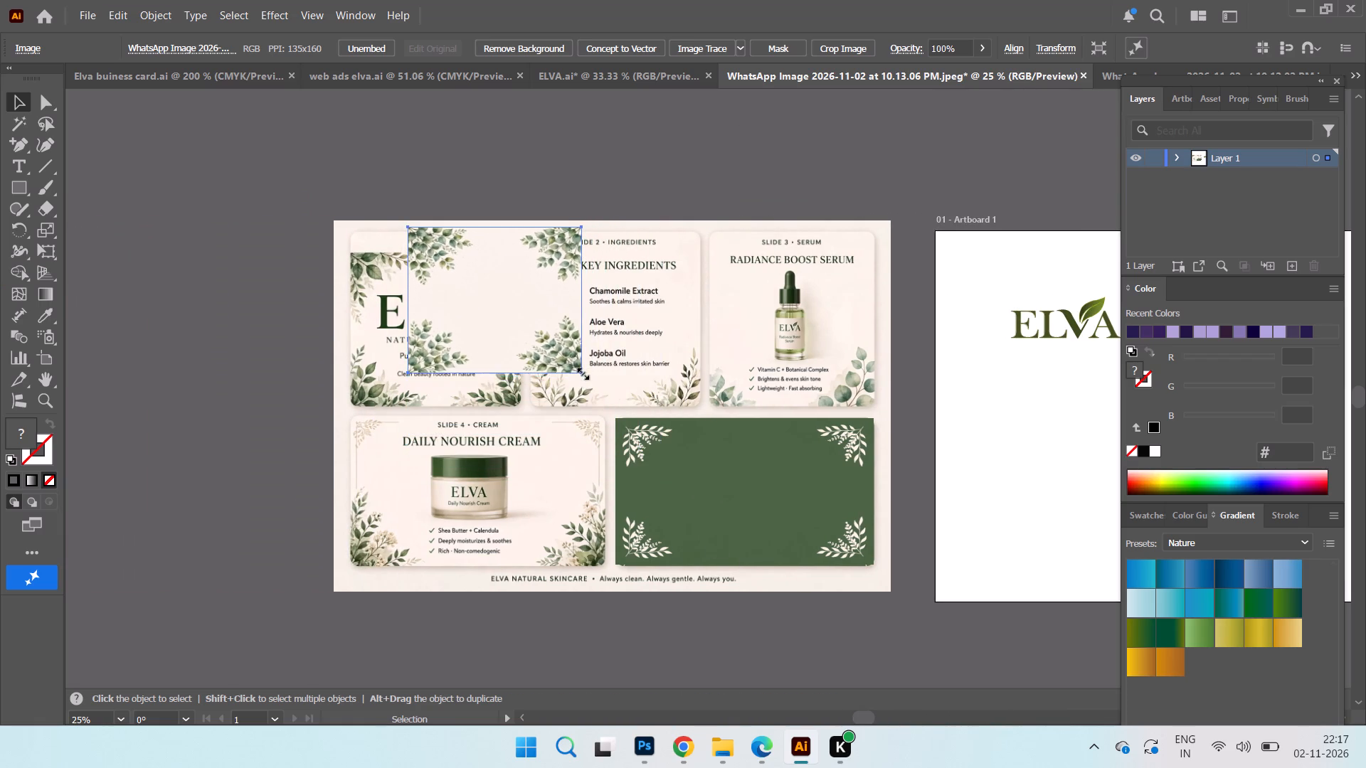
{"action": "left_click_drag", "start_coordinate": [581, 372], "coordinate": [576, 382]}
{"action": "left_click_drag", "start_coordinate": [489, 358], "coordinate": [432, 379]}
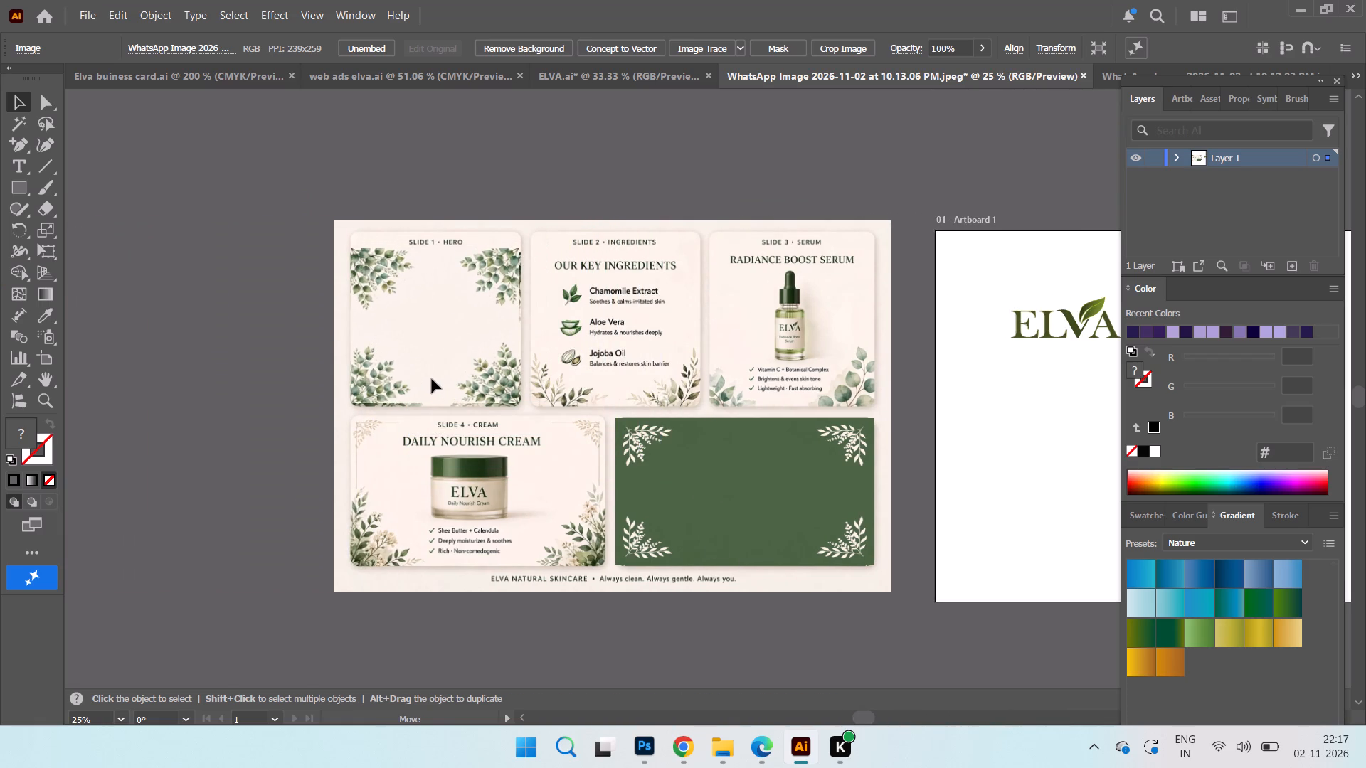
{"action": "left_click_drag", "start_coordinate": [432, 379], "coordinate": [432, 381]}
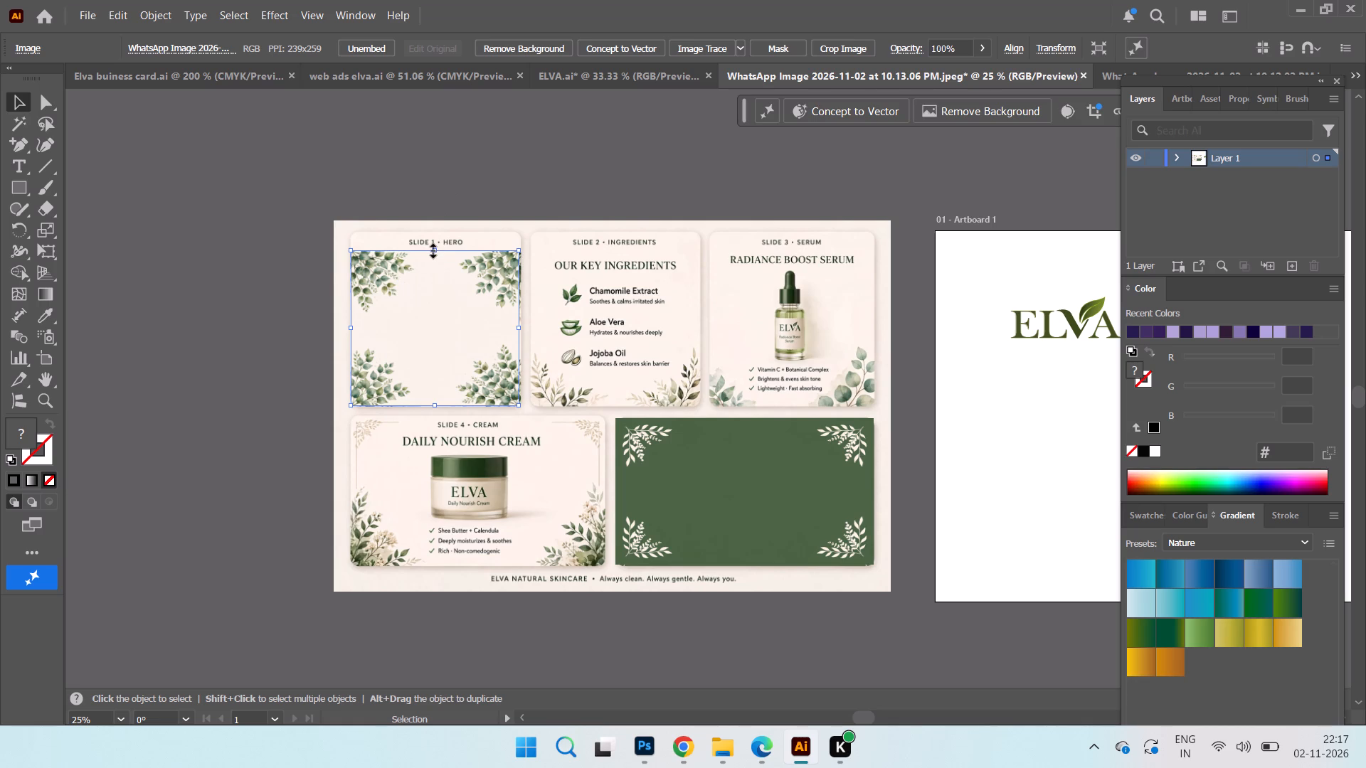
{"action": "left_click_drag", "start_coordinate": [431, 249], "coordinate": [433, 235]}
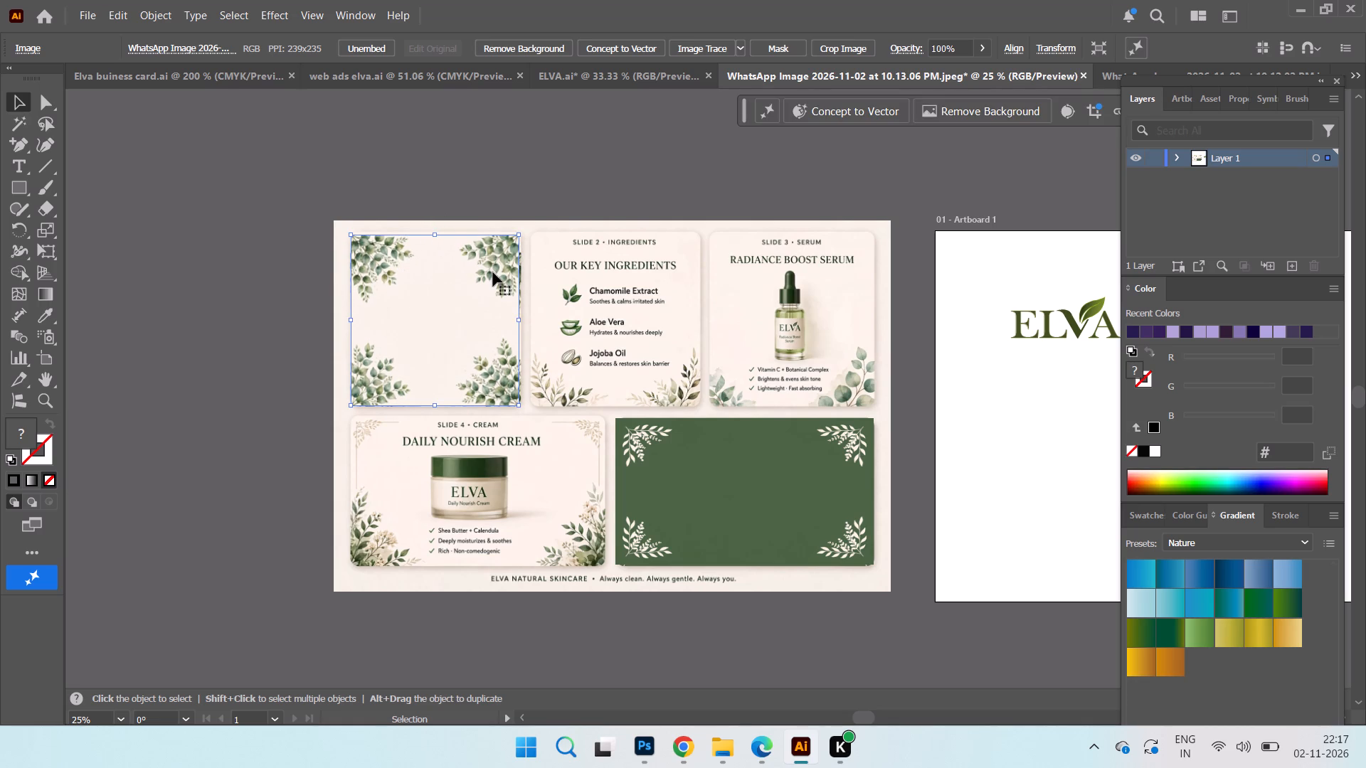
{"action": "left_click", "coordinate": [514, 318]}
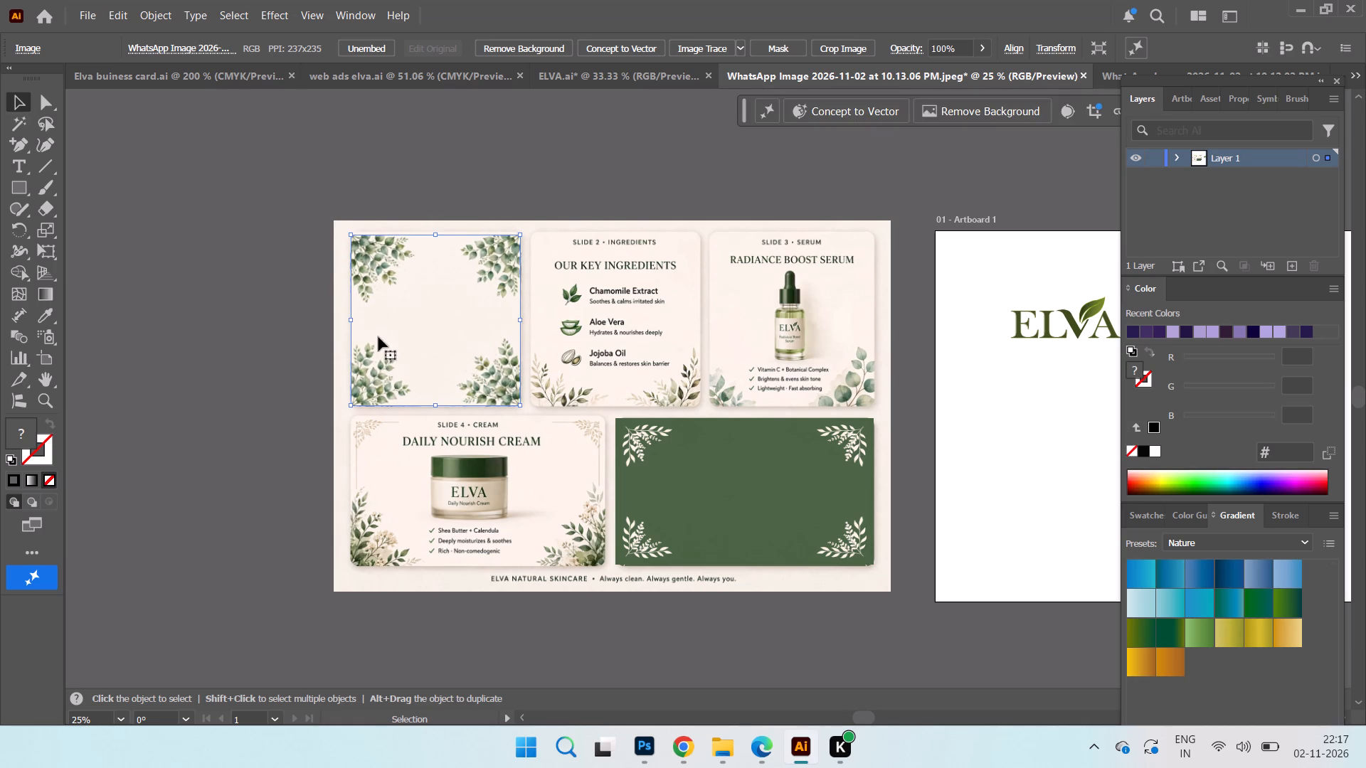
Extend the cream leaf-corner background's left and top edges to cover the Slide 1 hero card, then deselect it.
{"action": "left_click", "coordinate": [350, 320]}
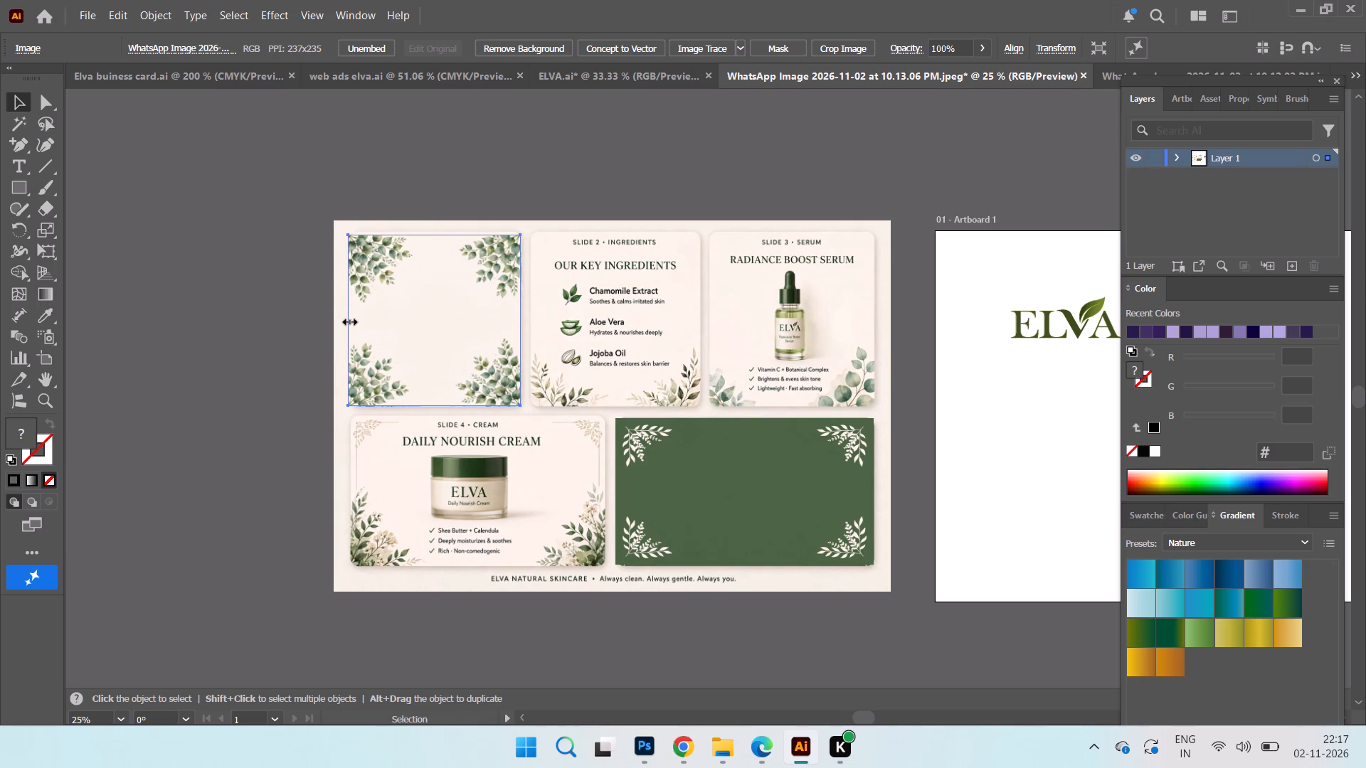
{"action": "left_click", "coordinate": [434, 236]}
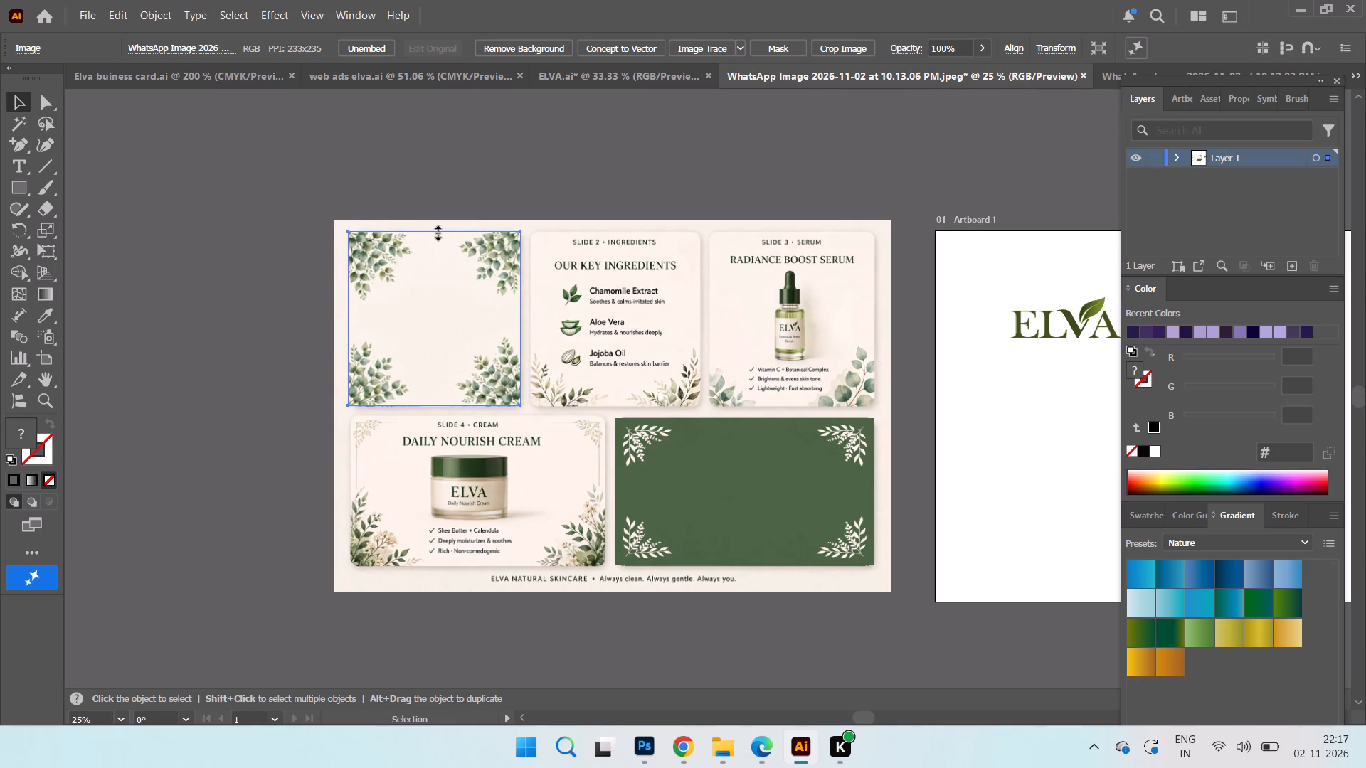
{"action": "left_click", "coordinate": [611, 165]}
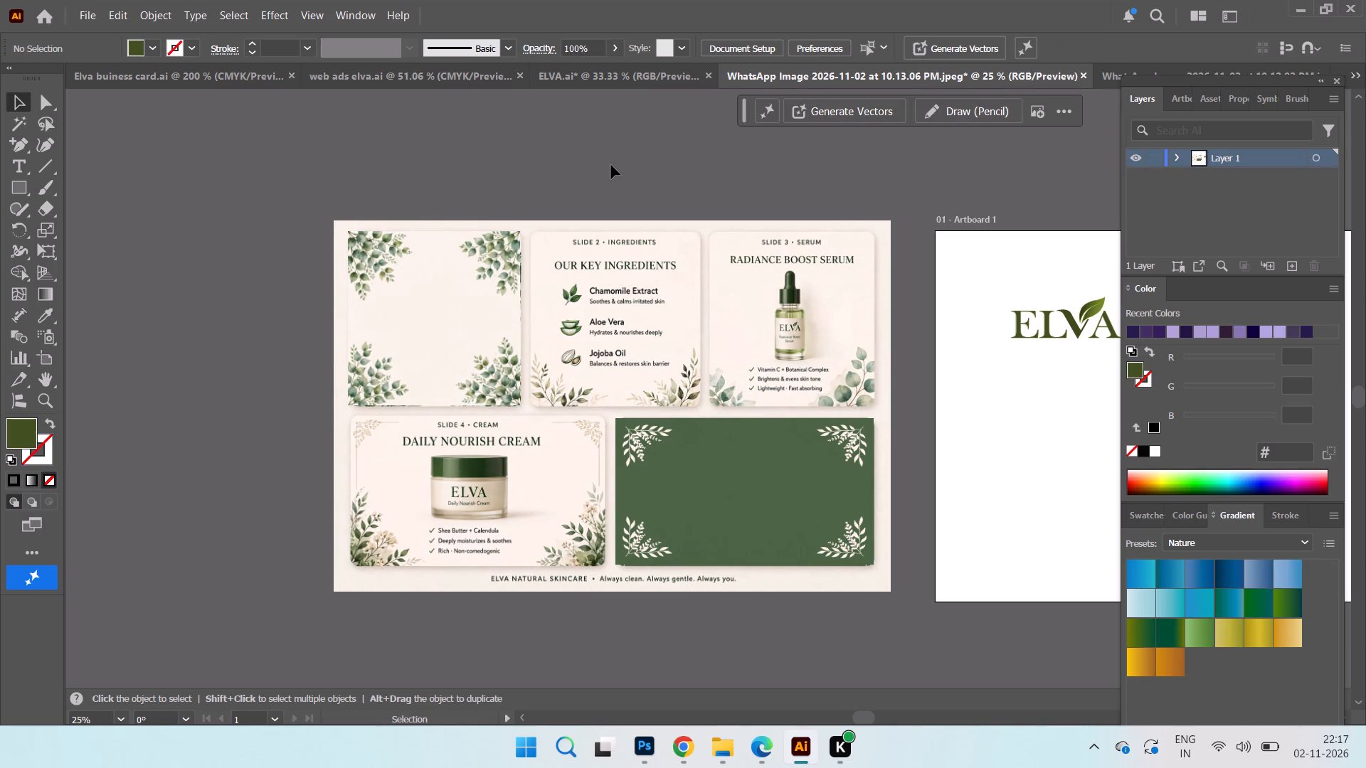
Close the source document of the cream leaf-corner background.
{"action": "left_click", "coordinate": [1120, 68]}
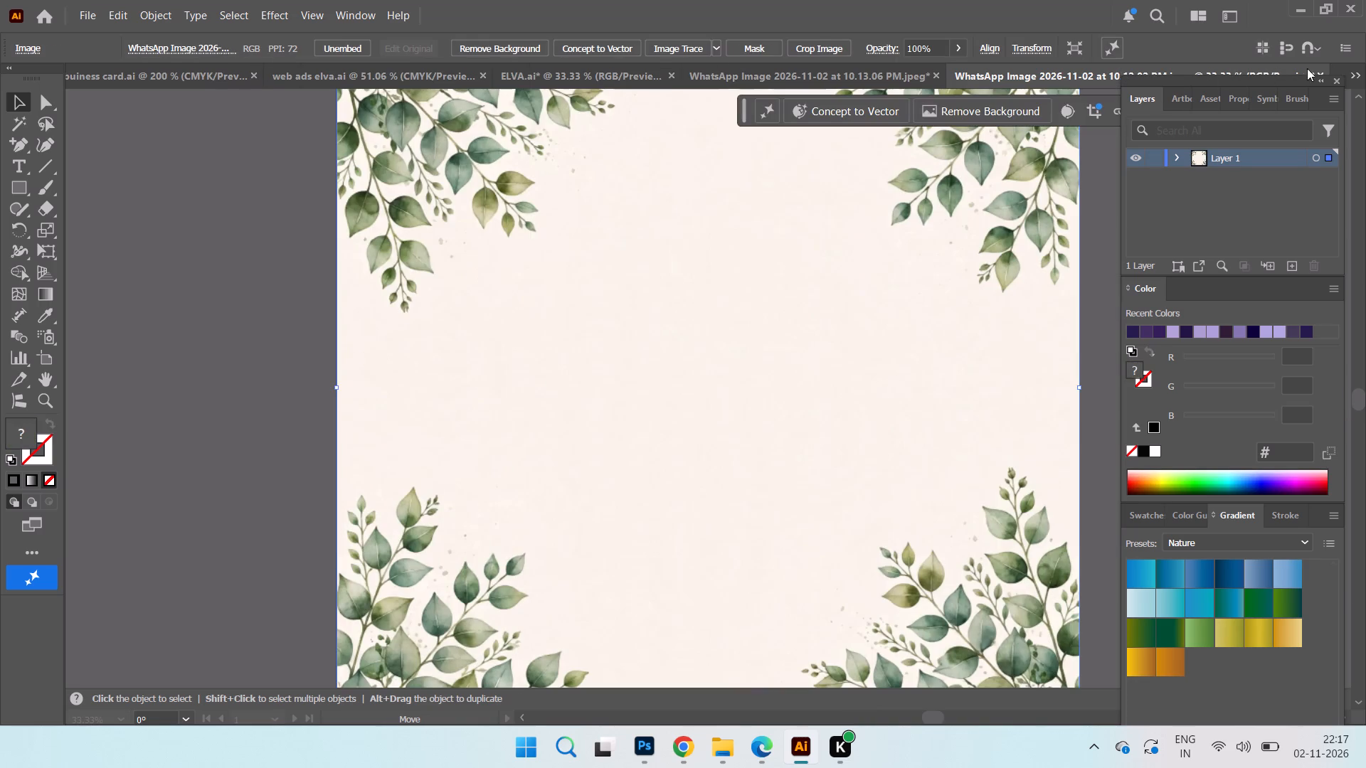
{"action": "left_click", "coordinate": [1321, 70]}
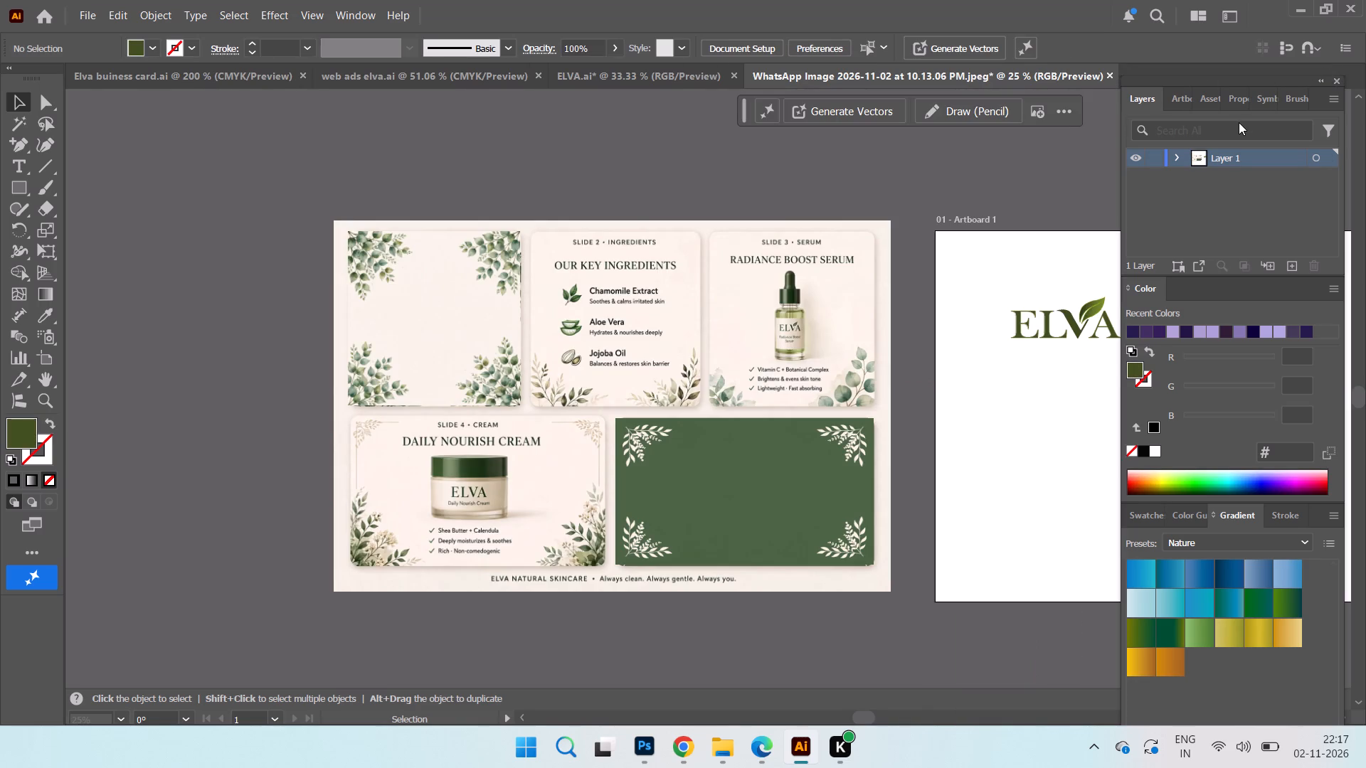
Open both 10.12.01 PM leaf images from Downloads and bring the green-leaf artwork without the (1) suffix into the 10.13.06 PM slide document.
{"action": "key", "text": "ctrl+o"}
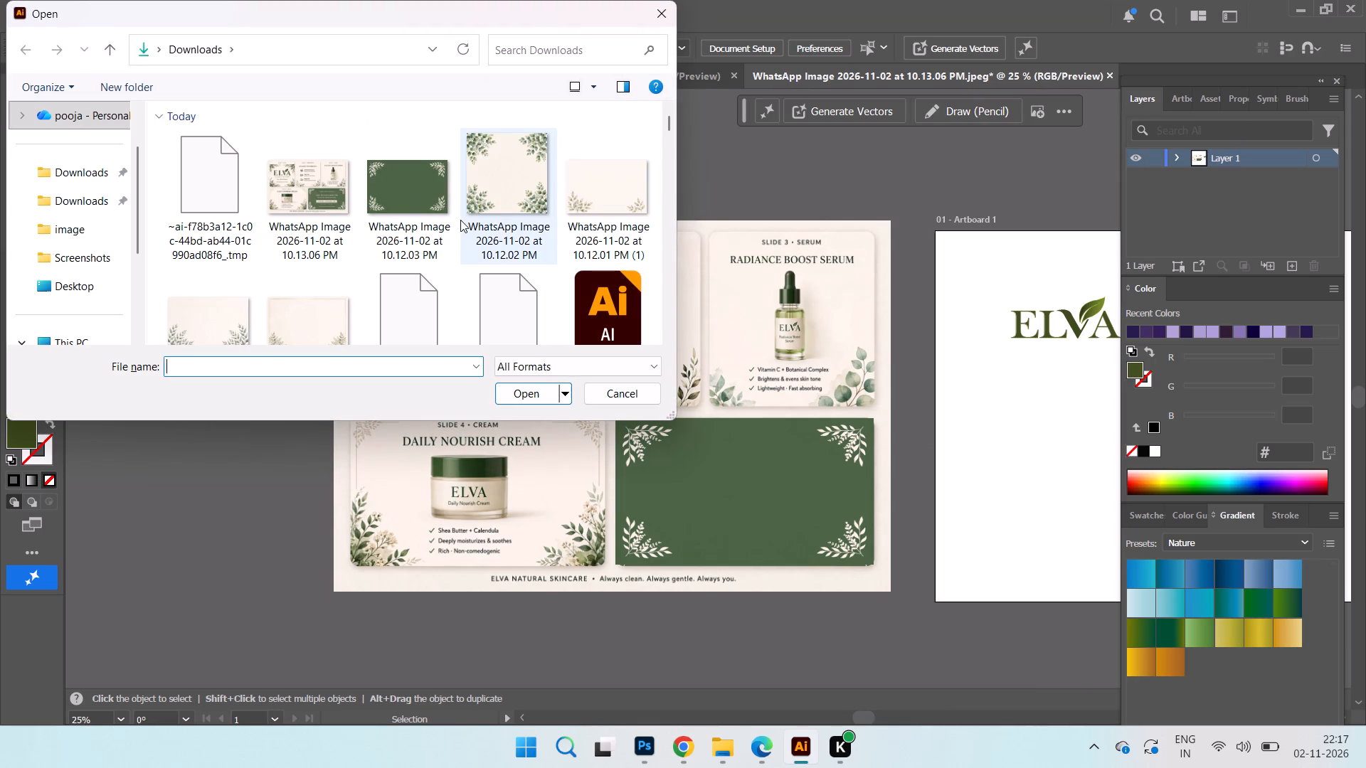
{"action": "left_click", "coordinate": [630, 210]}
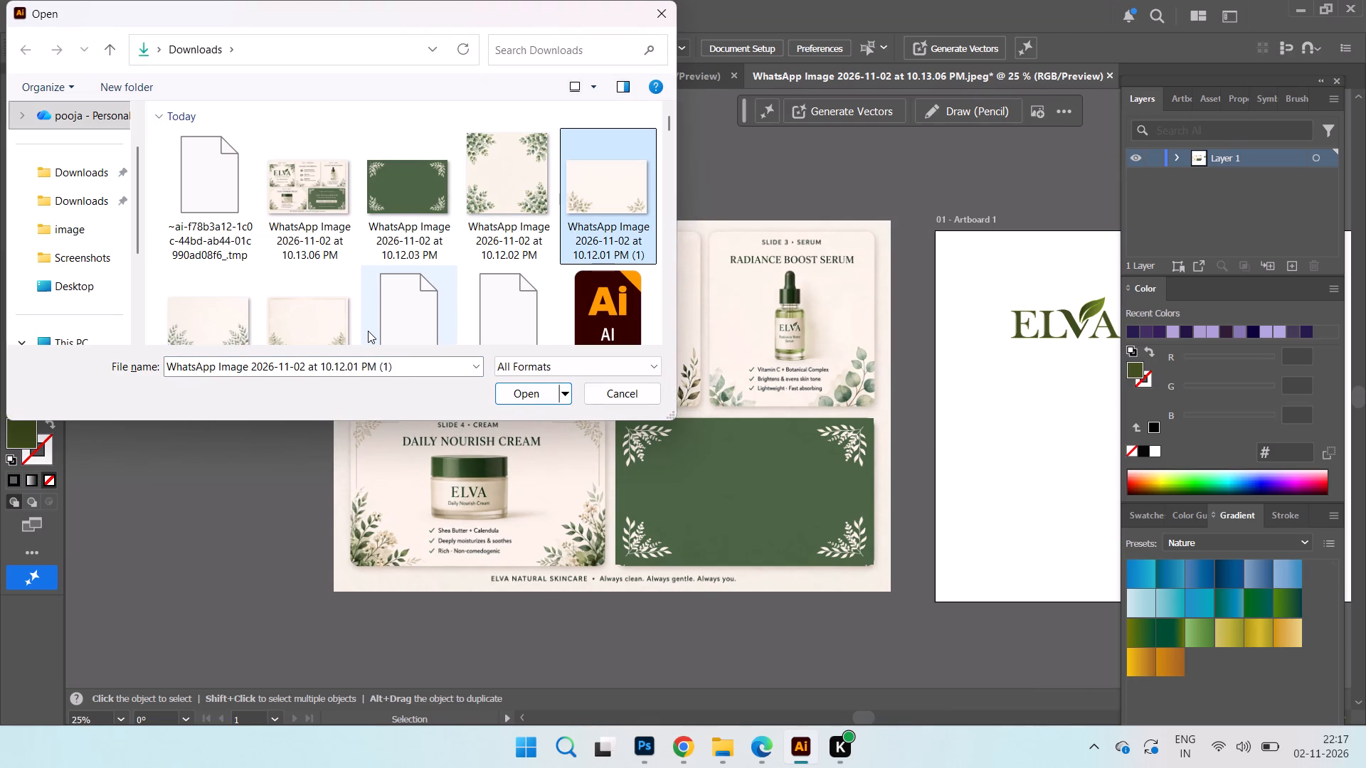
{"action": "left_click", "coordinate": [211, 339], "text": "shift"}
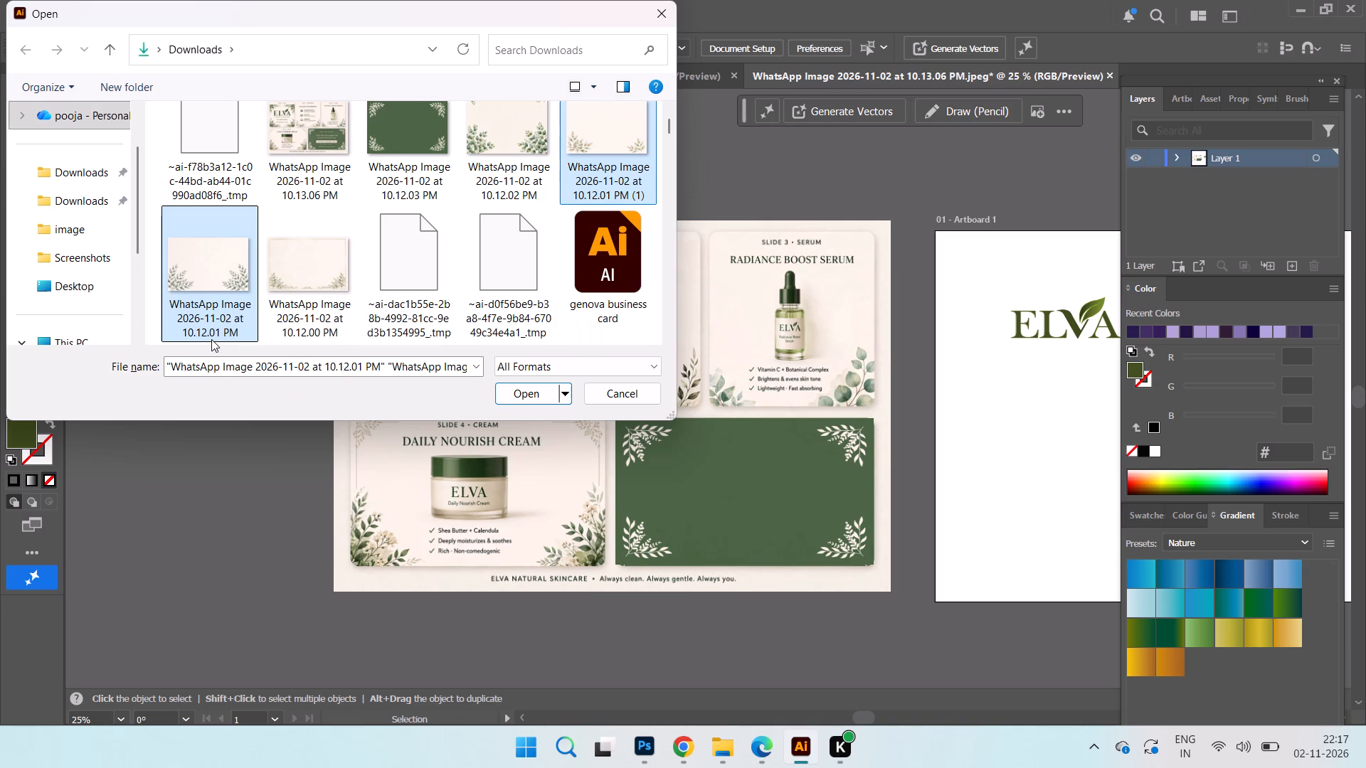
{"action": "left_click", "coordinate": [521, 392]}
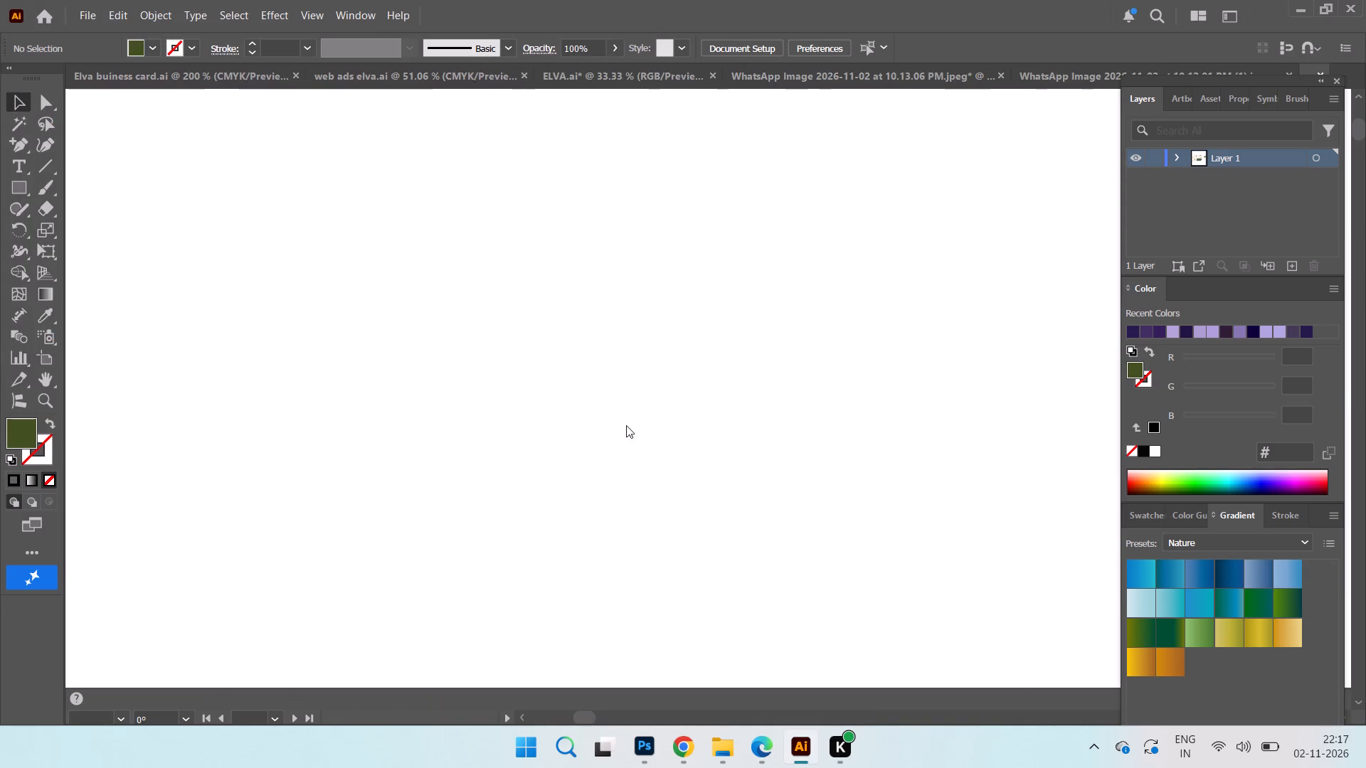
{"action": "left_click_drag", "start_coordinate": [990, 220], "coordinate": [759, 82]}
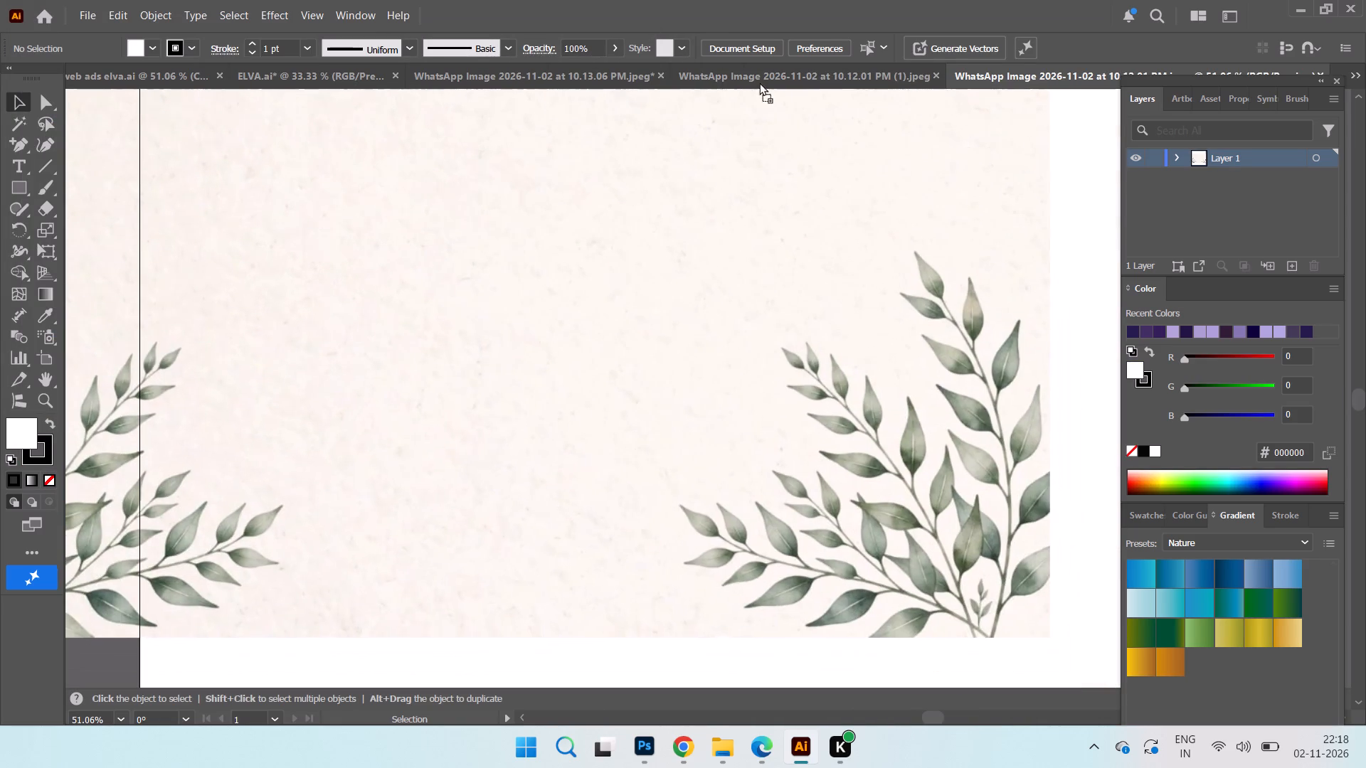
{"action": "left_click_drag", "start_coordinate": [759, 82], "coordinate": [755, 73]}
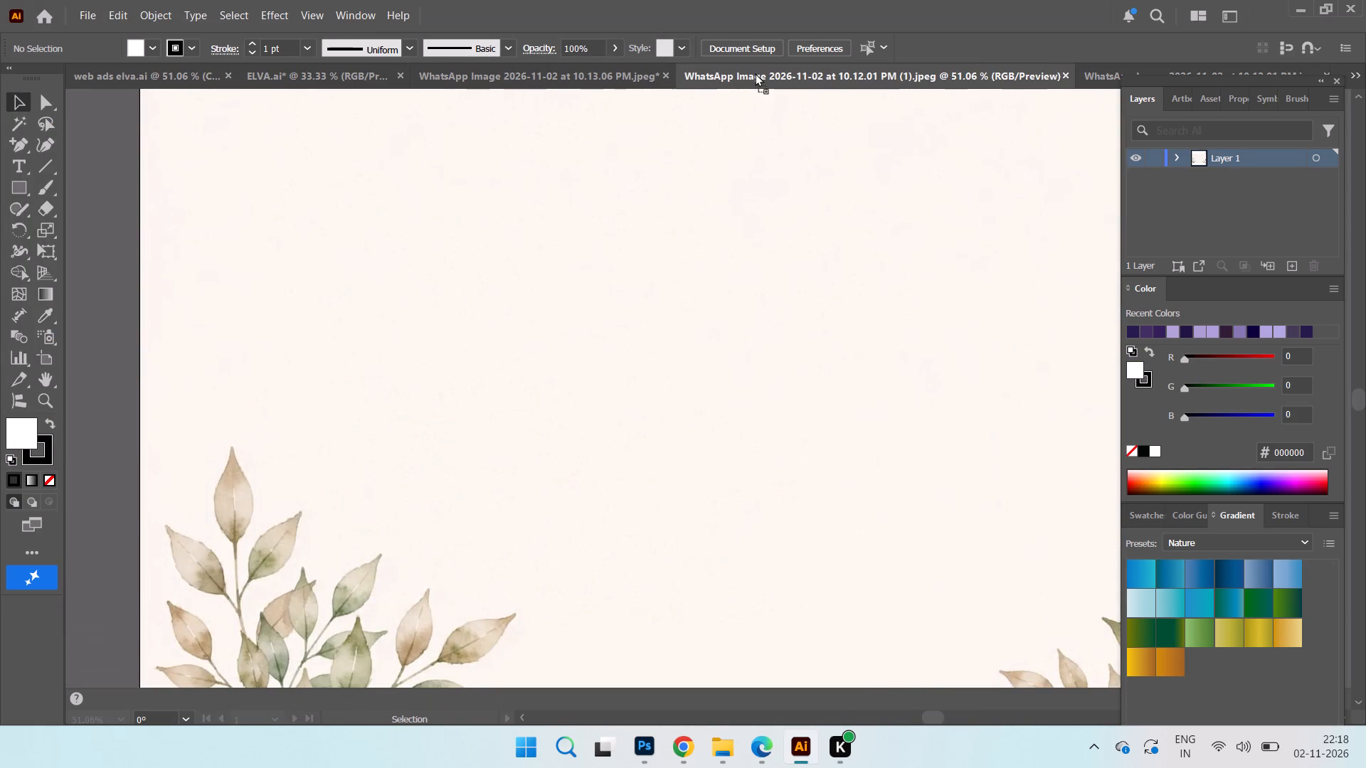
{"action": "left_click_drag", "start_coordinate": [755, 73], "coordinate": [649, 334]}
Shrink the cream background with green leaves in its bottom corners and align its top-left corner with the Slide 1 card.
{"action": "left_click_drag", "start_coordinate": [788, 228], "coordinate": [783, 235]}
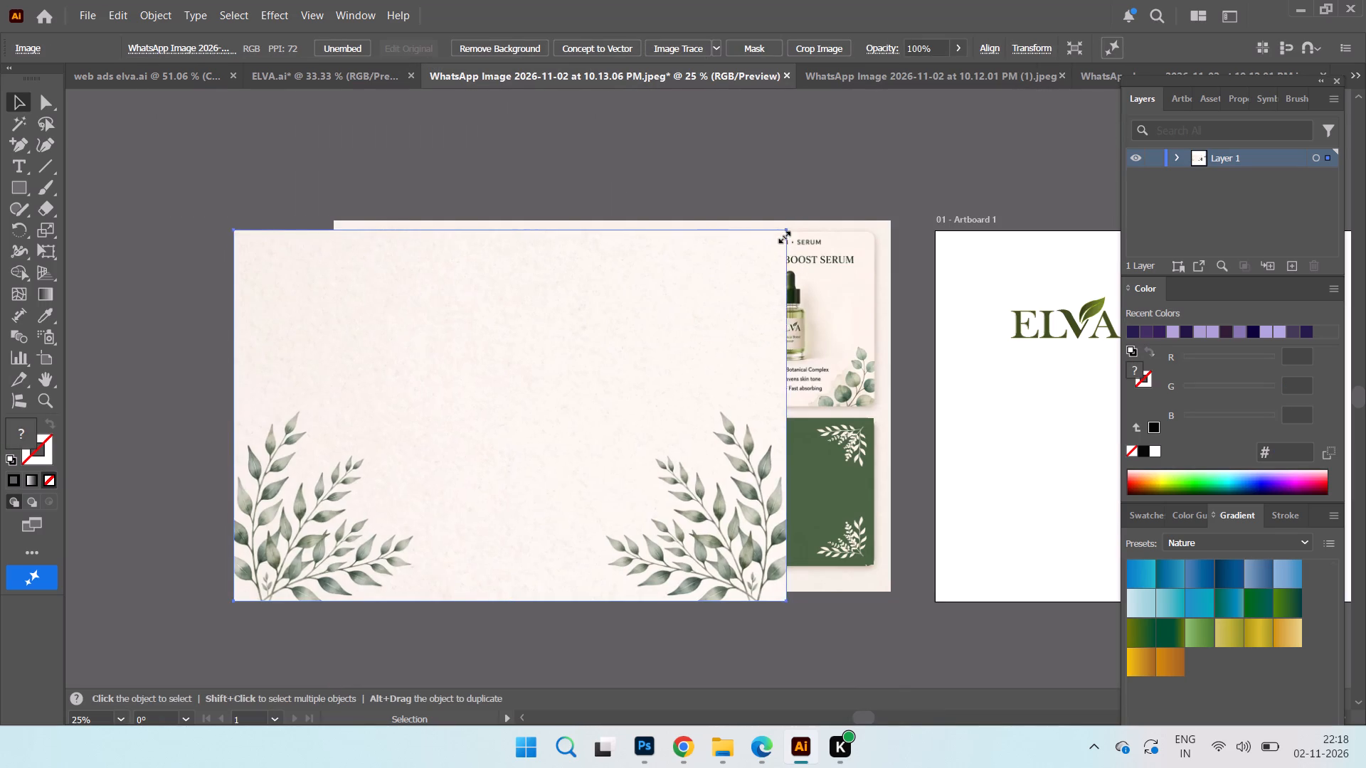
{"action": "left_click_drag", "start_coordinate": [783, 235], "coordinate": [483, 399]}
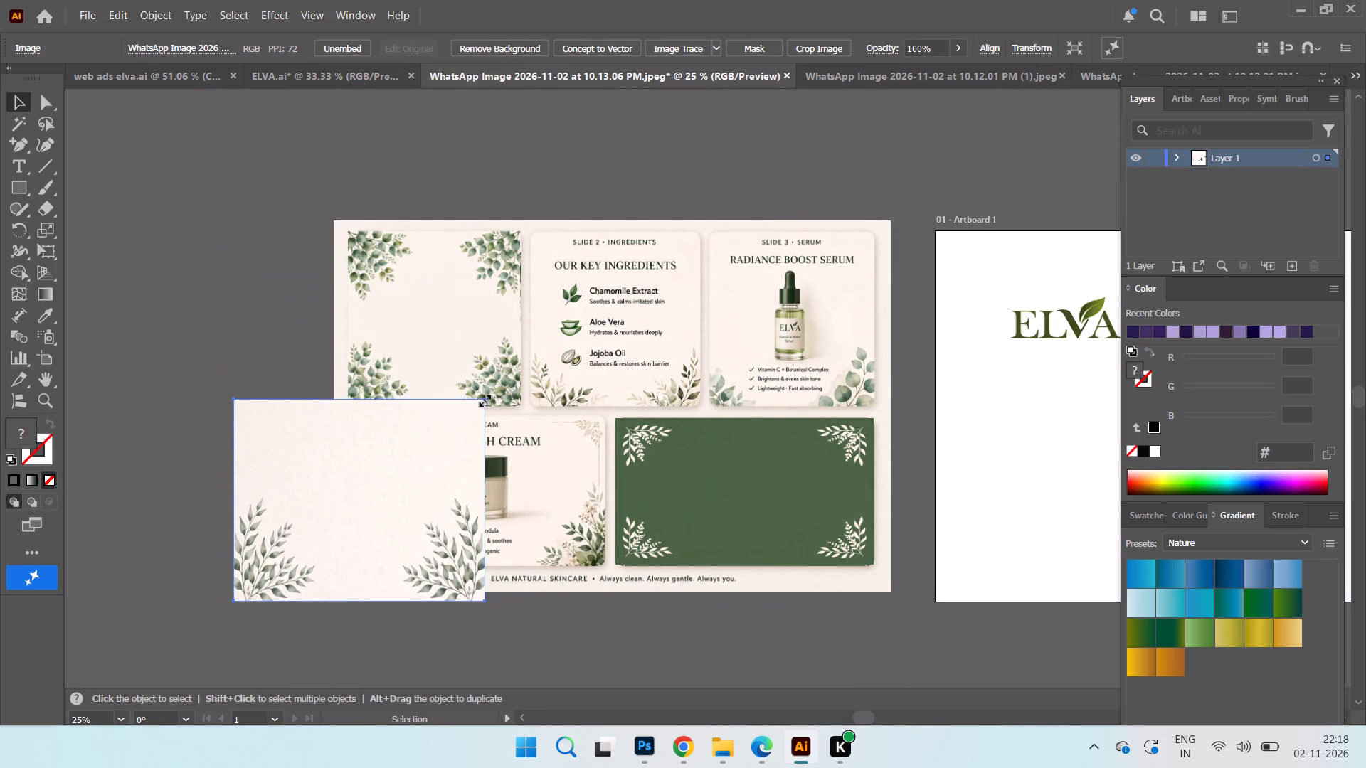
{"action": "left_click_drag", "start_coordinate": [483, 399], "coordinate": [462, 381]}
{"action": "left_click_drag", "start_coordinate": [351, 438], "coordinate": [466, 289]}
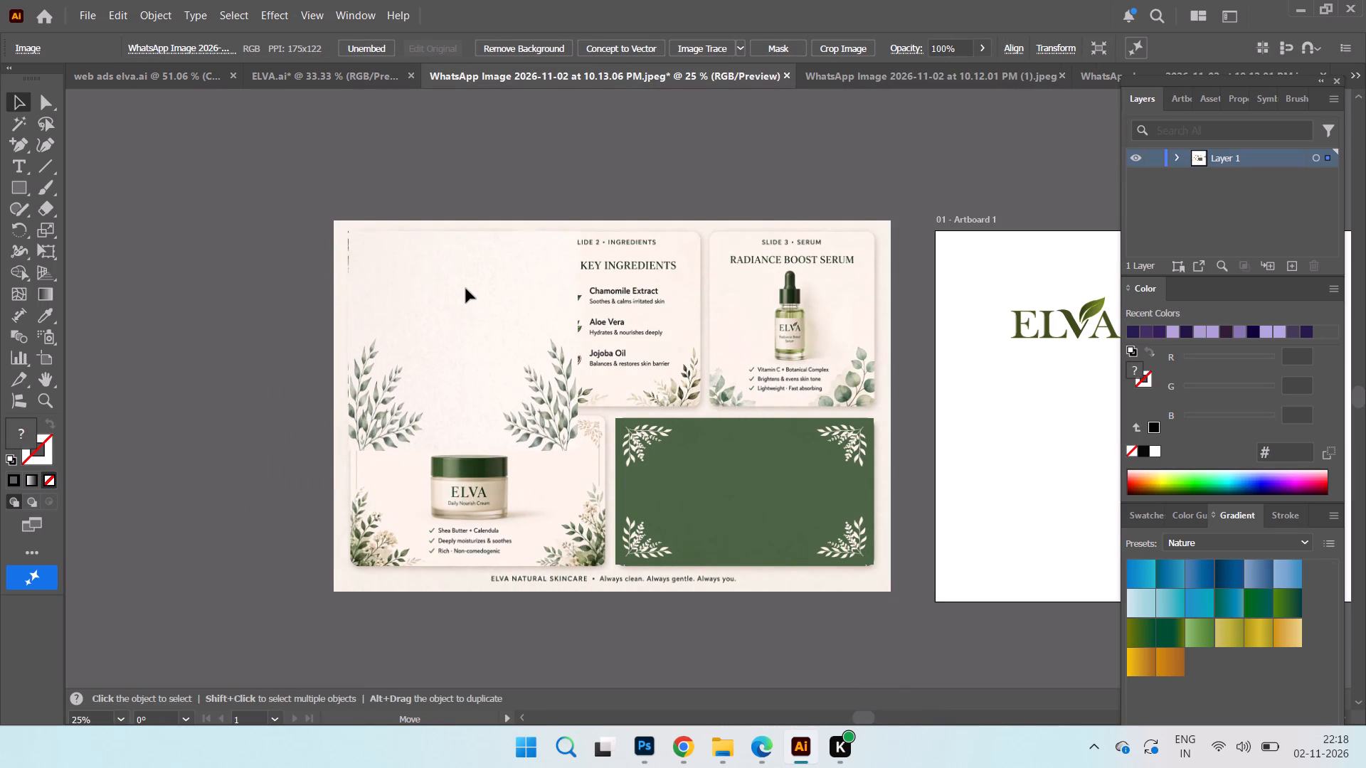
{"action": "left_click_drag", "start_coordinate": [466, 289], "coordinate": [465, 289]}
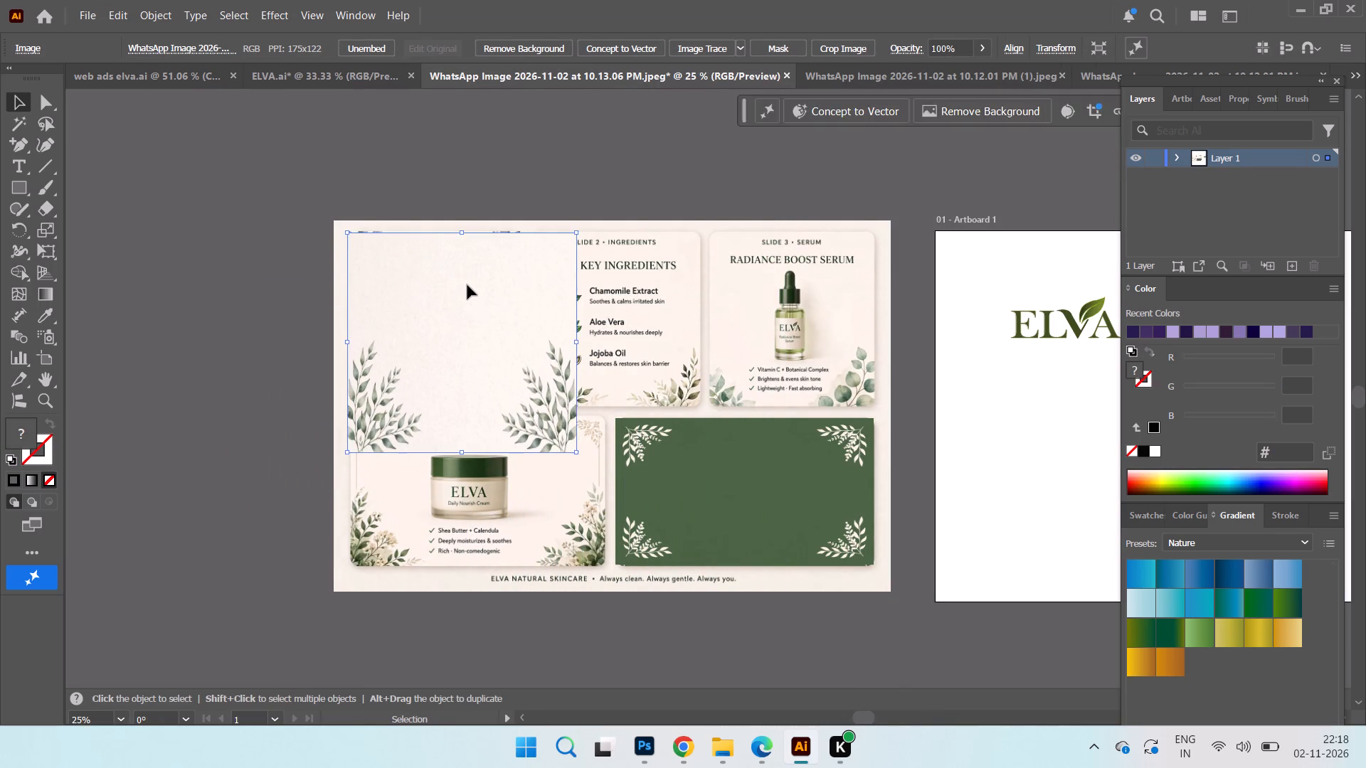
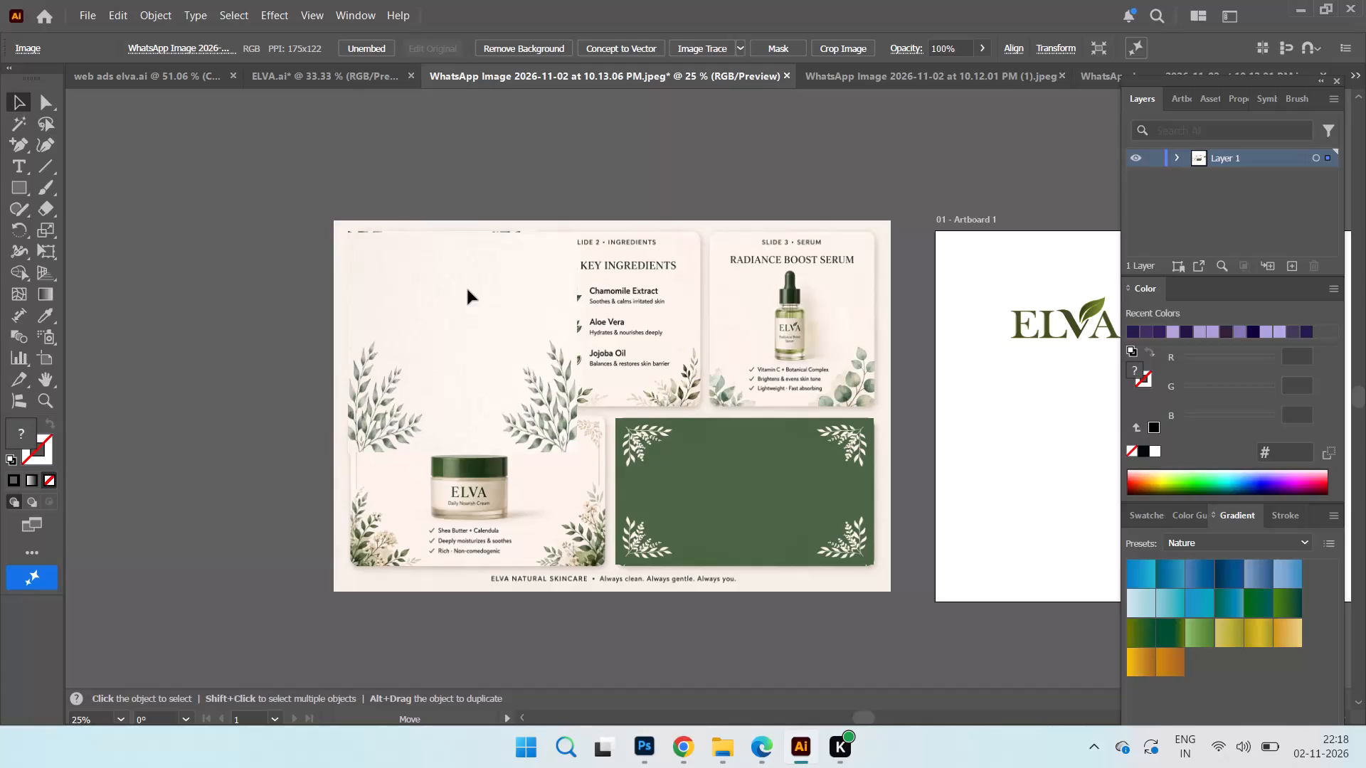
Shrink the cream background with bottom leaf sprays to card size and place it over the Slide 2 ingredients card.
{"action": "left_click_drag", "start_coordinate": [462, 453], "coordinate": [462, 427]}
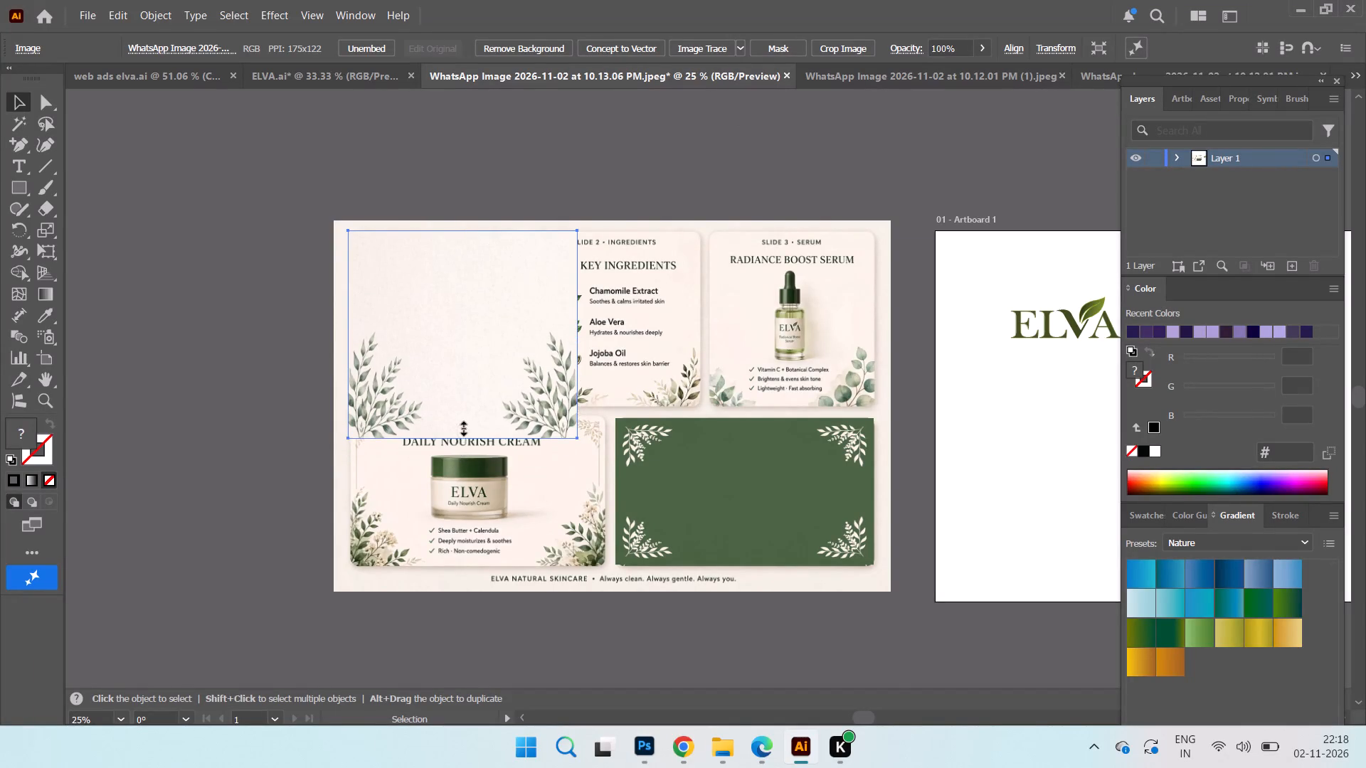
{"action": "left_click_drag", "start_coordinate": [462, 427], "coordinate": [481, 407]}
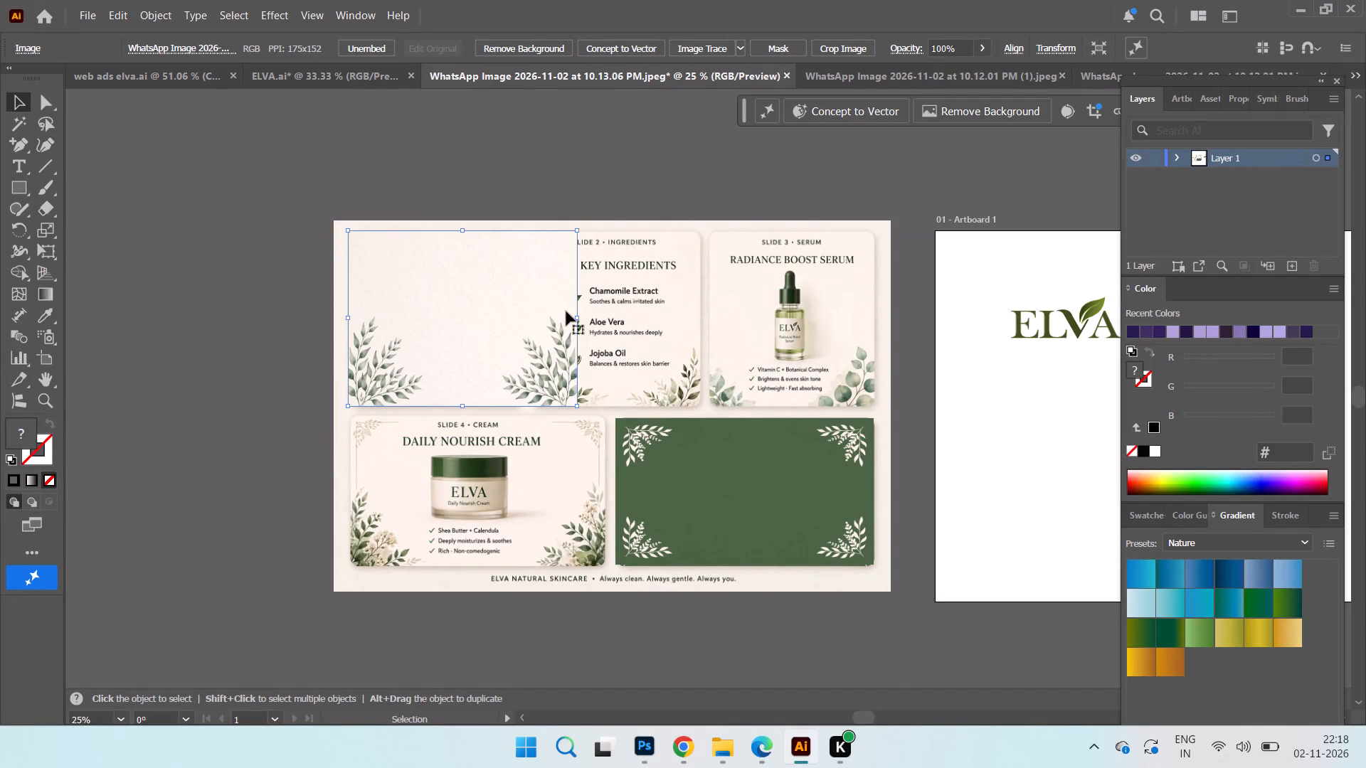
{"action": "left_click_drag", "start_coordinate": [575, 317], "coordinate": [526, 325]}
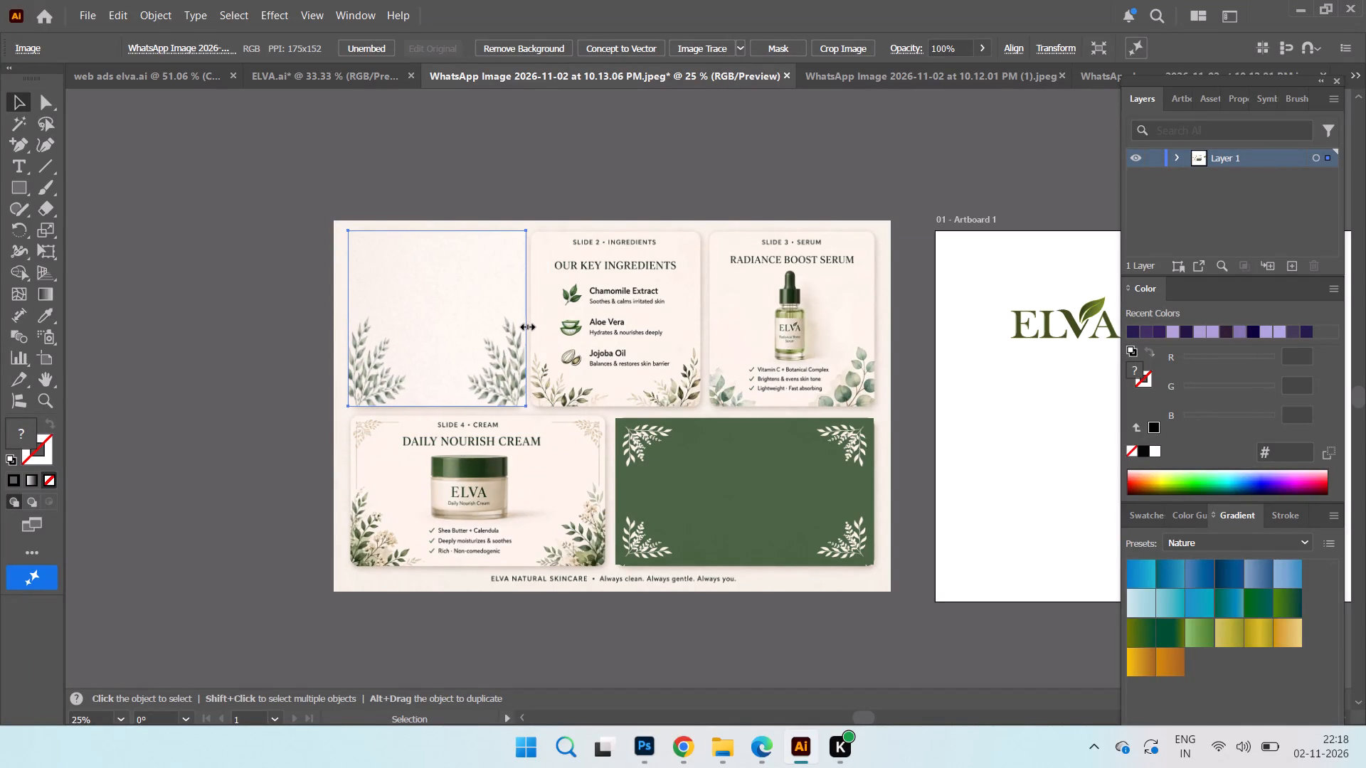
{"action": "left_click_drag", "start_coordinate": [526, 325], "coordinate": [521, 325]}
{"action": "left_click_drag", "start_coordinate": [429, 339], "coordinate": [588, 337]}
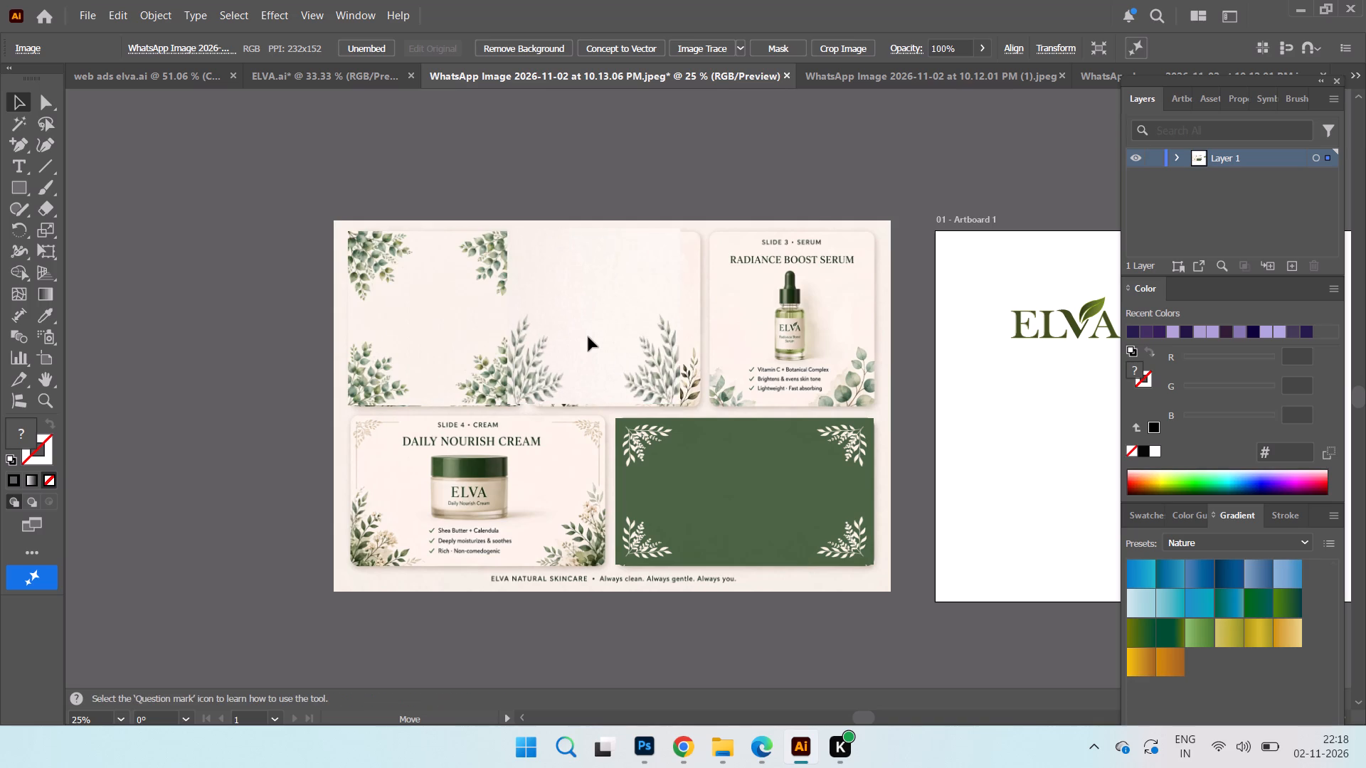
{"action": "left_click_drag", "start_coordinate": [588, 337], "coordinate": [609, 340]}
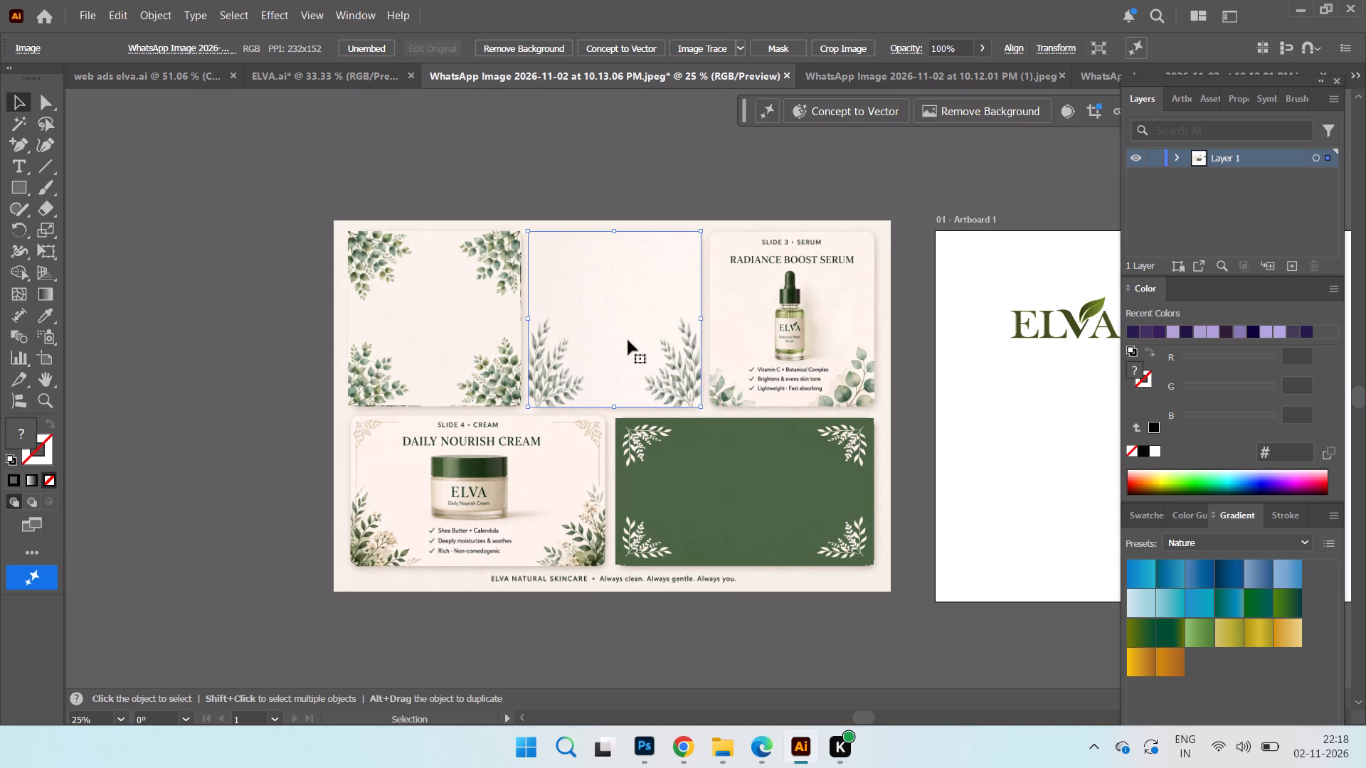
{"action": "left_click", "coordinate": [680, 144]}
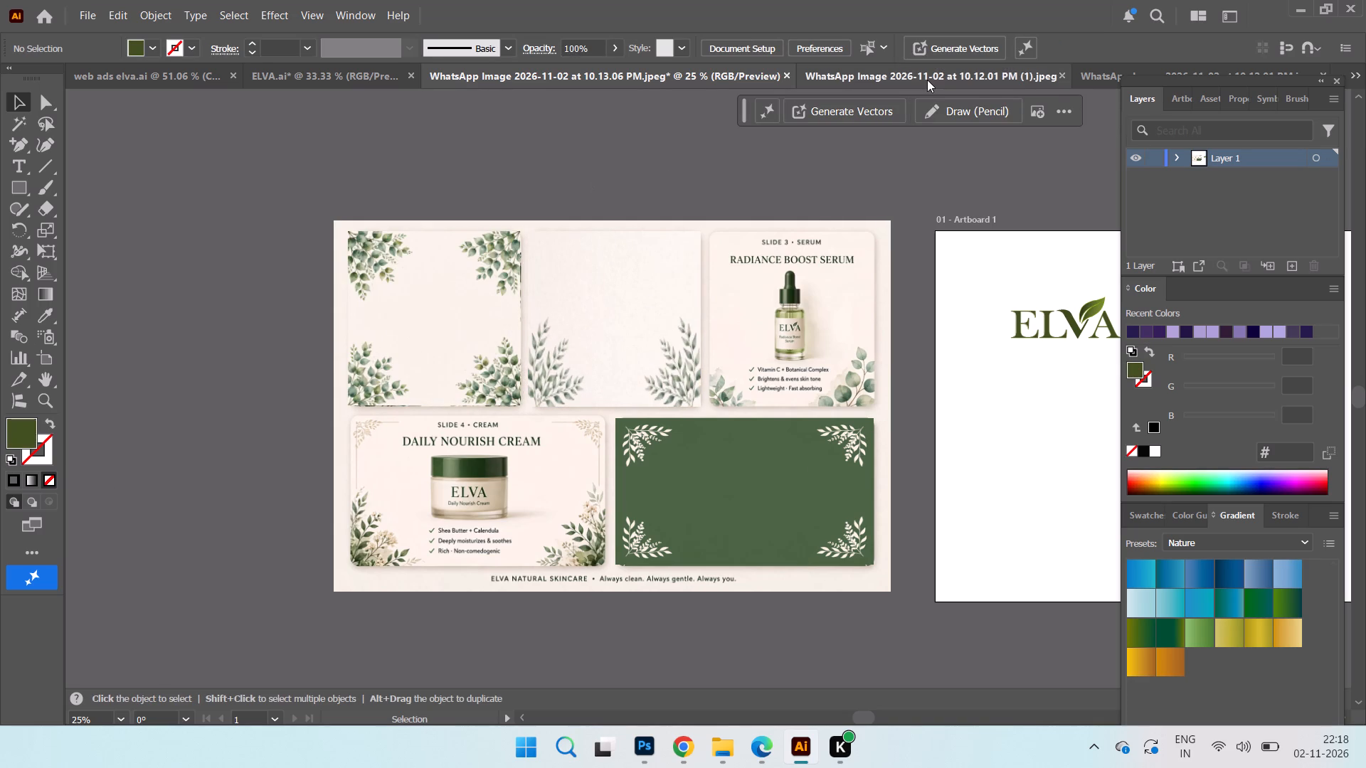
Examine the leaf backgrounds in the other open source documents, including the 10.12.01 PM (1) image.
{"action": "left_click", "coordinate": [1076, 70]}
{"action": "left_click_drag", "start_coordinate": [951, 298], "coordinate": [896, 287]}
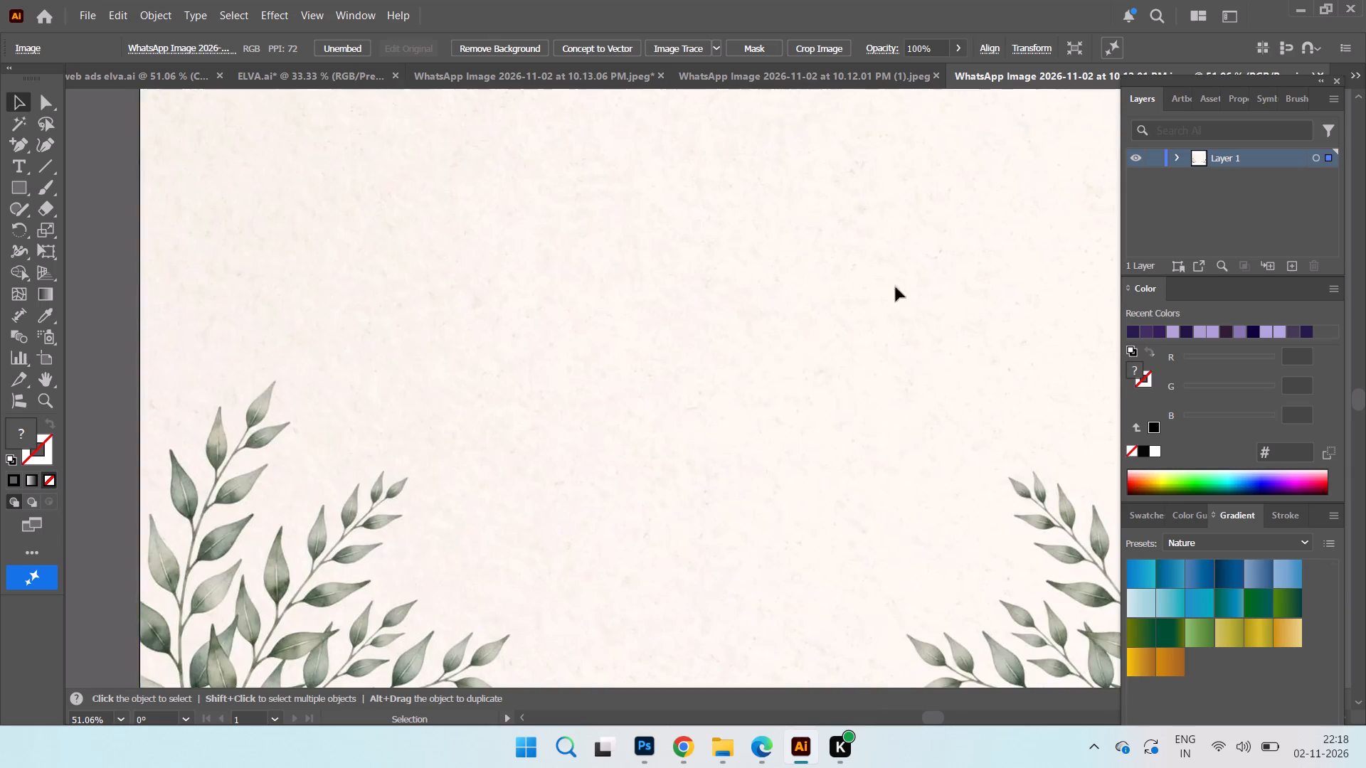
{"action": "left_click_drag", "start_coordinate": [896, 287], "coordinate": [781, 274]}
{"action": "left_click", "coordinate": [854, 67]}
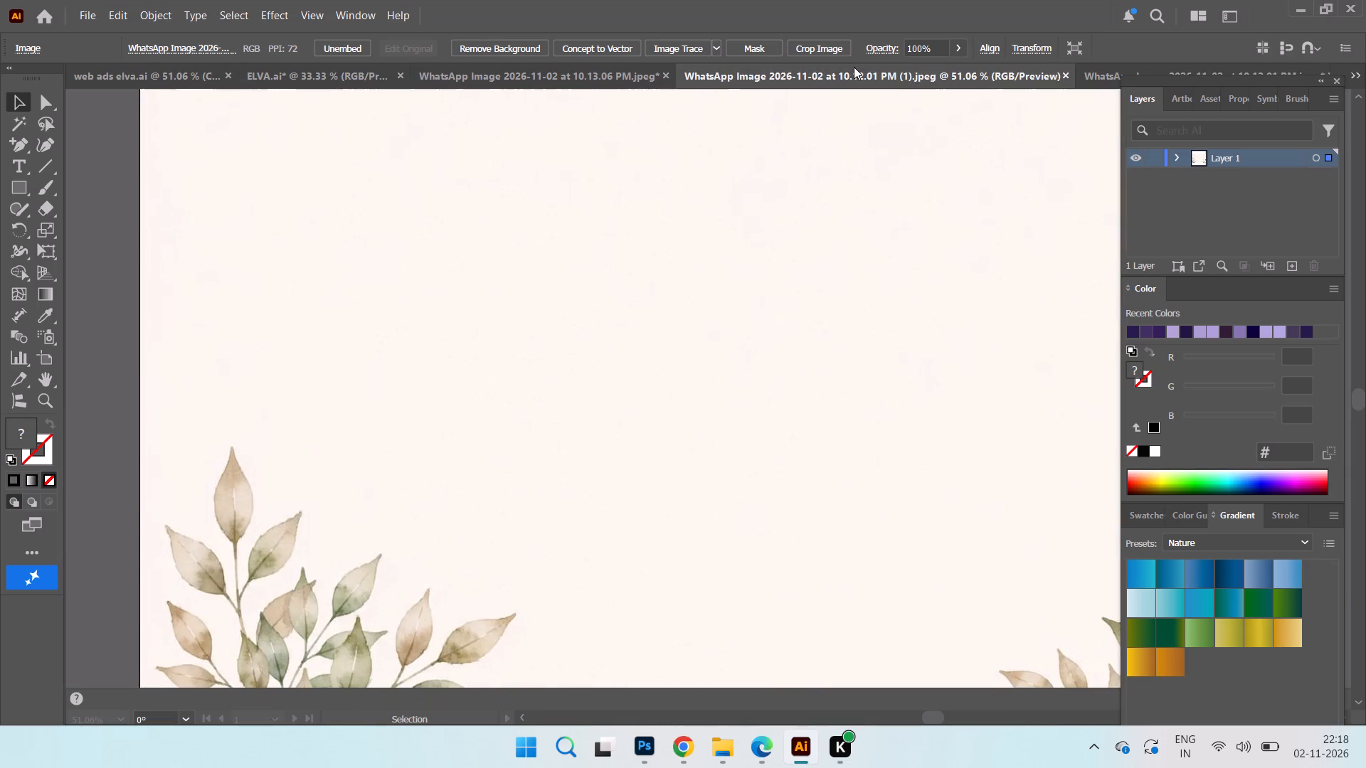
{"action": "key", "text": "ctrl+minus"}
{"action": "key", "text": "ctrl+minus"}
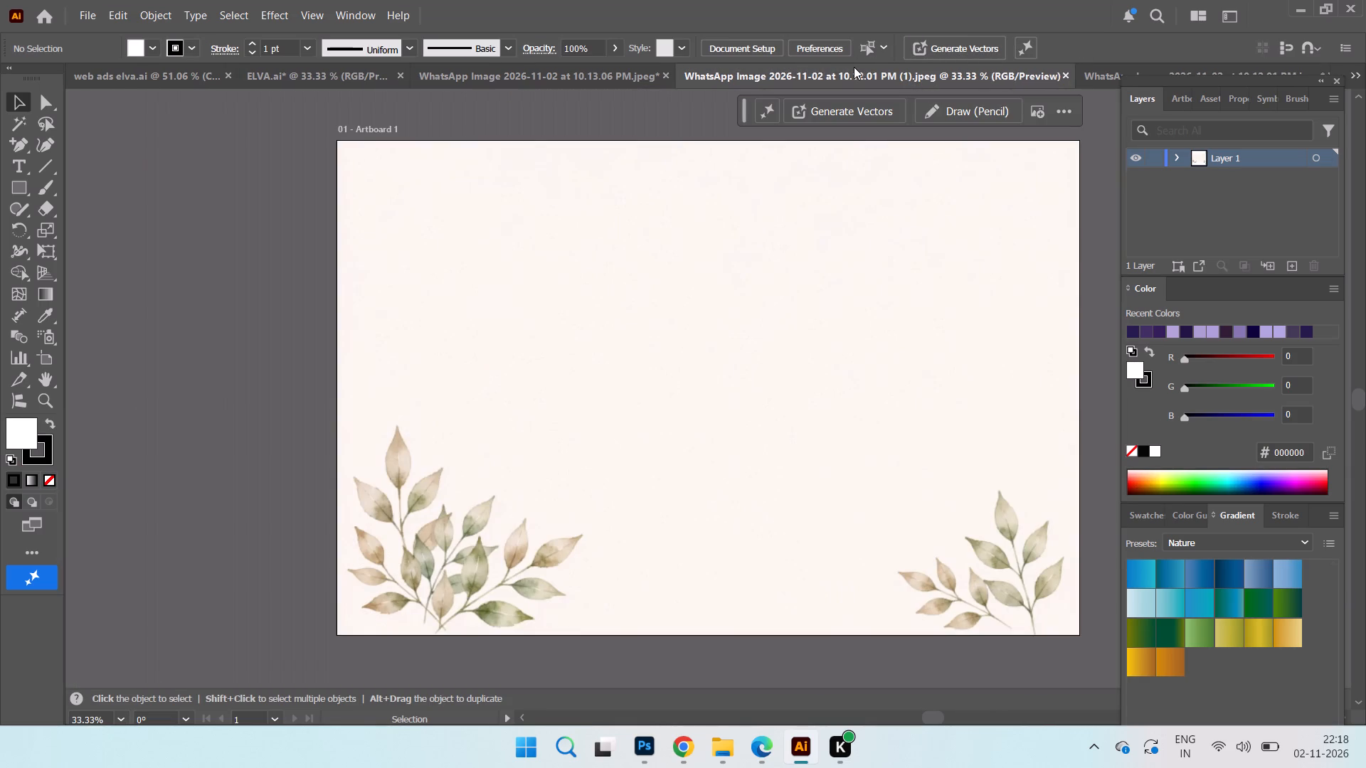
{"action": "left_click", "coordinate": [541, 89]}
{"action": "left_click", "coordinate": [519, 81]}
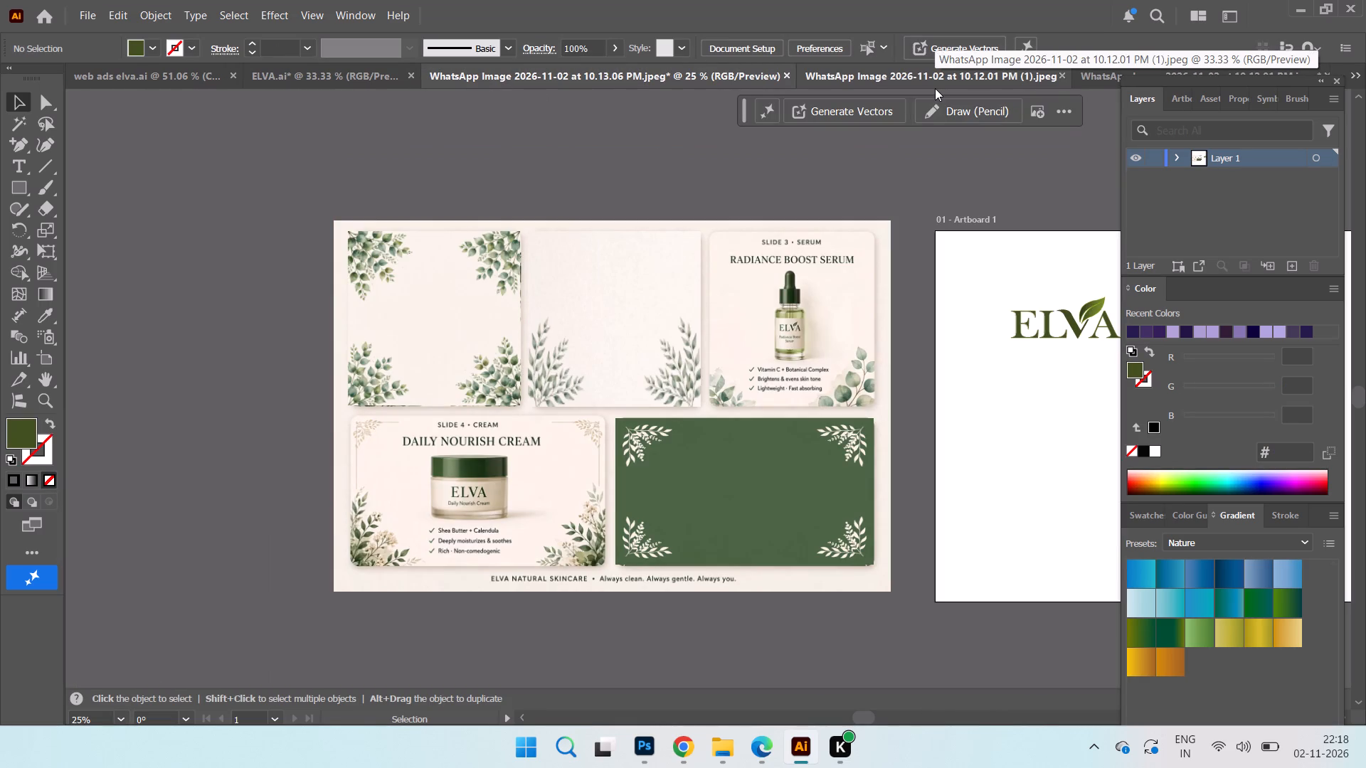
Bring the green bottom-leaf background from its source document into the 10.13.06 PM slide document again.
{"action": "left_click", "coordinate": [1109, 67]}
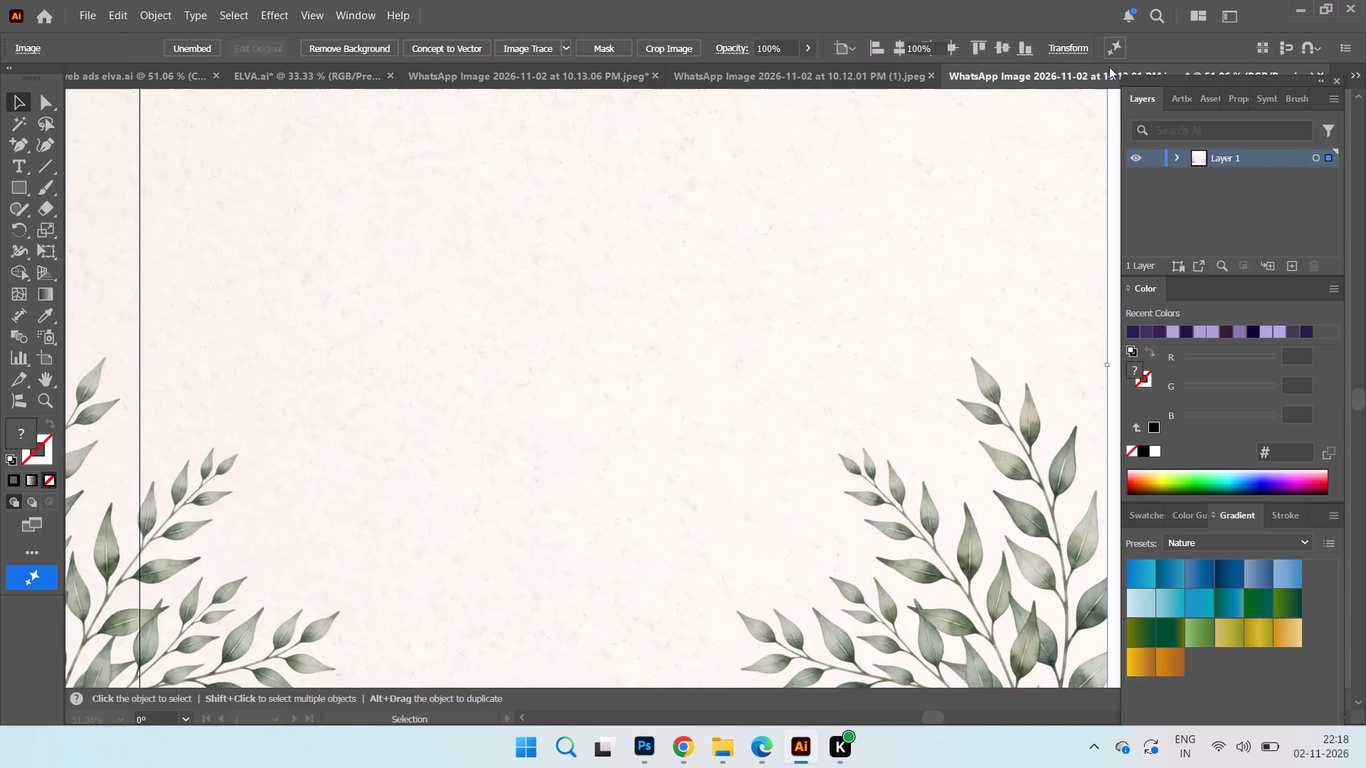
{"action": "left_click_drag", "start_coordinate": [990, 215], "coordinate": [558, 60]}
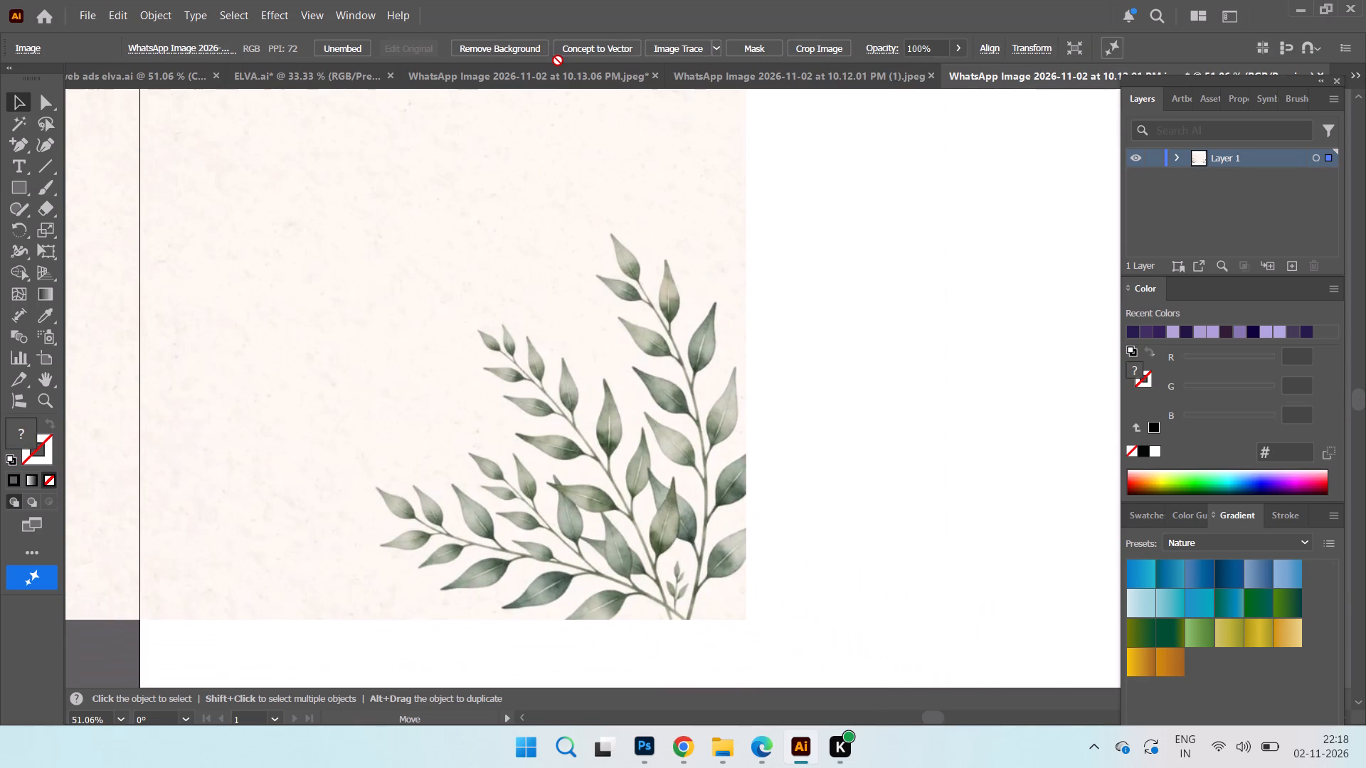
{"action": "left_click_drag", "start_coordinate": [558, 60], "coordinate": [665, 338]}
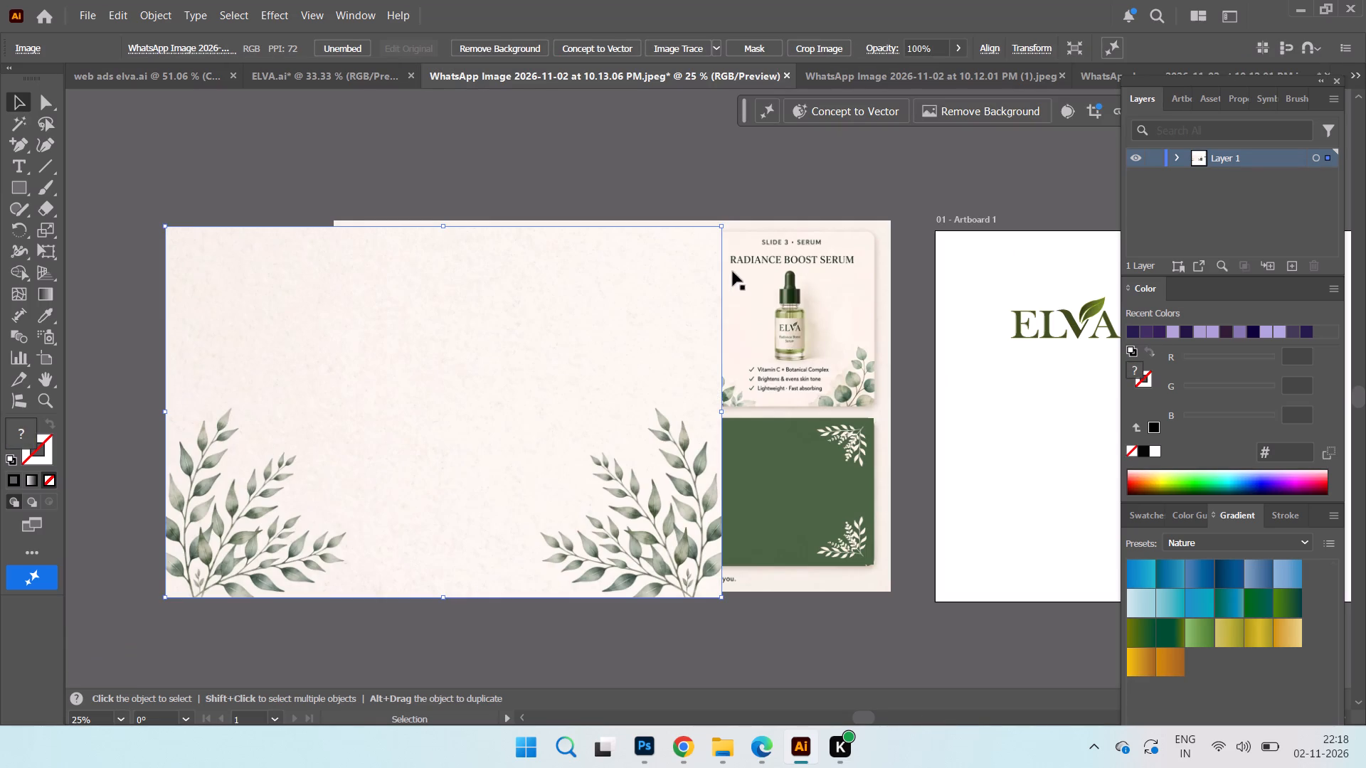
Replace the Slide 2 card's background with the newly added one, shrunk to the card's edges, setting the old one aside left of the reference image.
{"action": "left_click_drag", "start_coordinate": [719, 222], "coordinate": [391, 426]}
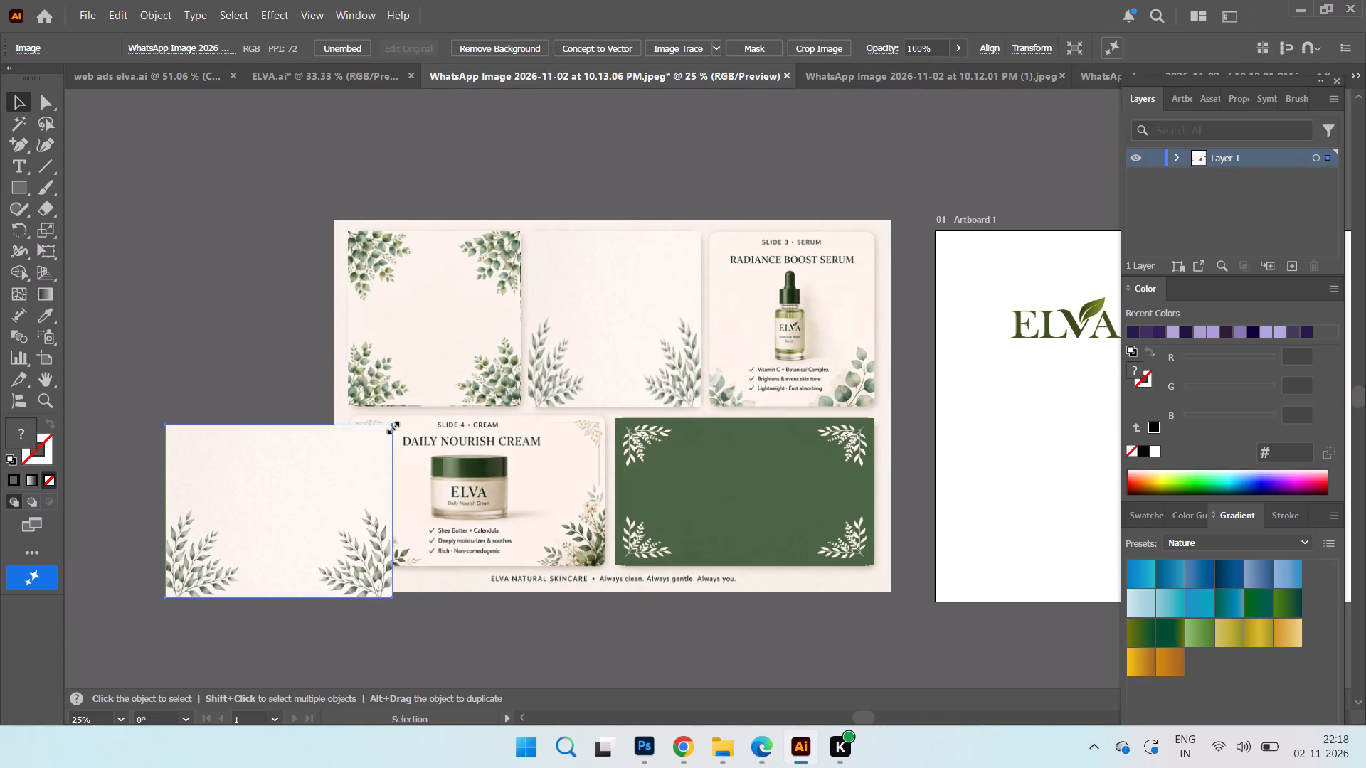
{"action": "left_click_drag", "start_coordinate": [391, 426], "coordinate": [341, 405]}
{"action": "left_click_drag", "start_coordinate": [593, 356], "coordinate": [164, 359]}
{"action": "left_click_drag", "start_coordinate": [194, 525], "coordinate": [573, 358]}
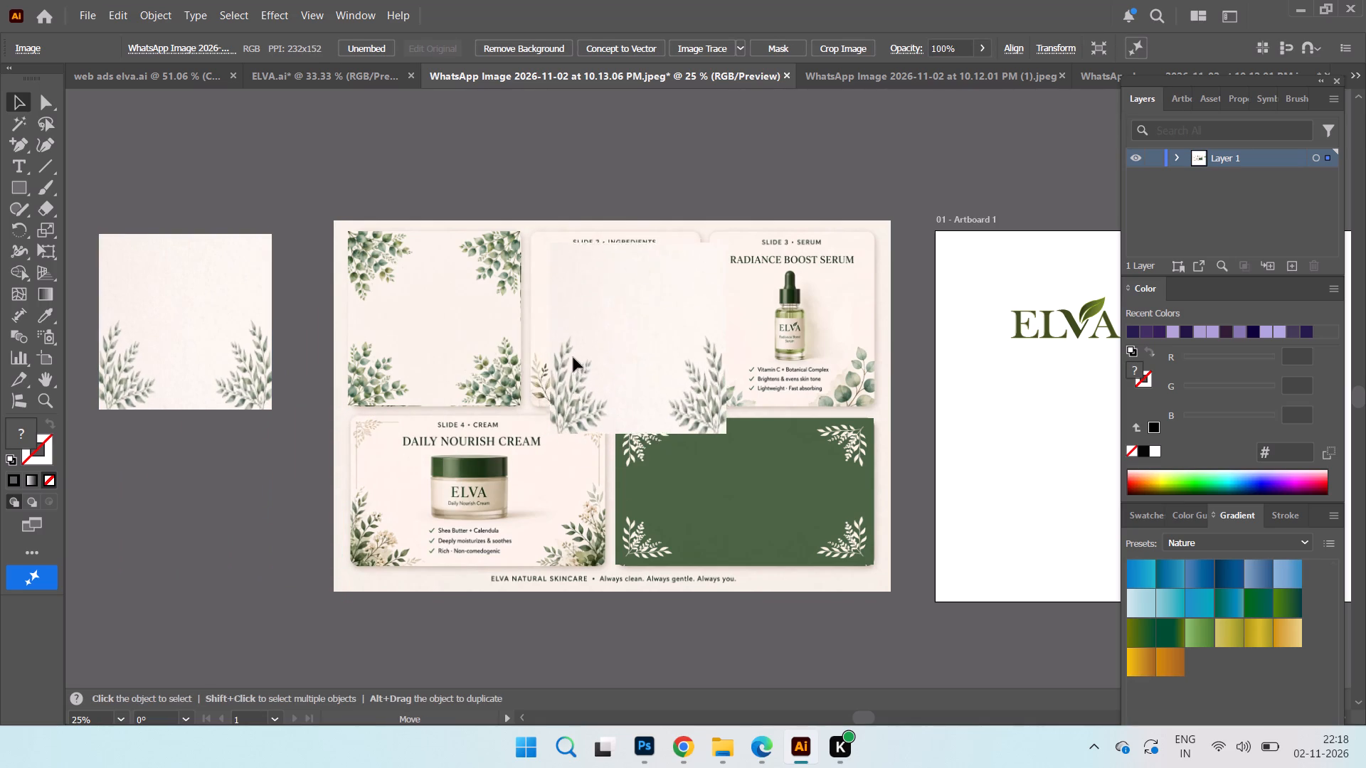
{"action": "left_click_drag", "start_coordinate": [573, 358], "coordinate": [558, 336]}
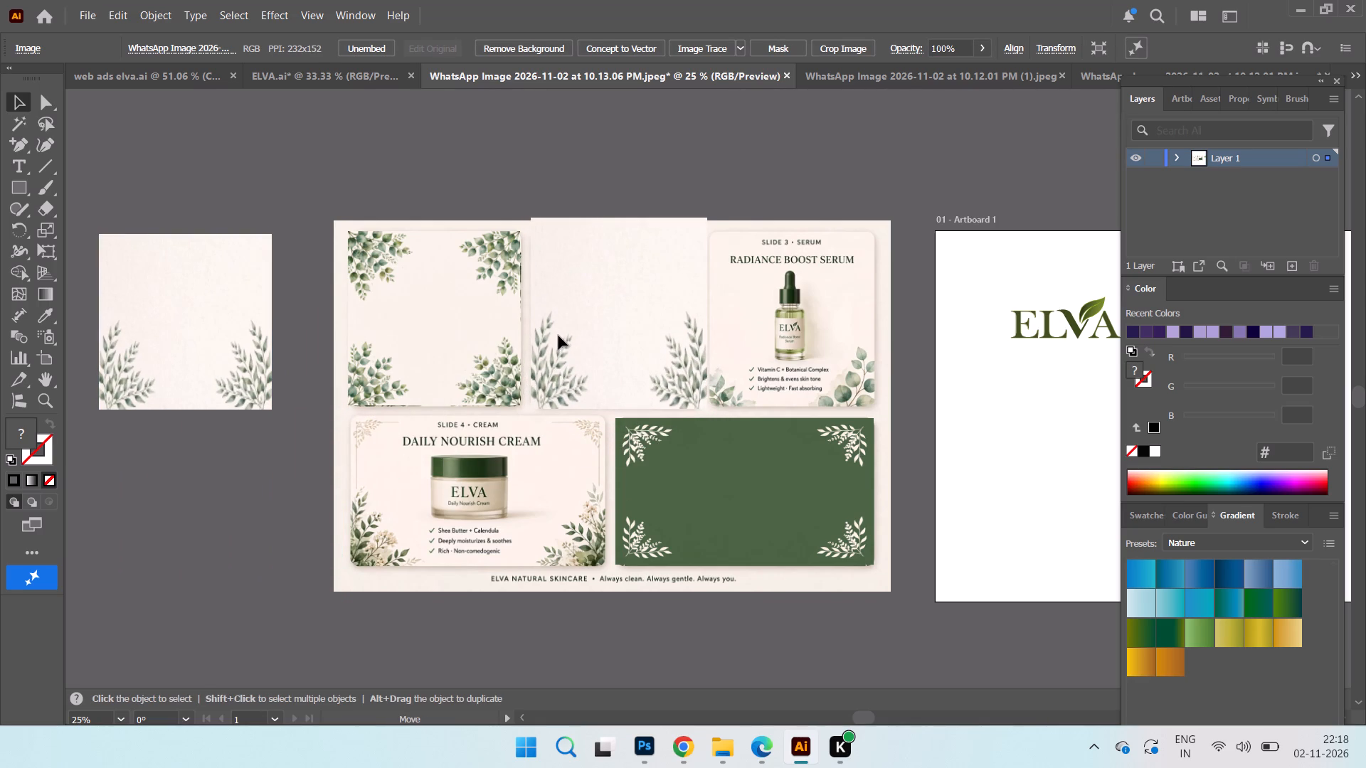
{"action": "left_click_drag", "start_coordinate": [558, 336], "coordinate": [558, 335]}
{"action": "left_click_drag", "start_coordinate": [620, 213], "coordinate": [618, 228]}
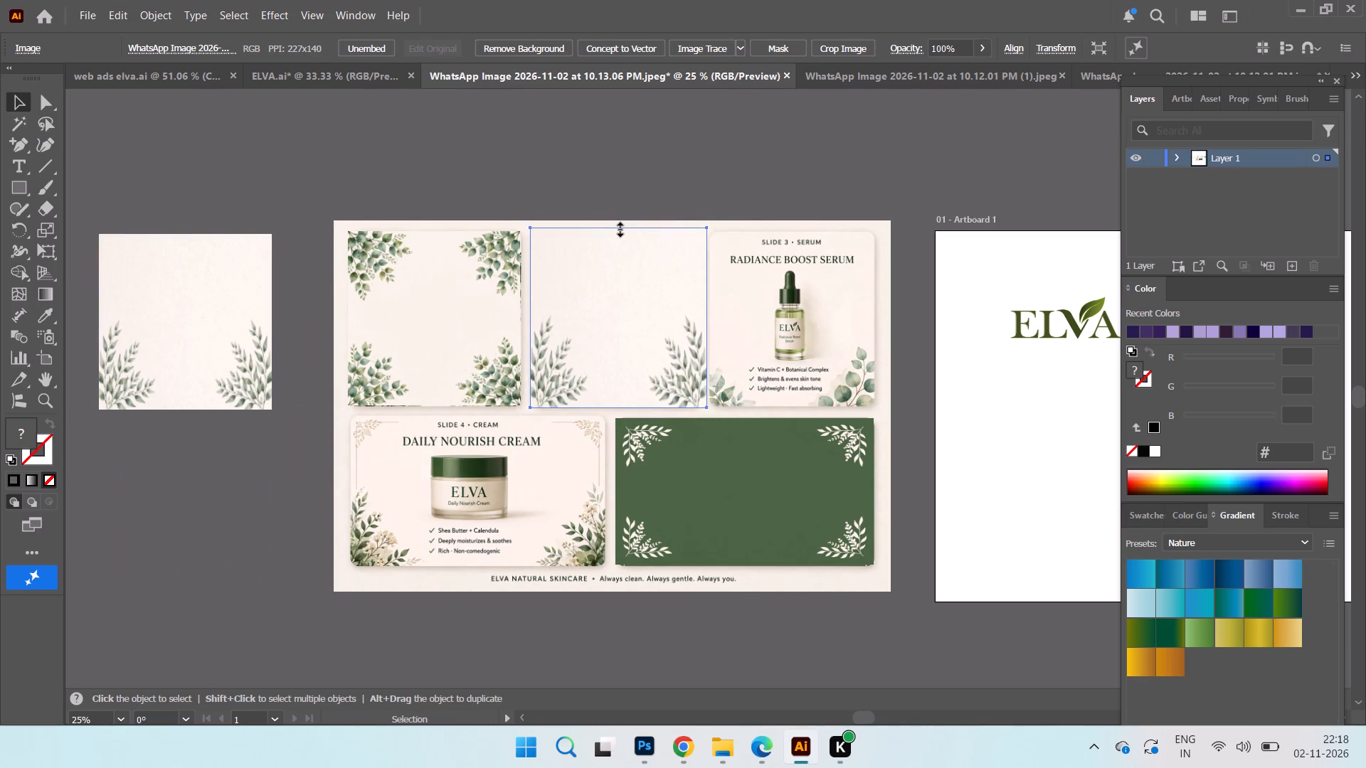
{"action": "left_click_drag", "start_coordinate": [618, 228], "coordinate": [618, 230]}
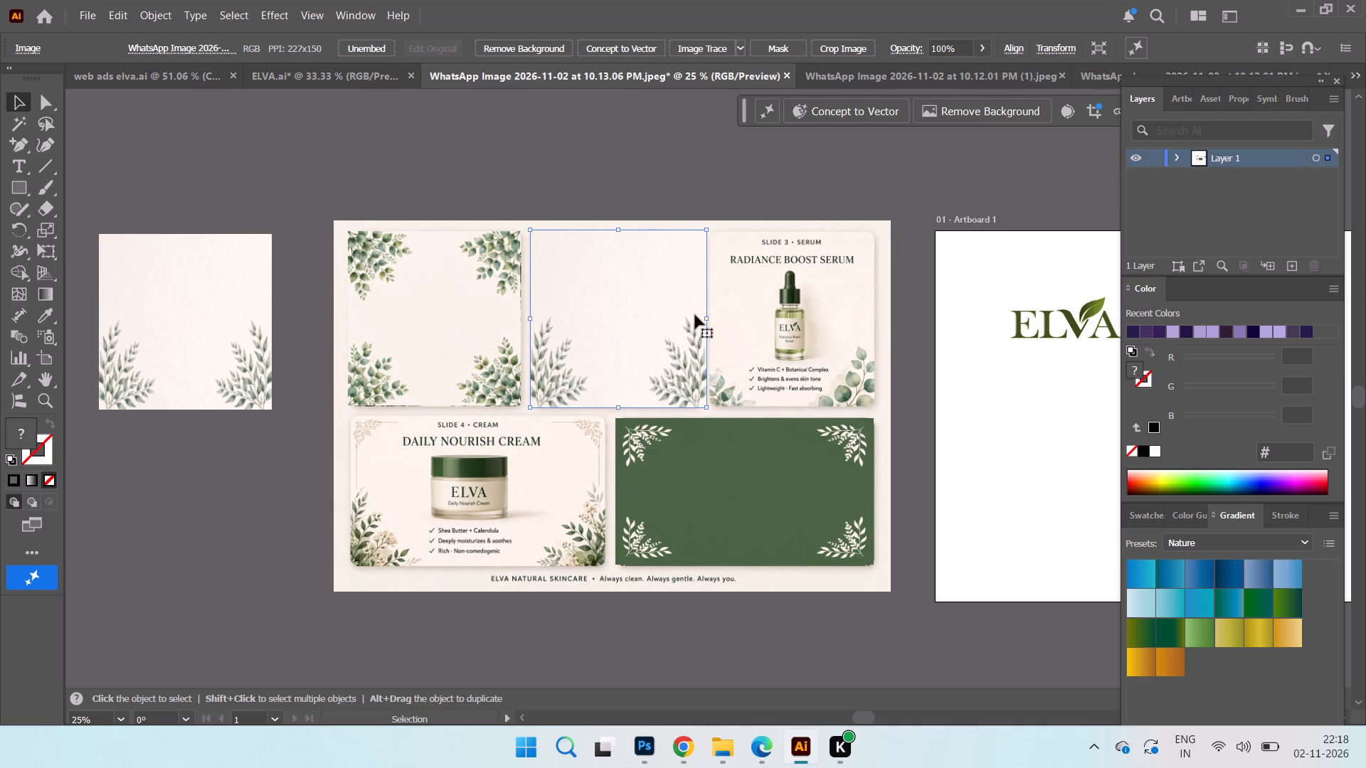
{"action": "left_click", "coordinate": [631, 306]}
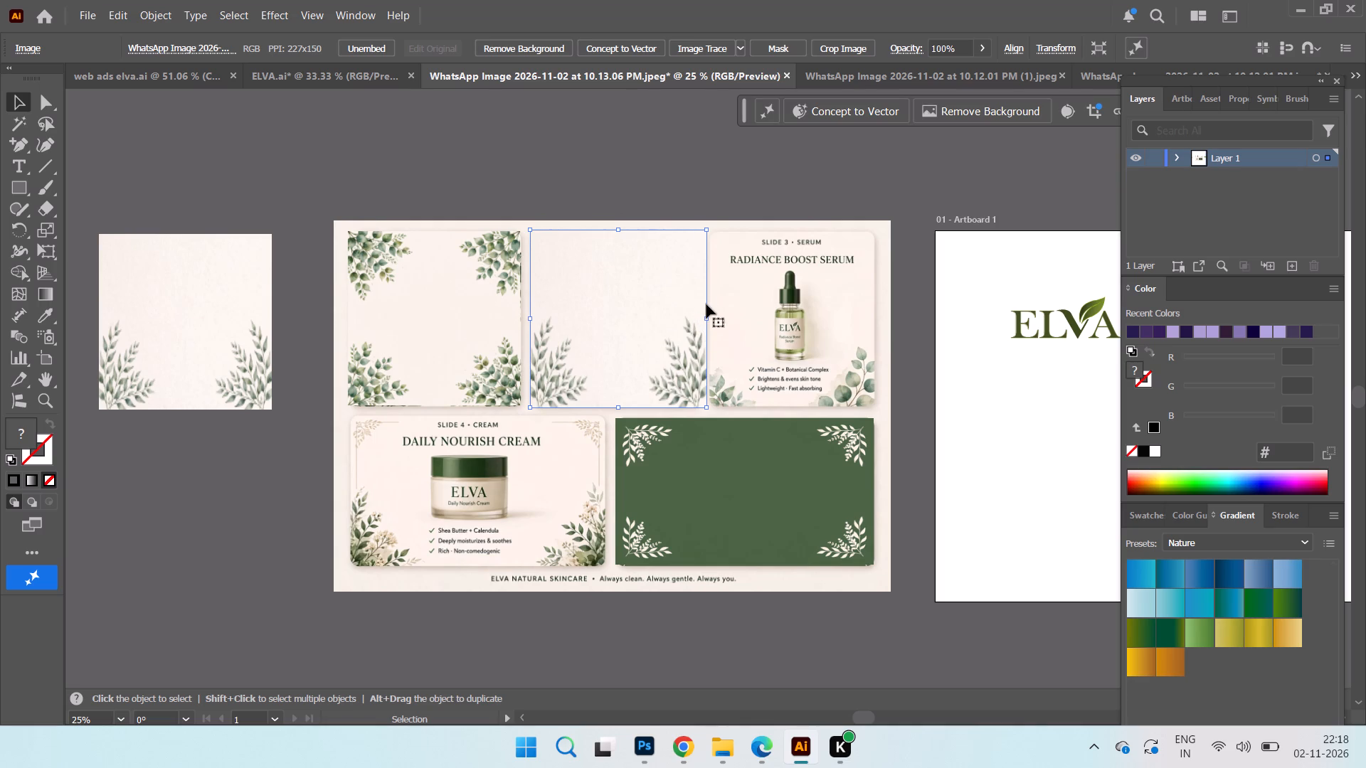
{"action": "left_click", "coordinate": [706, 316]}
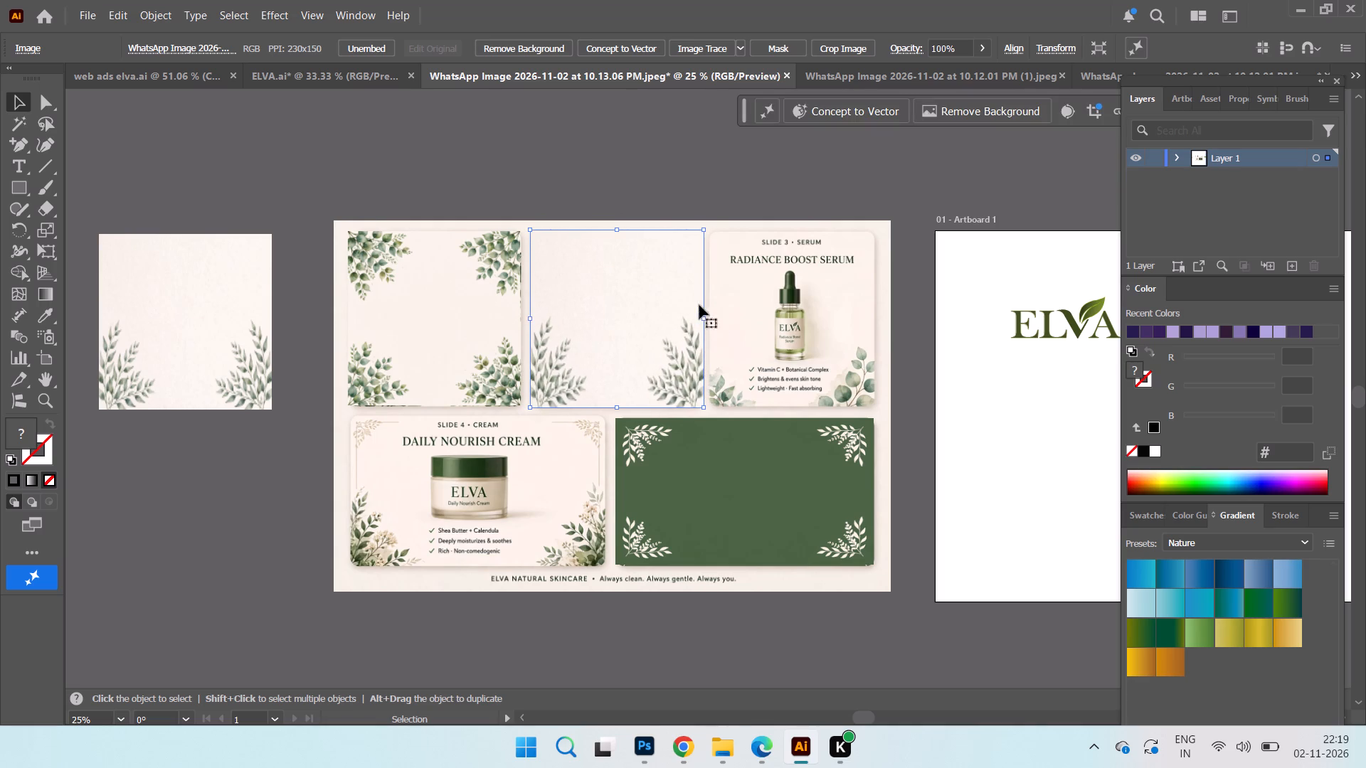
Delete the spare copy of the leafy-sprig background beside the reference image.
{"action": "left_click", "coordinate": [236, 304]}
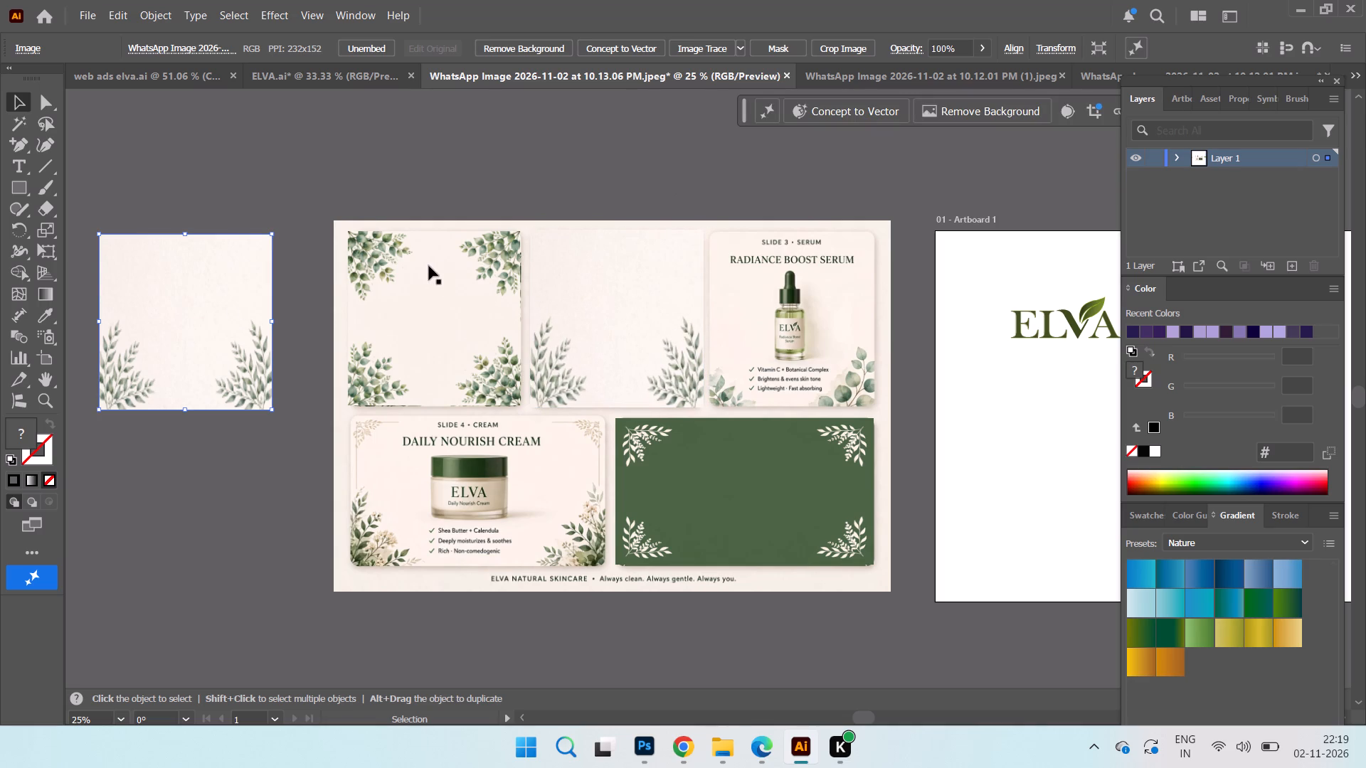
{"action": "key", "text": "Delete"}
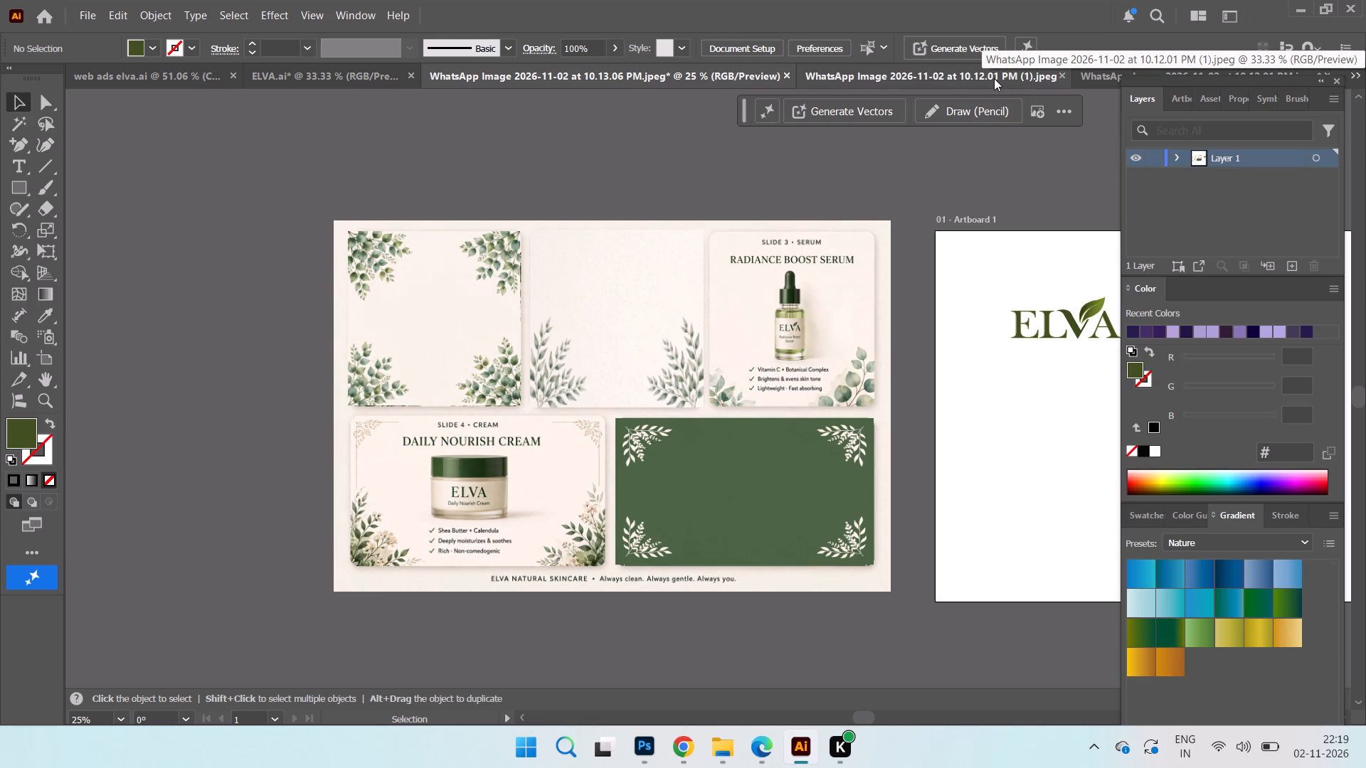
Bring the tan-and-green leaf background from the 10.12.01 PM (1) document into the 10.13.06 PM slide document.
{"action": "left_click", "coordinate": [994, 78]}
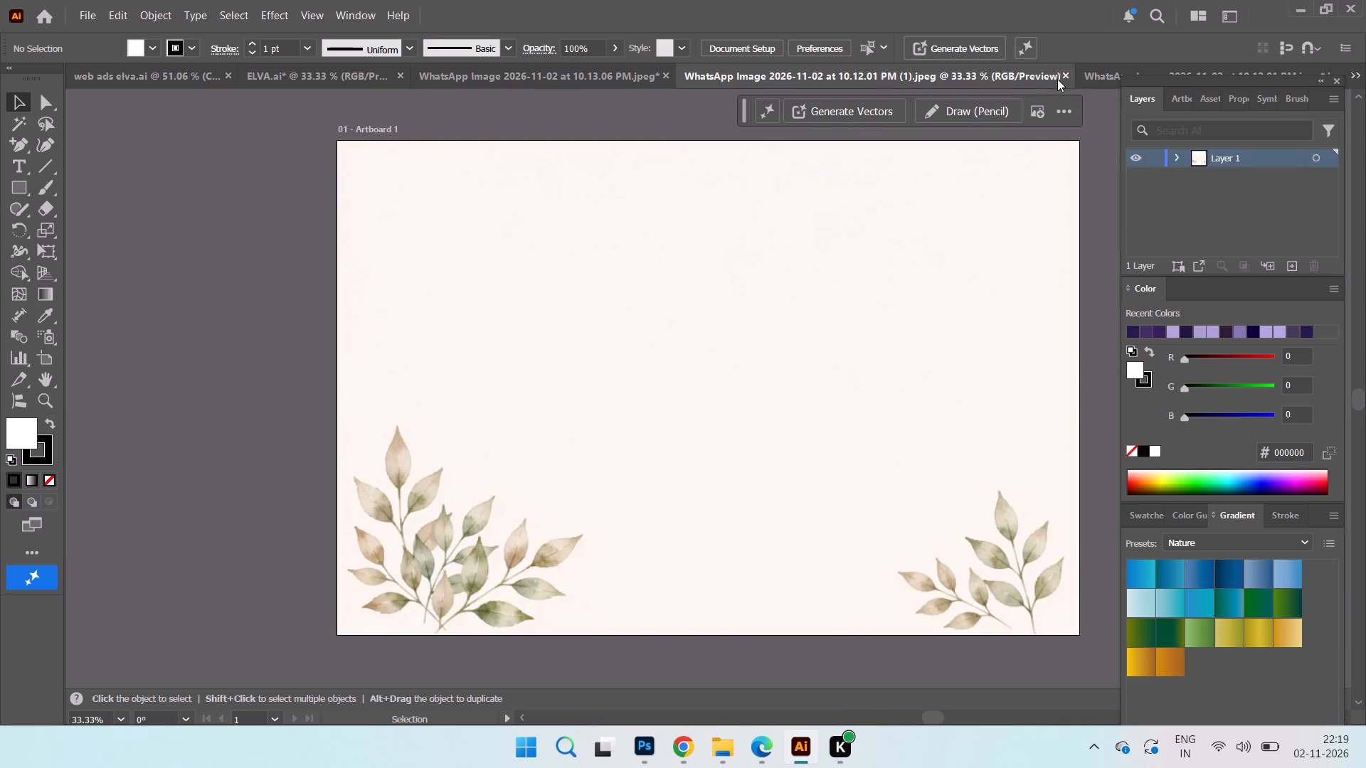
{"action": "left_click_drag", "start_coordinate": [845, 410], "coordinate": [517, 73]}
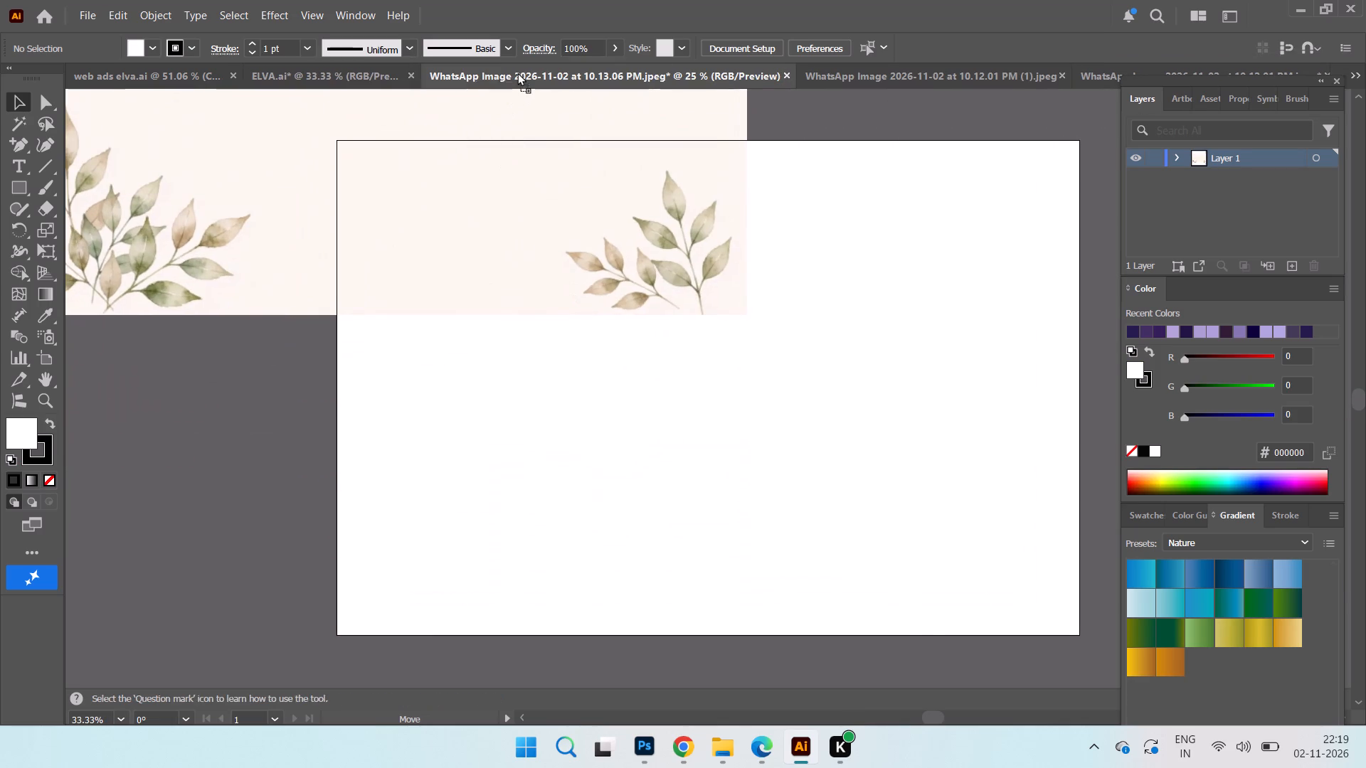
{"action": "left_click_drag", "start_coordinate": [517, 73], "coordinate": [804, 340]}
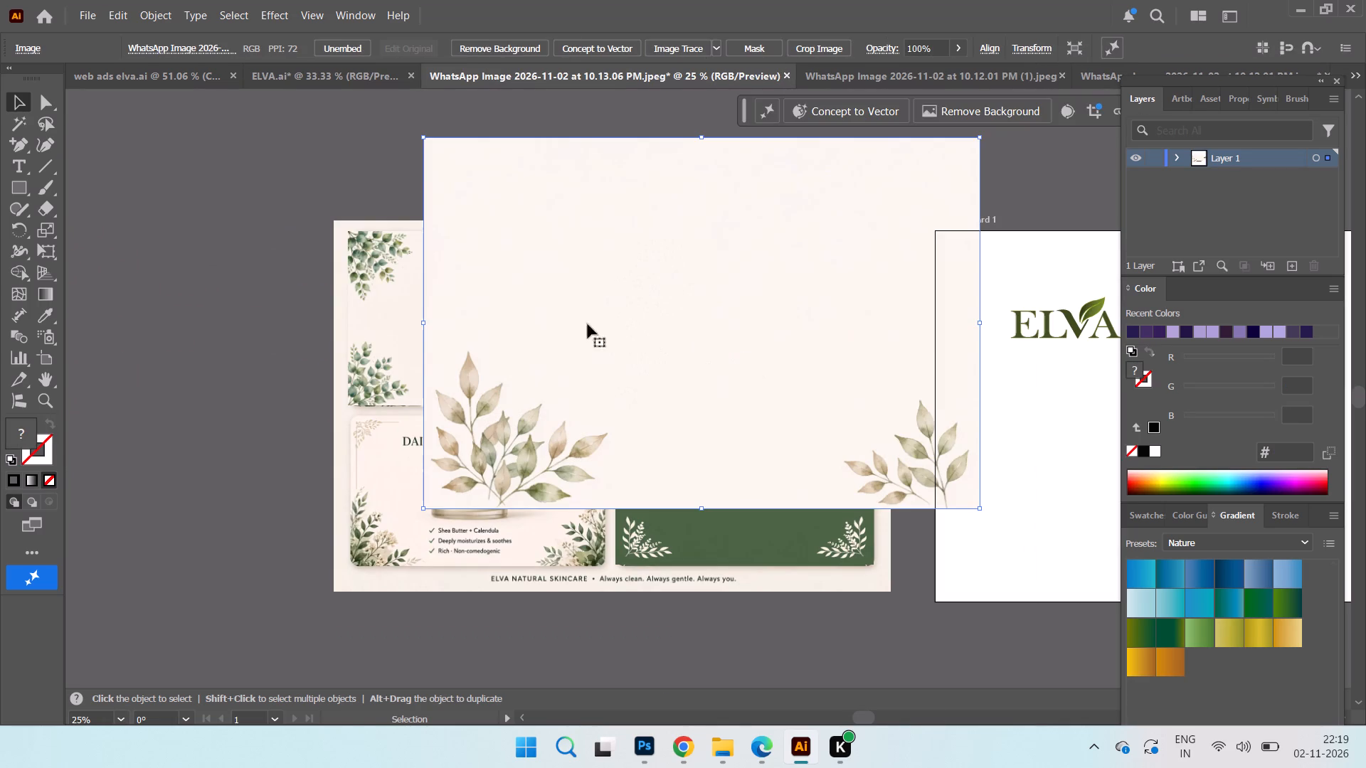
Shrink the tan-and-green leaf background and fit its edges over the Slide 3 serum card in the reference image.
{"action": "left_click_drag", "start_coordinate": [419, 324], "coordinate": [690, 302]}
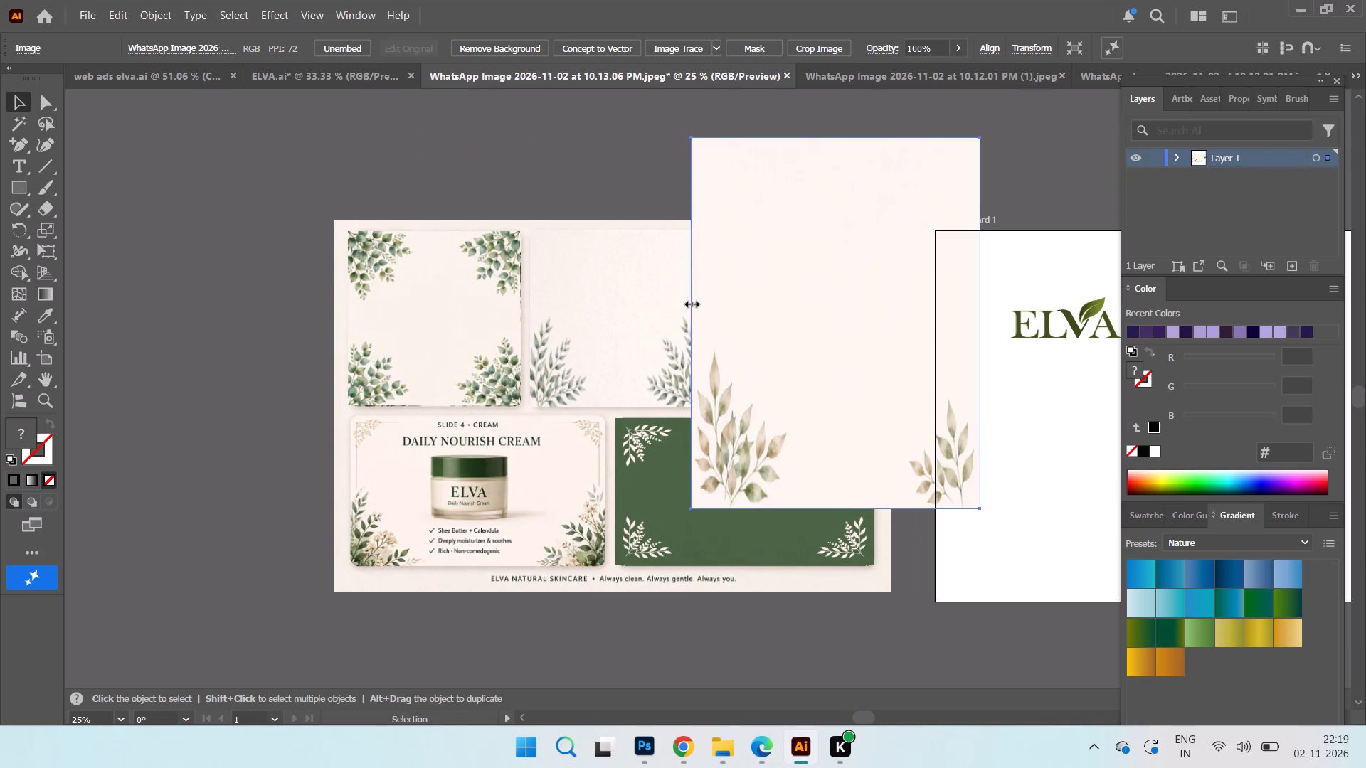
{"action": "left_click_drag", "start_coordinate": [690, 302], "coordinate": [710, 307]}
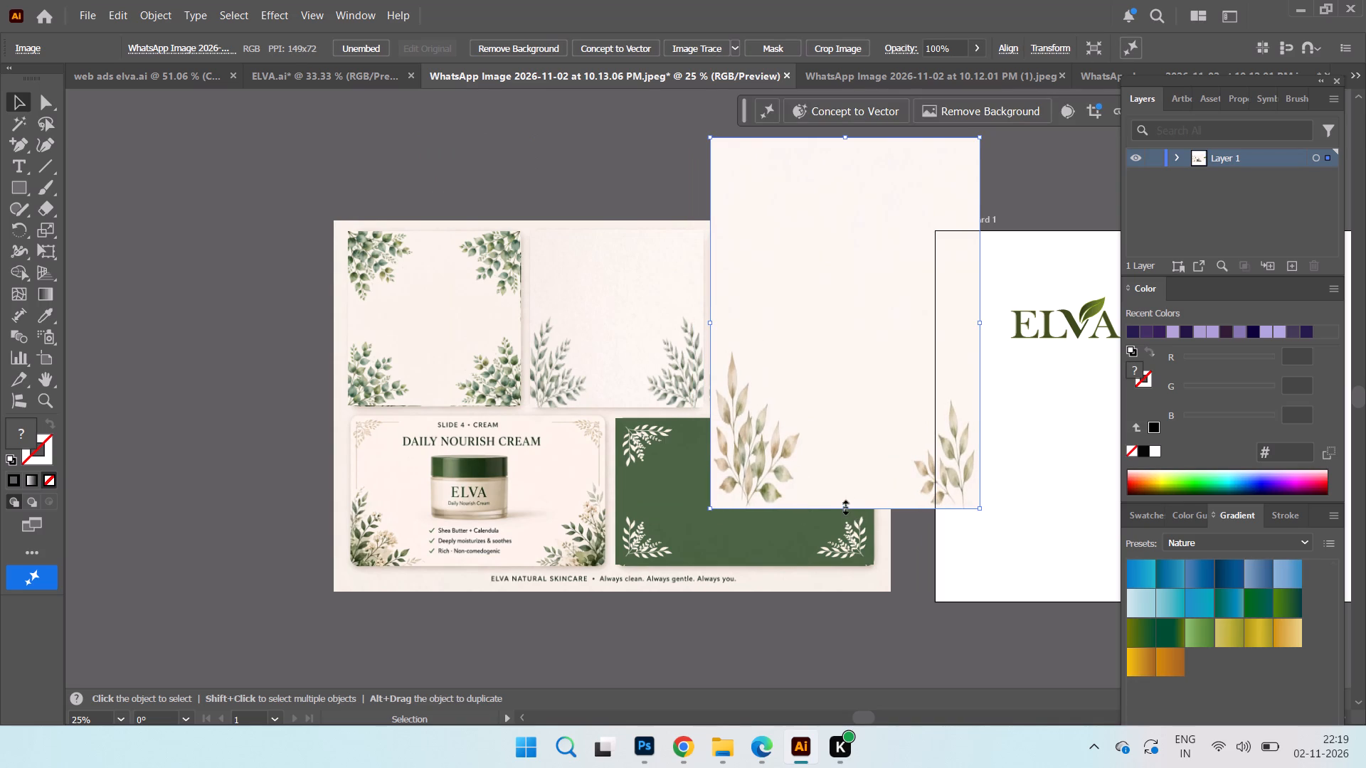
{"action": "left_click_drag", "start_coordinate": [845, 510], "coordinate": [871, 411]}
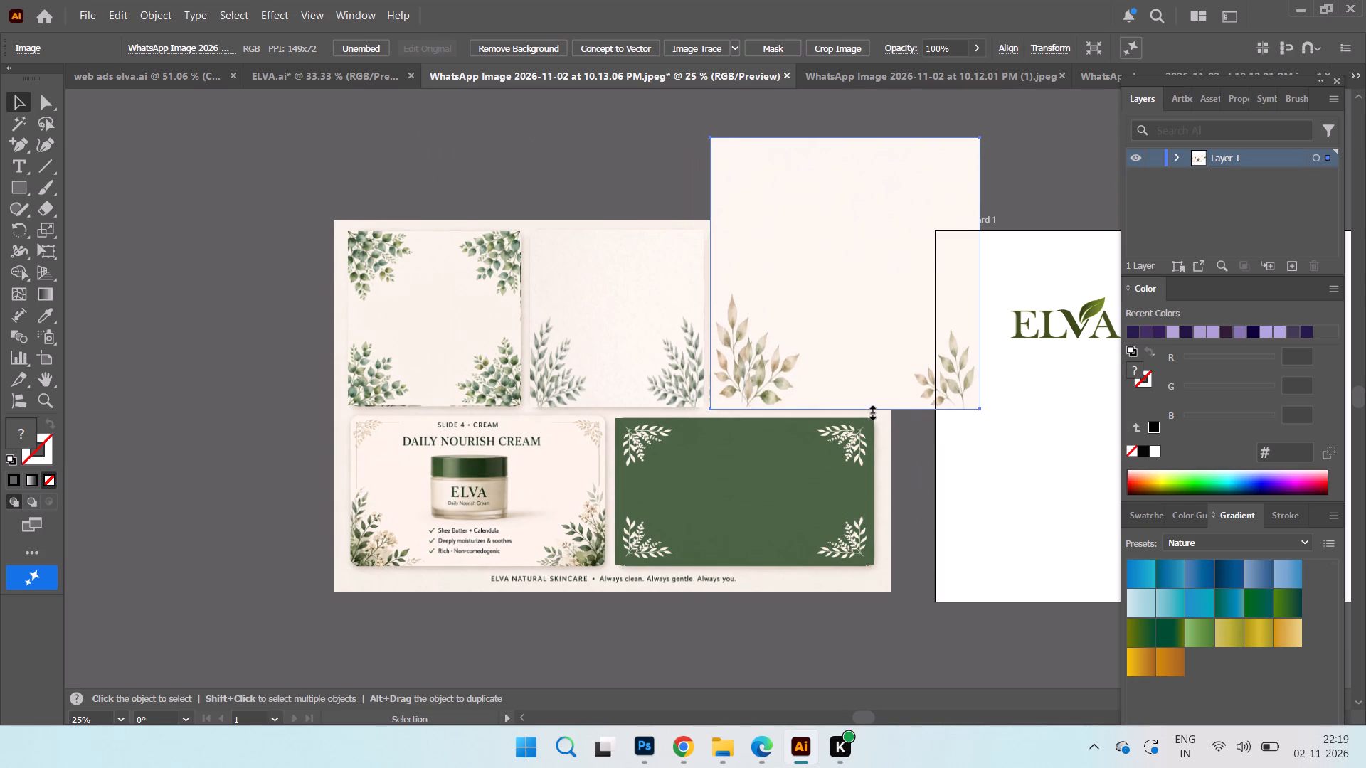
{"action": "left_click_drag", "start_coordinate": [871, 411], "coordinate": [872, 409]}
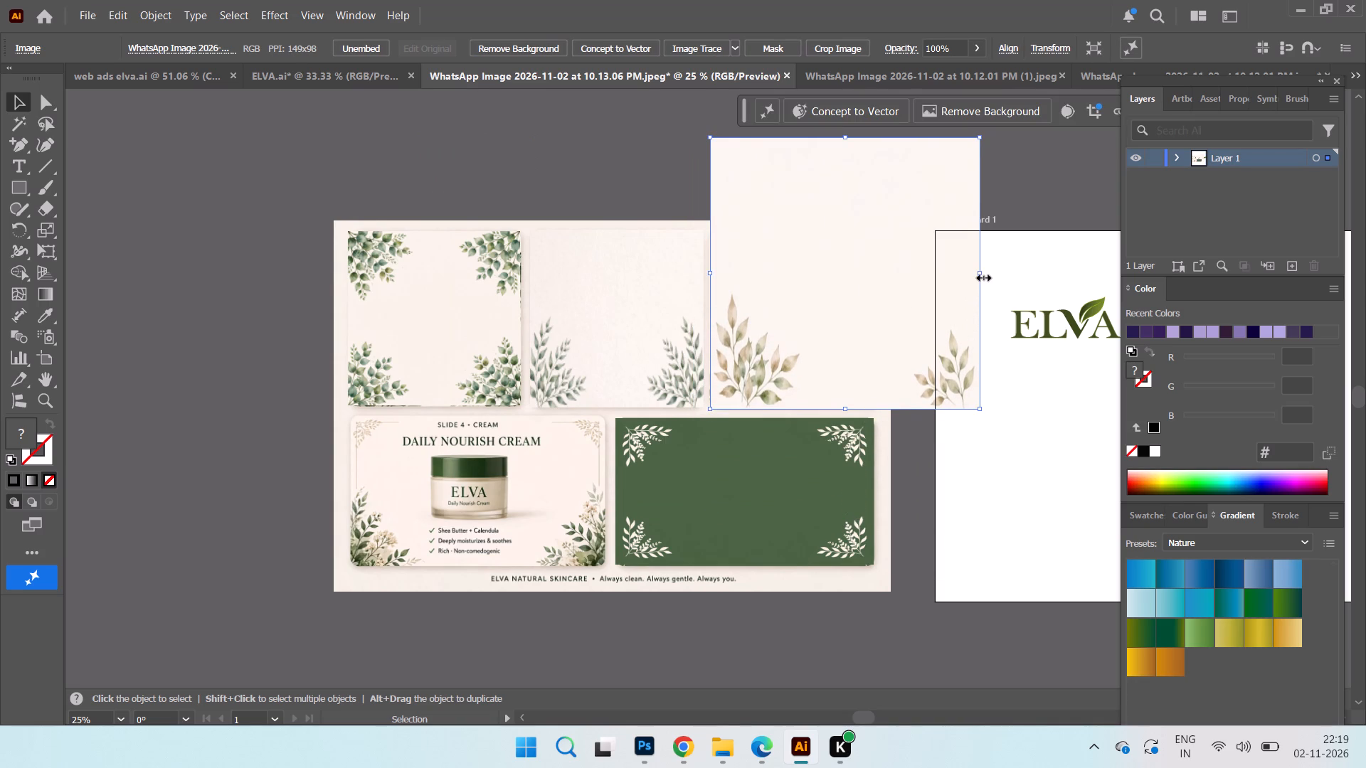
{"action": "left_click_drag", "start_coordinate": [980, 276], "coordinate": [881, 313]}
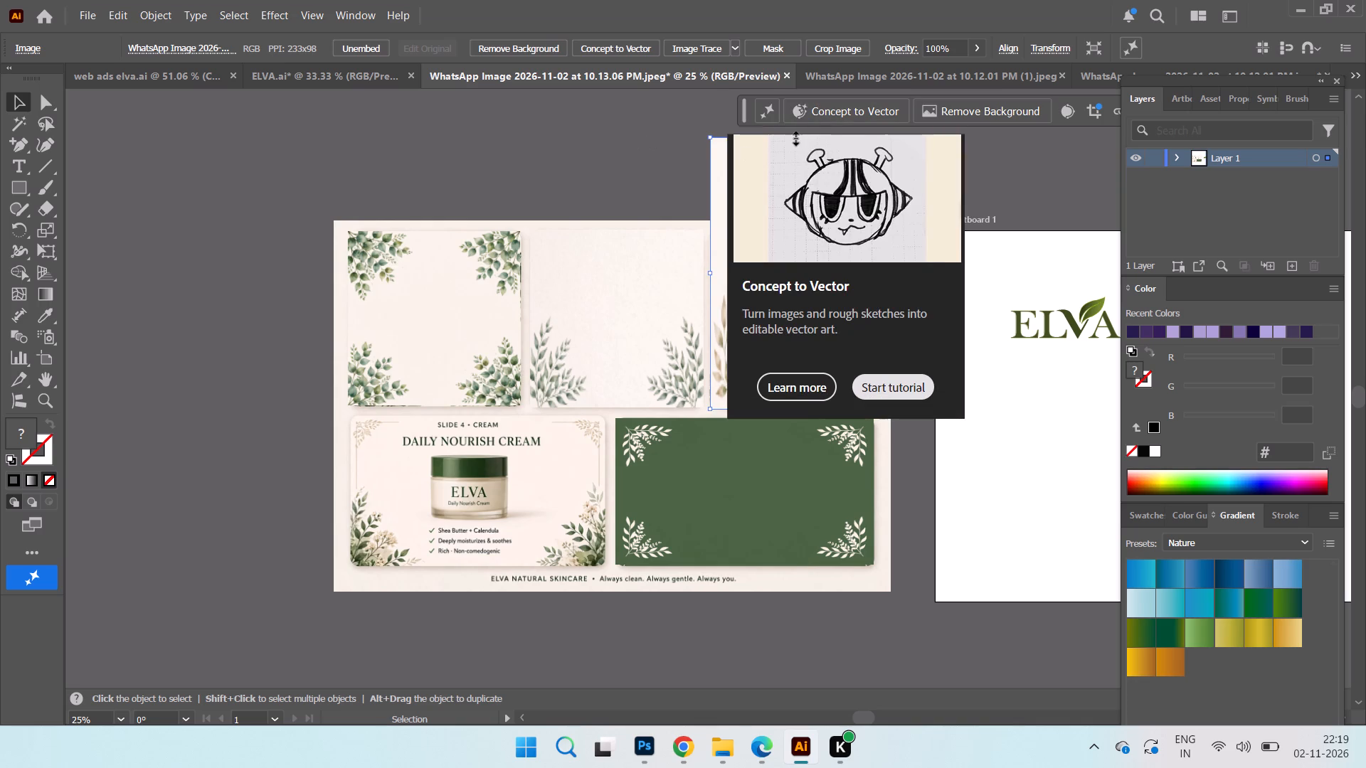
Adjust the top and right edges of the tan-and-green leaf background to fit the Slide 3 card in the reference image.
{"action": "left_click_drag", "start_coordinate": [795, 136], "coordinate": [807, 230]}
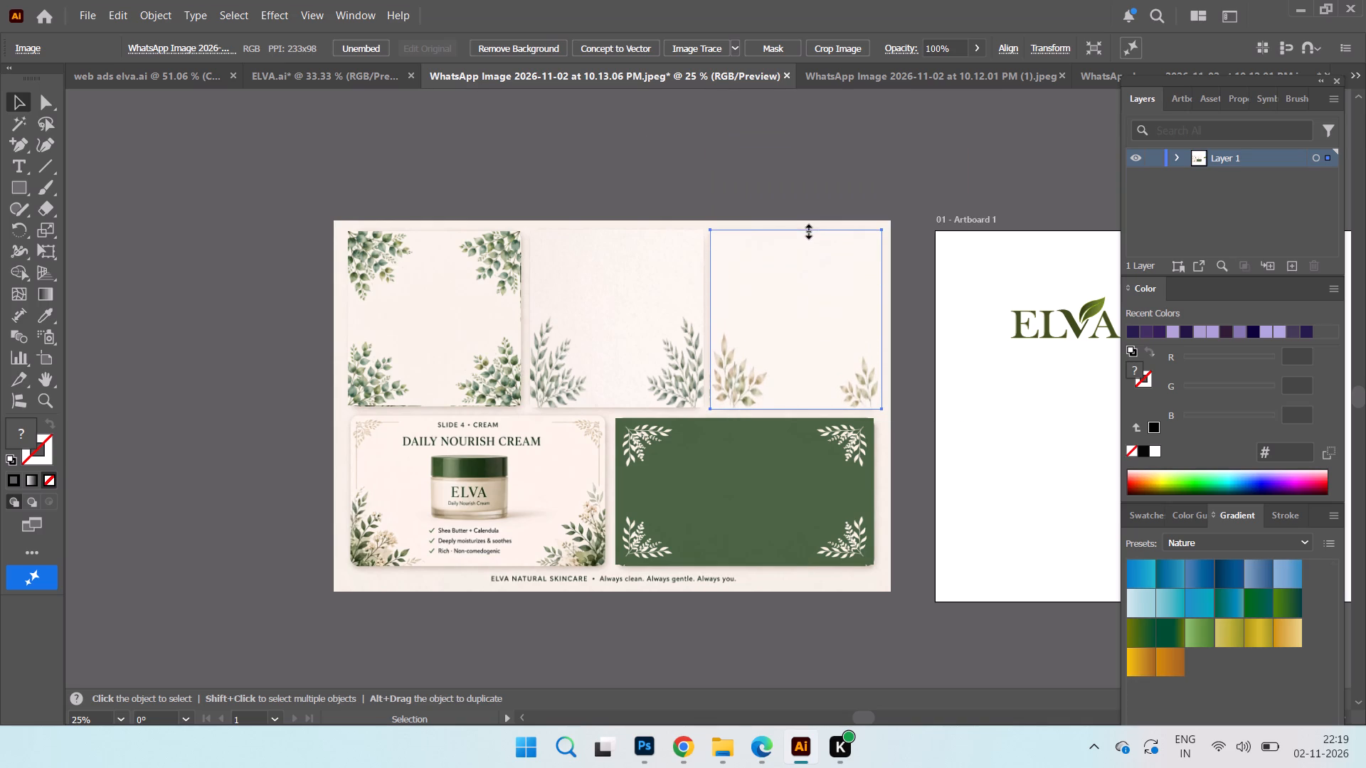
{"action": "left_click_drag", "start_coordinate": [807, 230], "coordinate": [807, 228]}
{"action": "left_click_drag", "start_coordinate": [884, 317], "coordinate": [871, 318]}
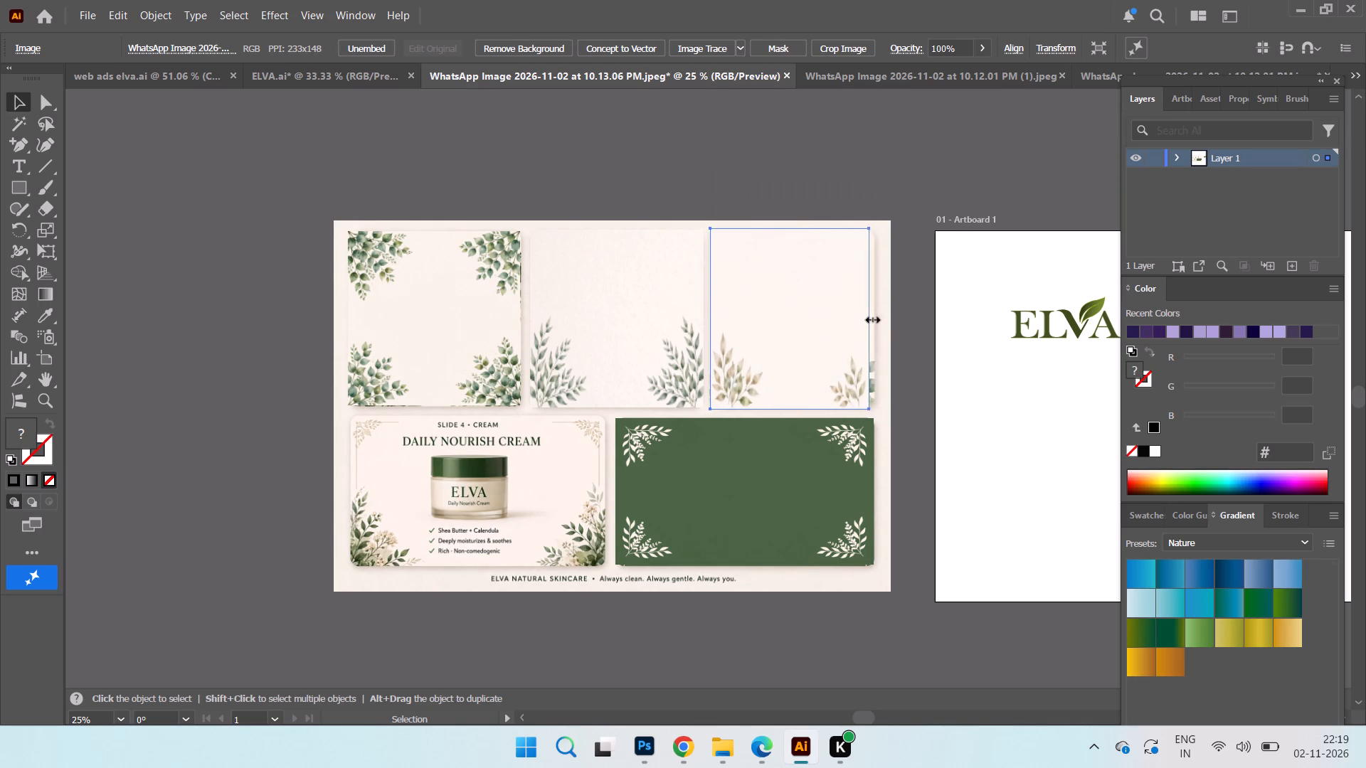
{"action": "left_click_drag", "start_coordinate": [871, 318], "coordinate": [877, 317]}
{"action": "left_click", "coordinate": [461, 164]}
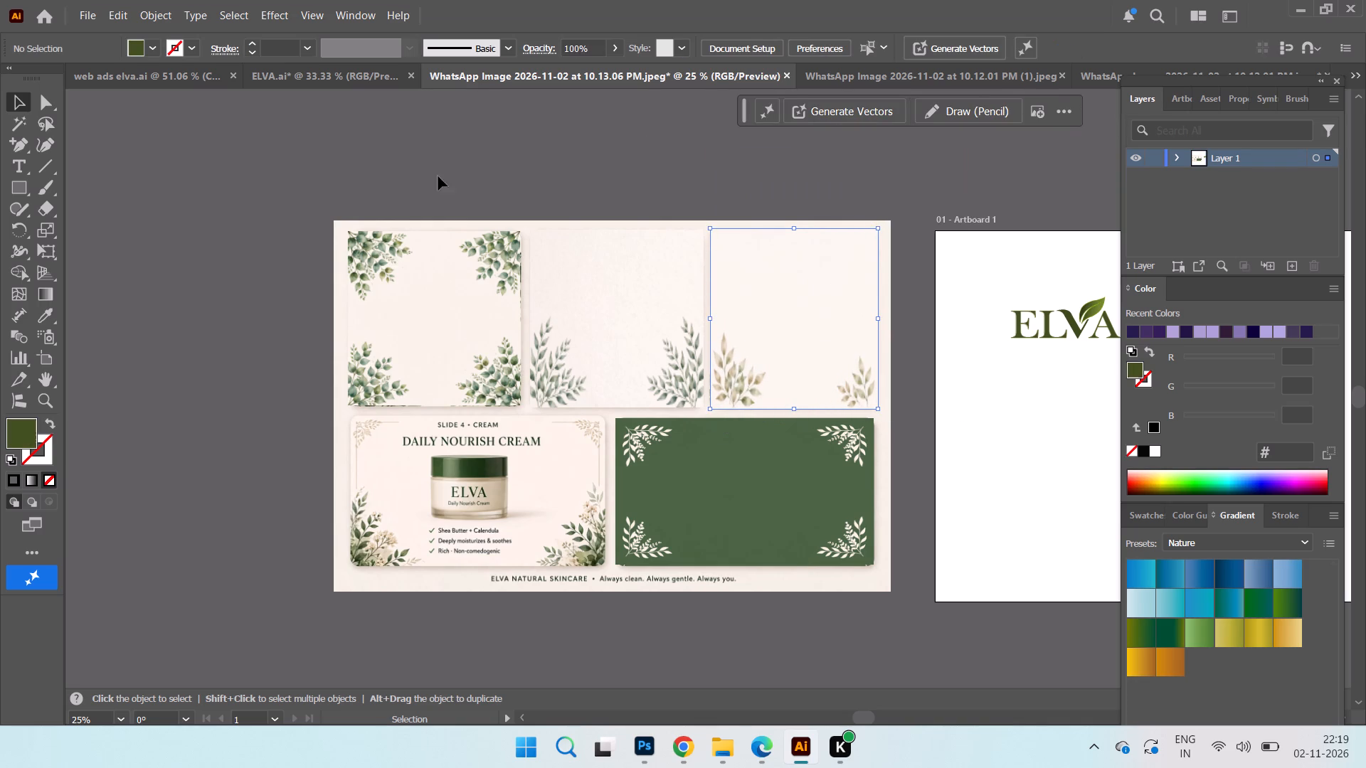
Close the 10.12.01 PM (1) and 10.12.01 PM leaf background documents.
{"action": "left_click", "coordinate": [1034, 68]}
{"action": "left_click", "coordinate": [1064, 75]}
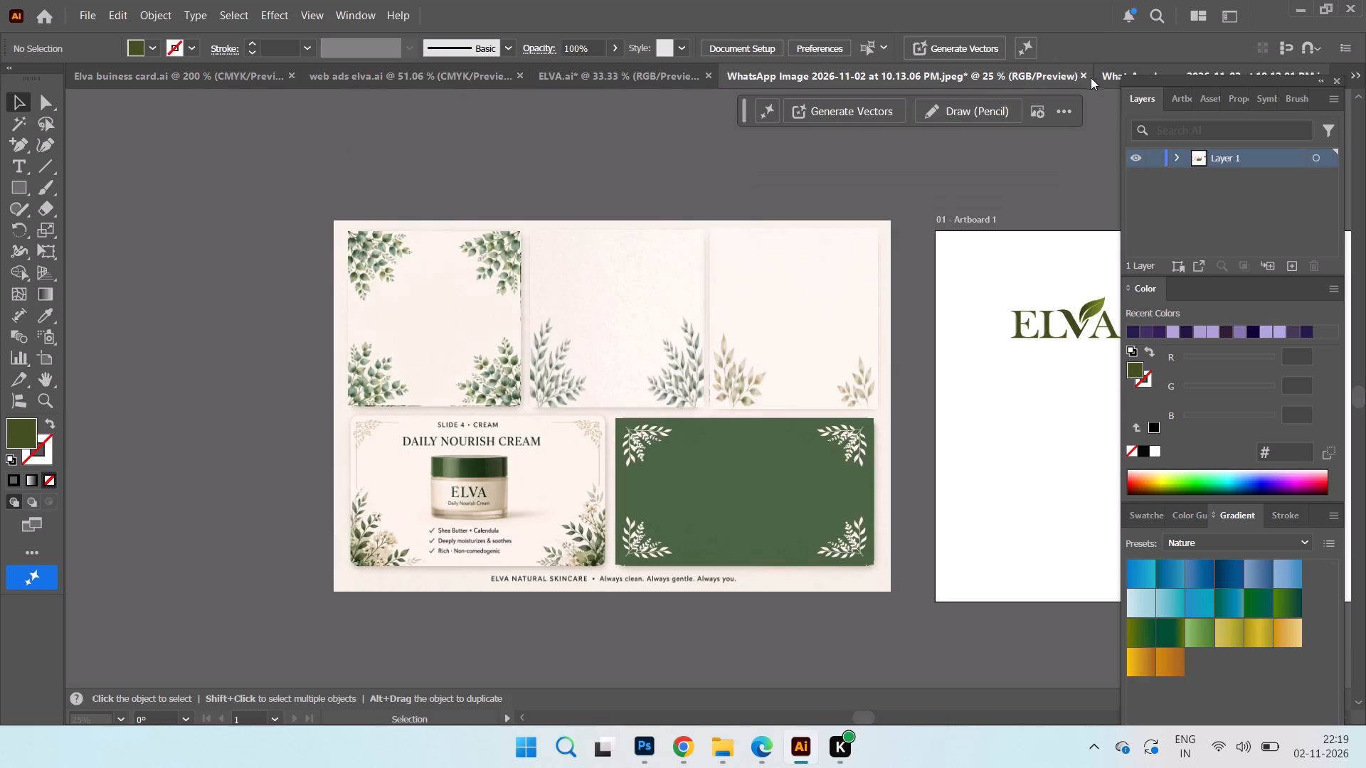
{"action": "left_click", "coordinate": [1098, 78]}
{"action": "left_click", "coordinate": [1323, 72]}
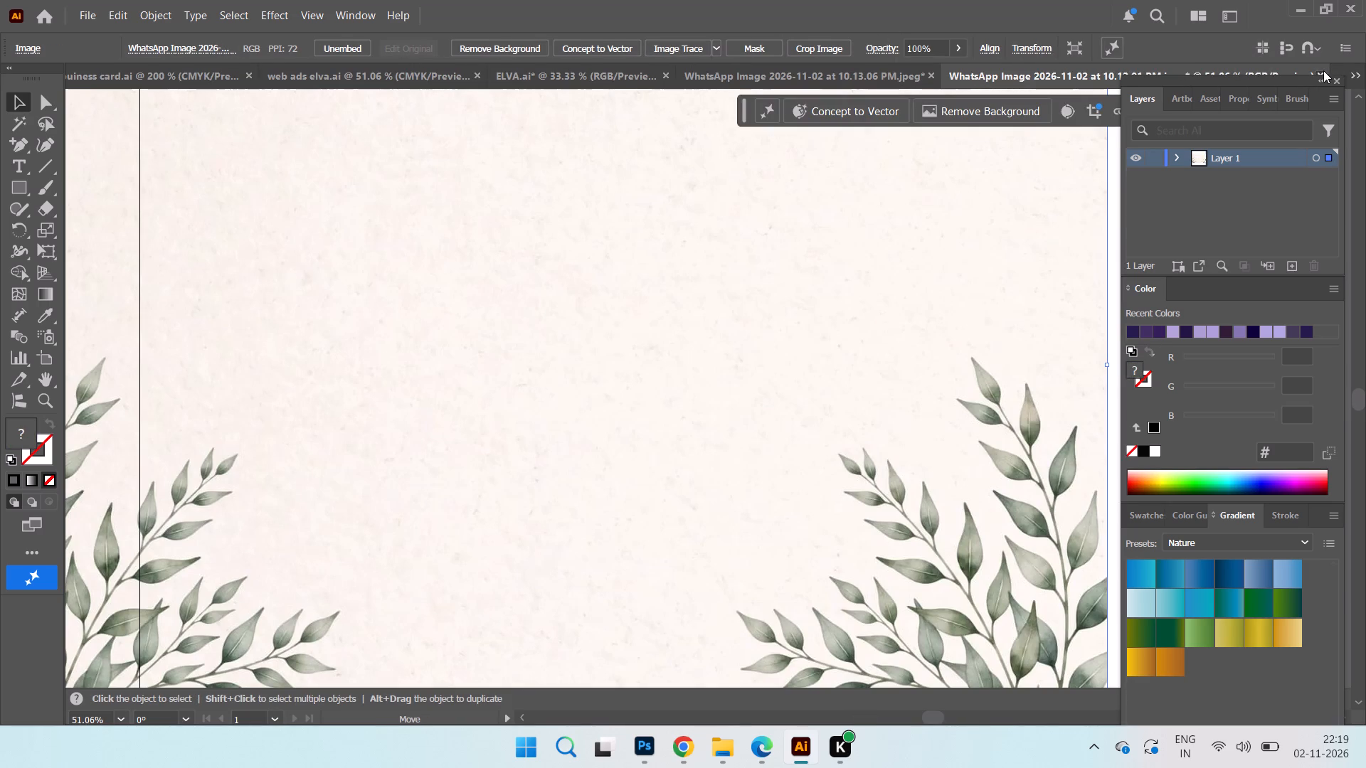
{"action": "left_click", "coordinate": [766, 404]}
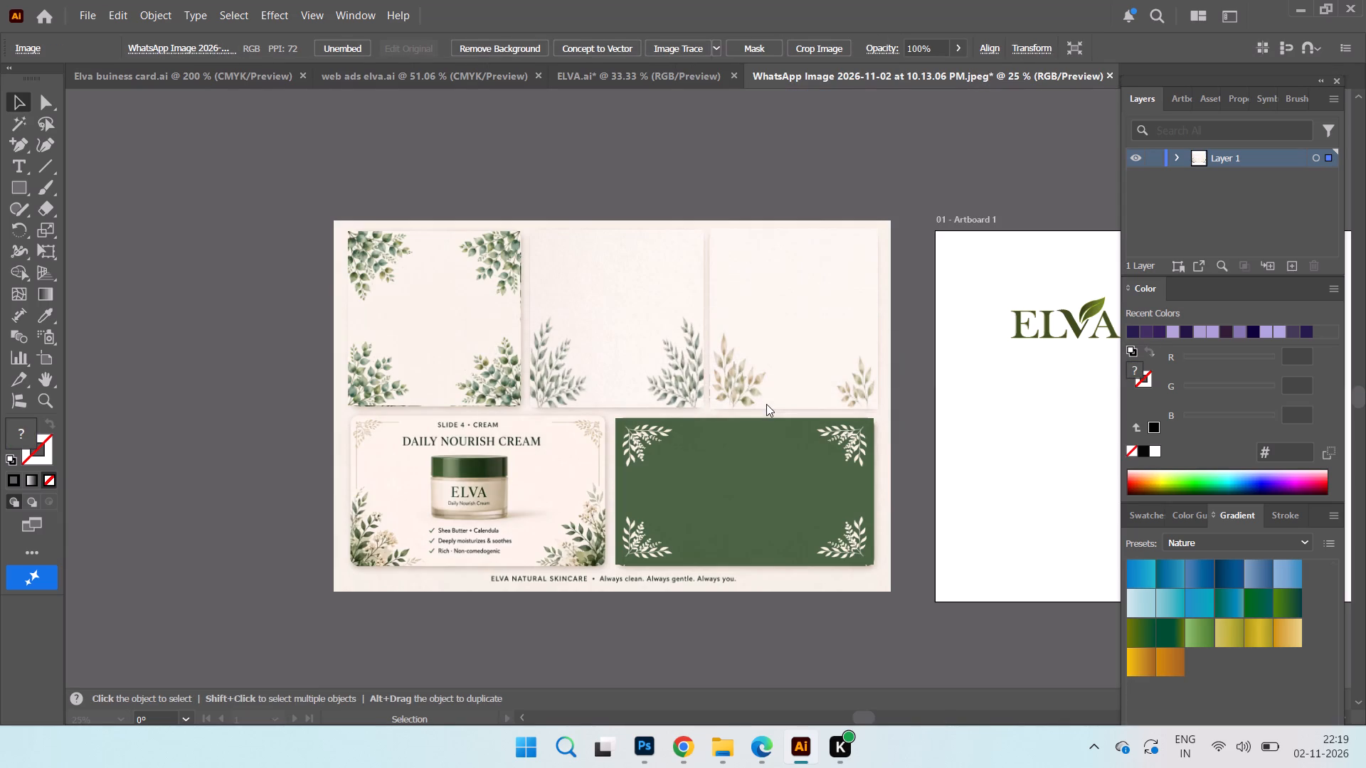
Open the 10.12.00 PM image from Downloads and bring its gold-framed floral background into the 10.13.06 PM slide document.
{"action": "key", "text": "ctrl+o"}
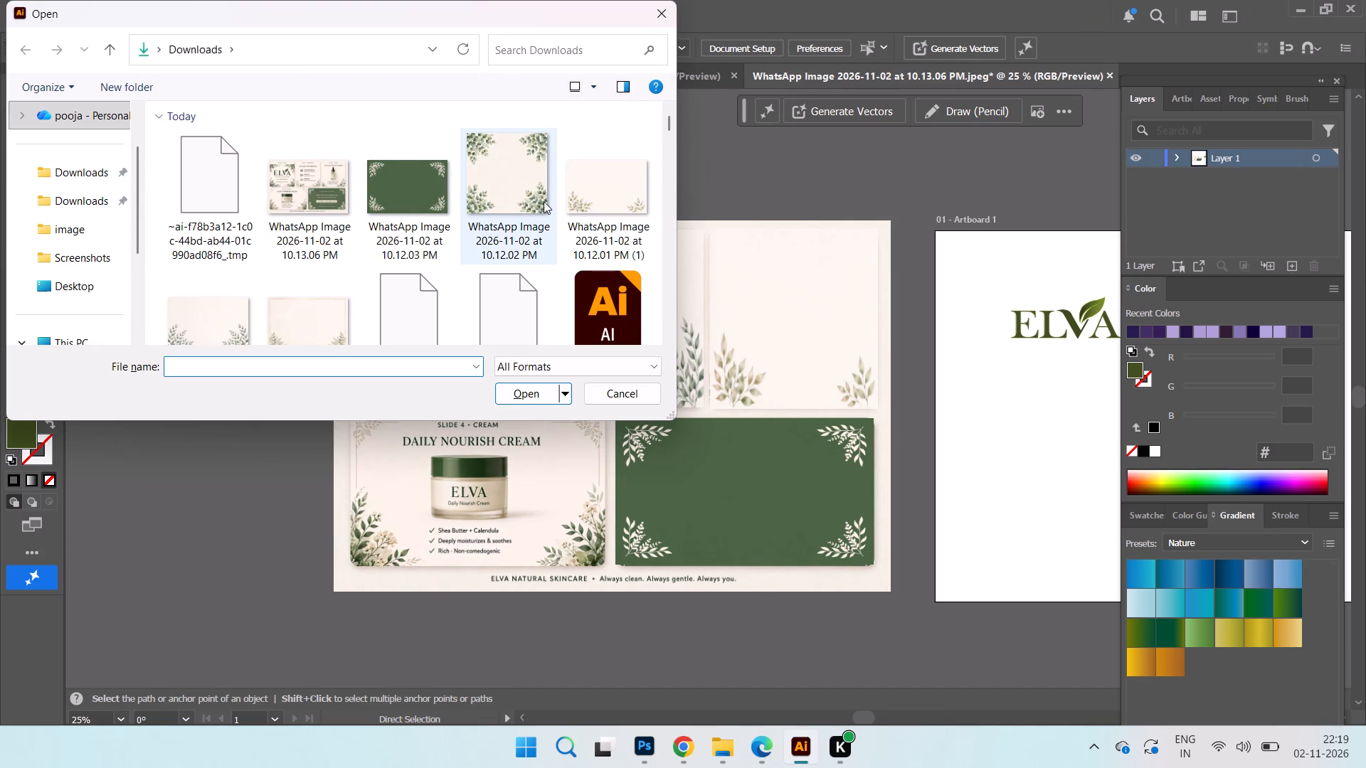
{"action": "scroll", "coordinate": [541, 203], "scroll_direction": "down", "scroll_amount": 1}
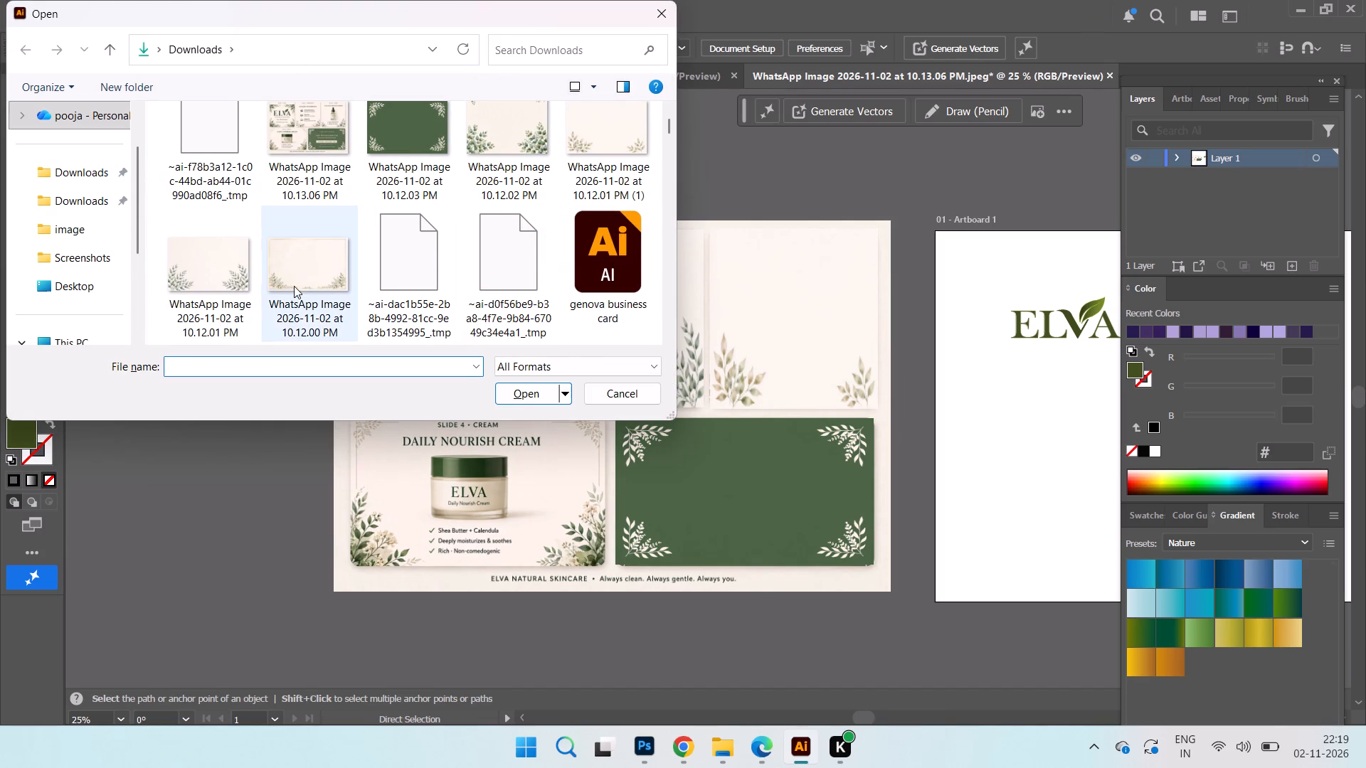
{"action": "left_click", "coordinate": [294, 286]}
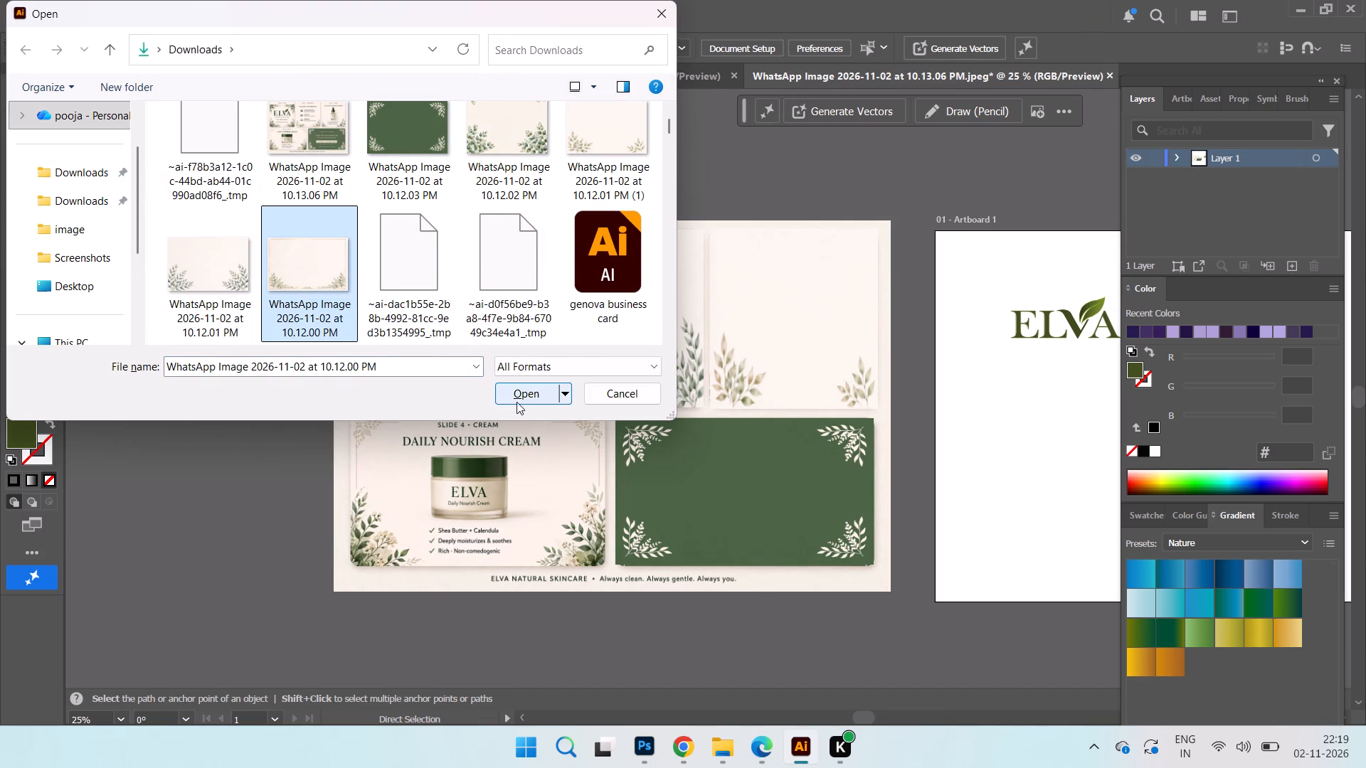
{"action": "left_click", "coordinate": [516, 401]}
{"action": "left_click_drag", "start_coordinate": [572, 407], "coordinate": [528, 374]}
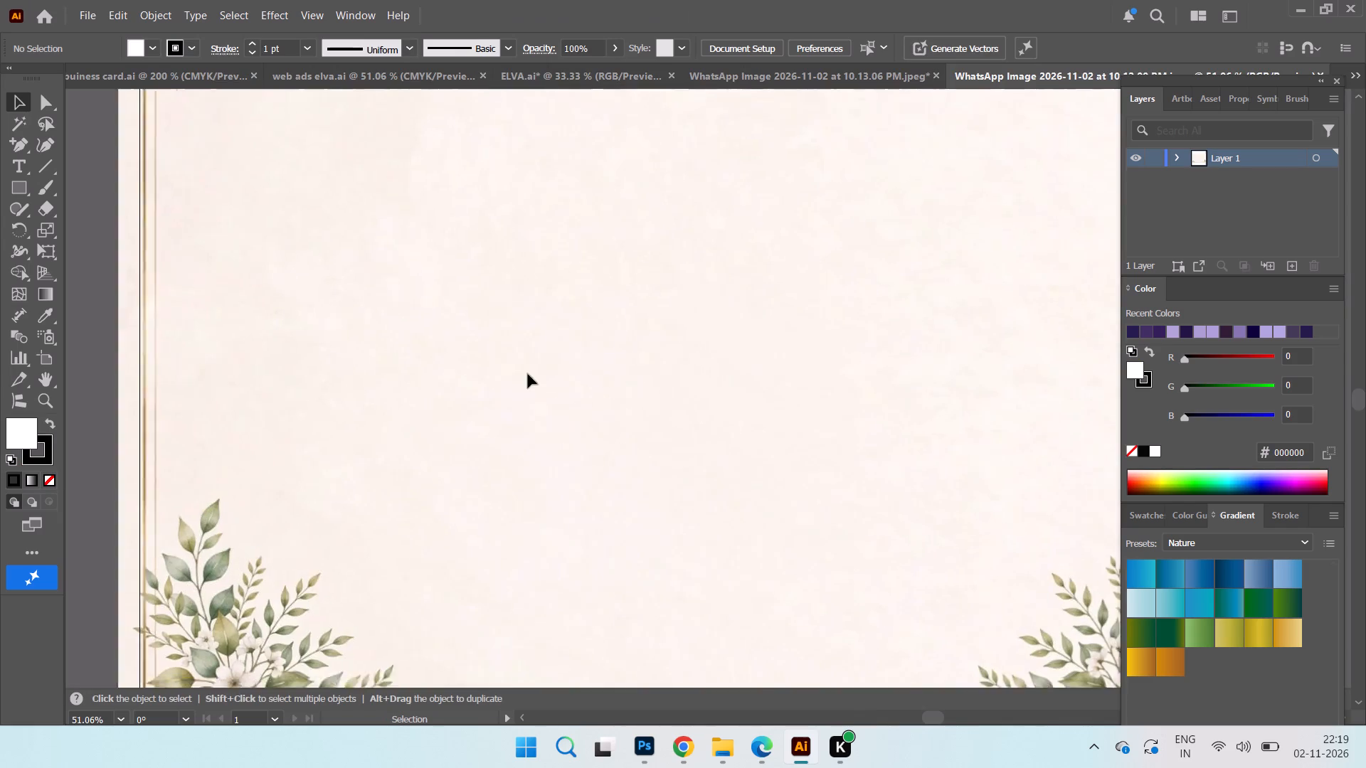
{"action": "left_click_drag", "start_coordinate": [528, 374], "coordinate": [699, 144]}
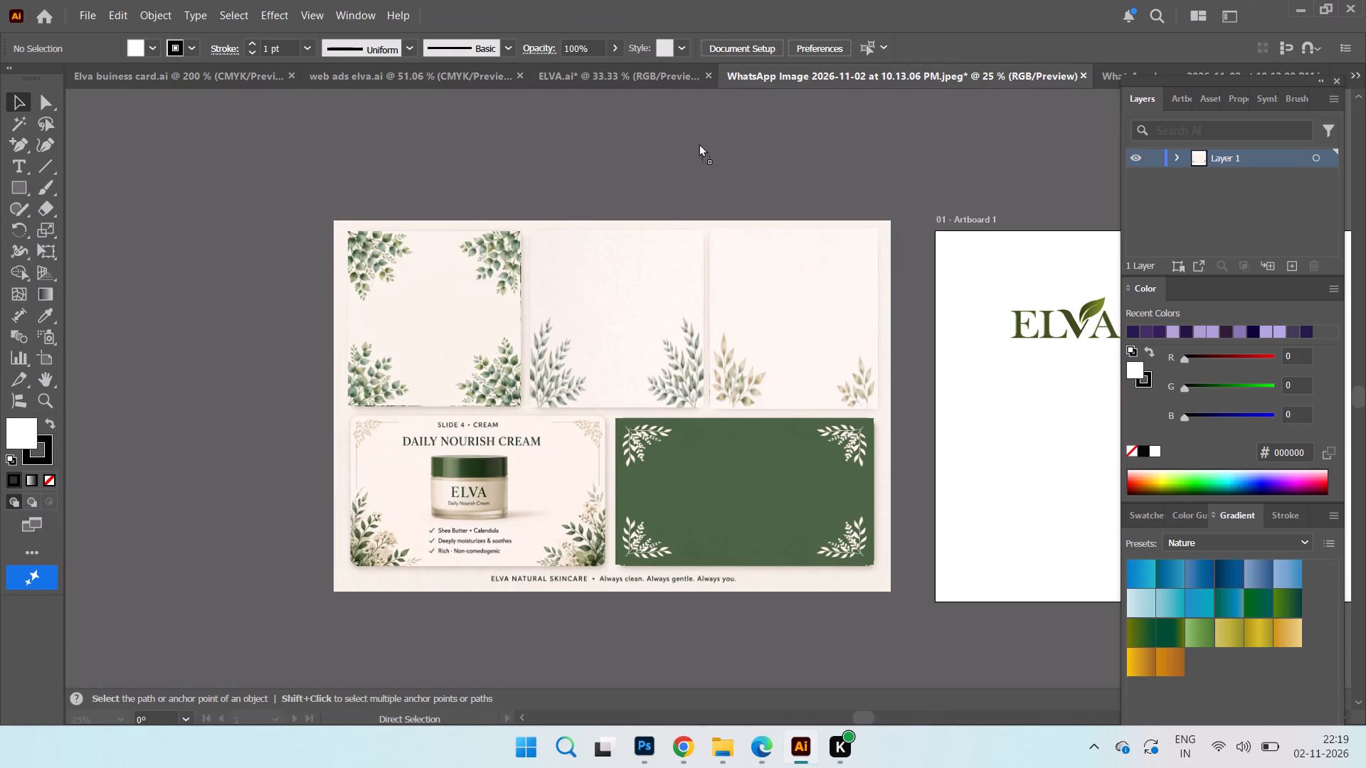
{"action": "left_click_drag", "start_coordinate": [699, 144], "coordinate": [499, 501]}
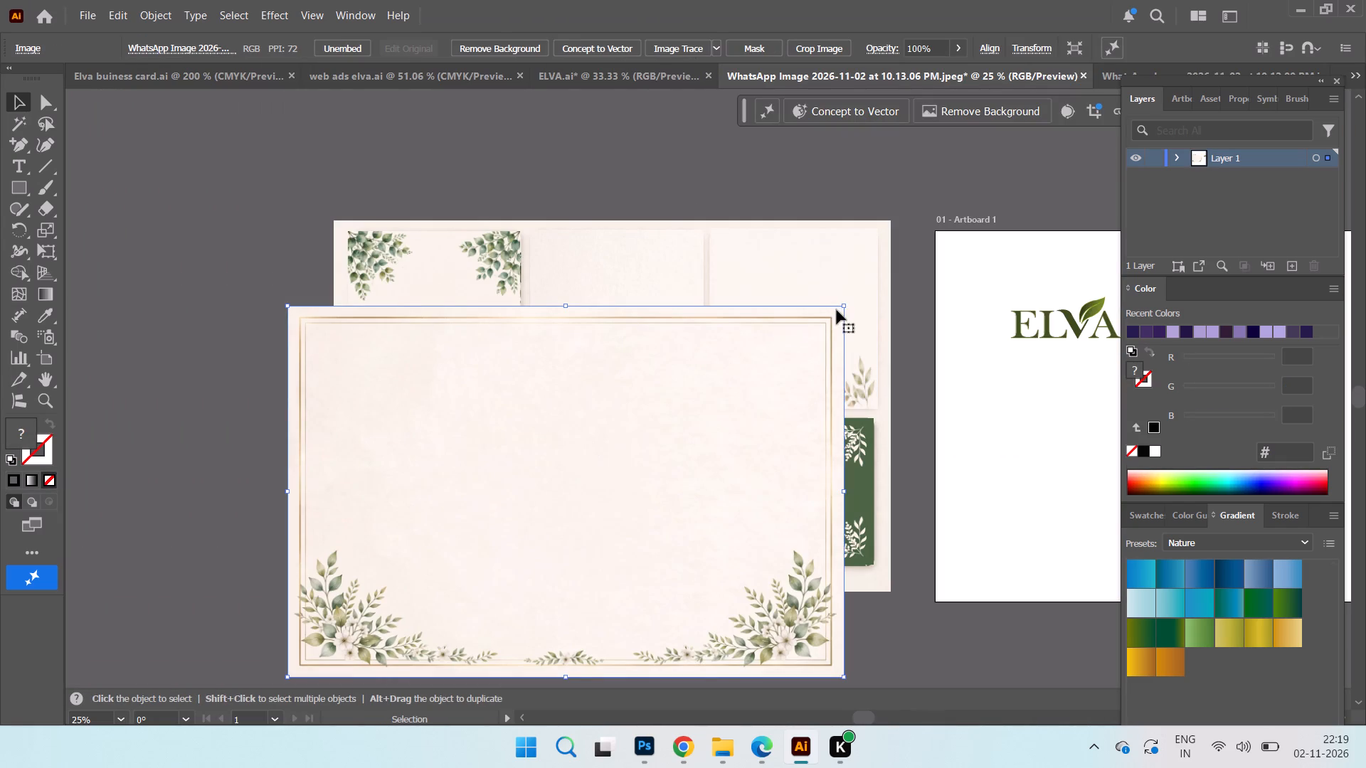
Shrink the gold-framed floral background and fit it over the Slide 4 Daily Nourish Cream card in the reference image.
{"action": "left_click_drag", "start_coordinate": [846, 304], "coordinate": [529, 523]}
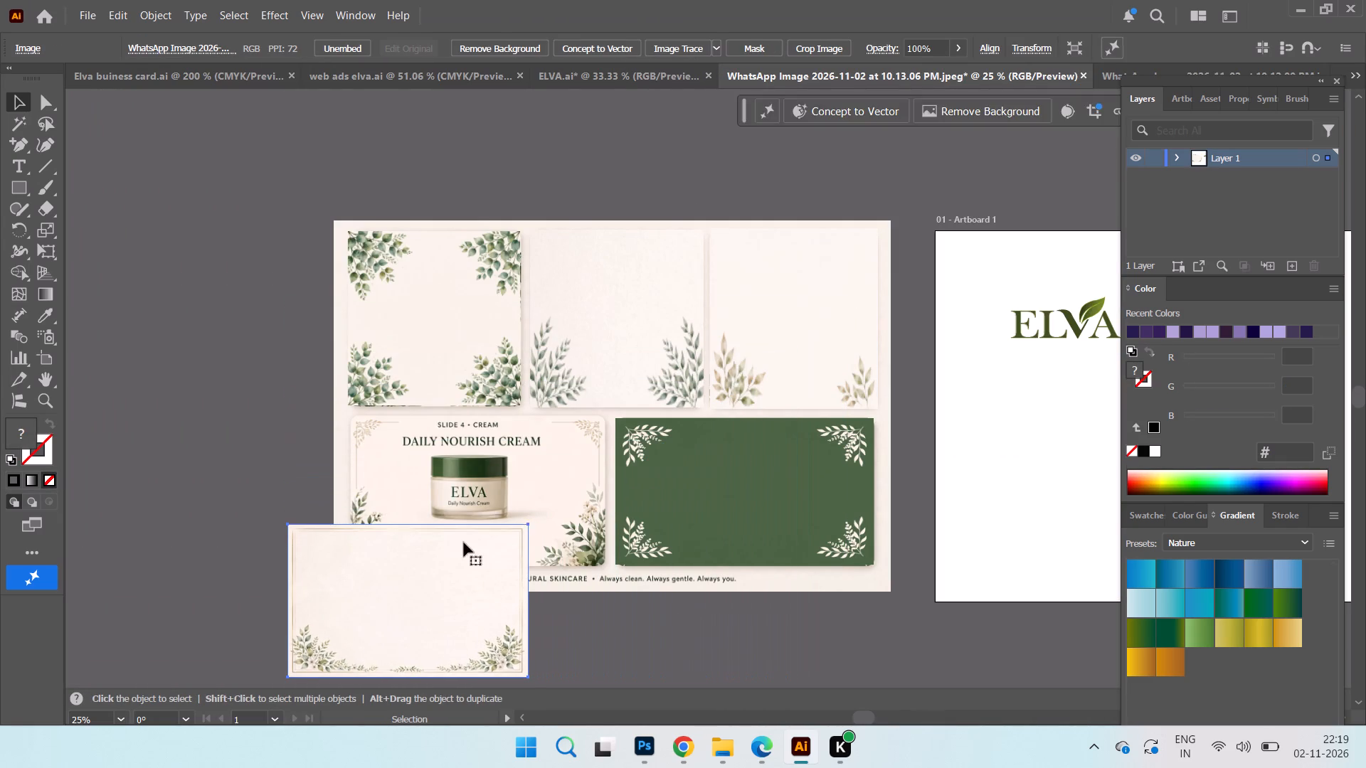
{"action": "left_click_drag", "start_coordinate": [442, 560], "coordinate": [503, 450]}
{"action": "left_click_drag", "start_coordinate": [591, 488], "coordinate": [610, 487]}
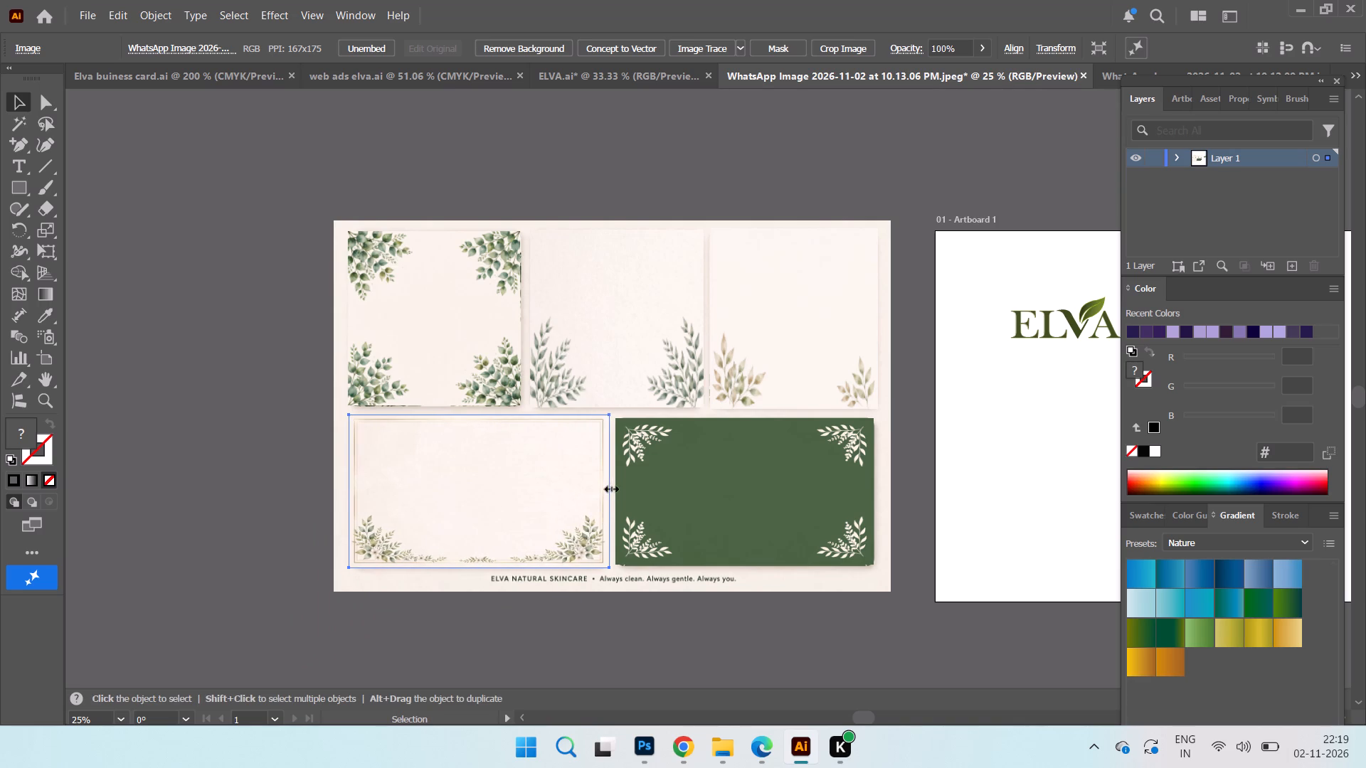
{"action": "left_click_drag", "start_coordinate": [610, 487], "coordinate": [607, 486]}
{"action": "left_click", "coordinate": [206, 491]}
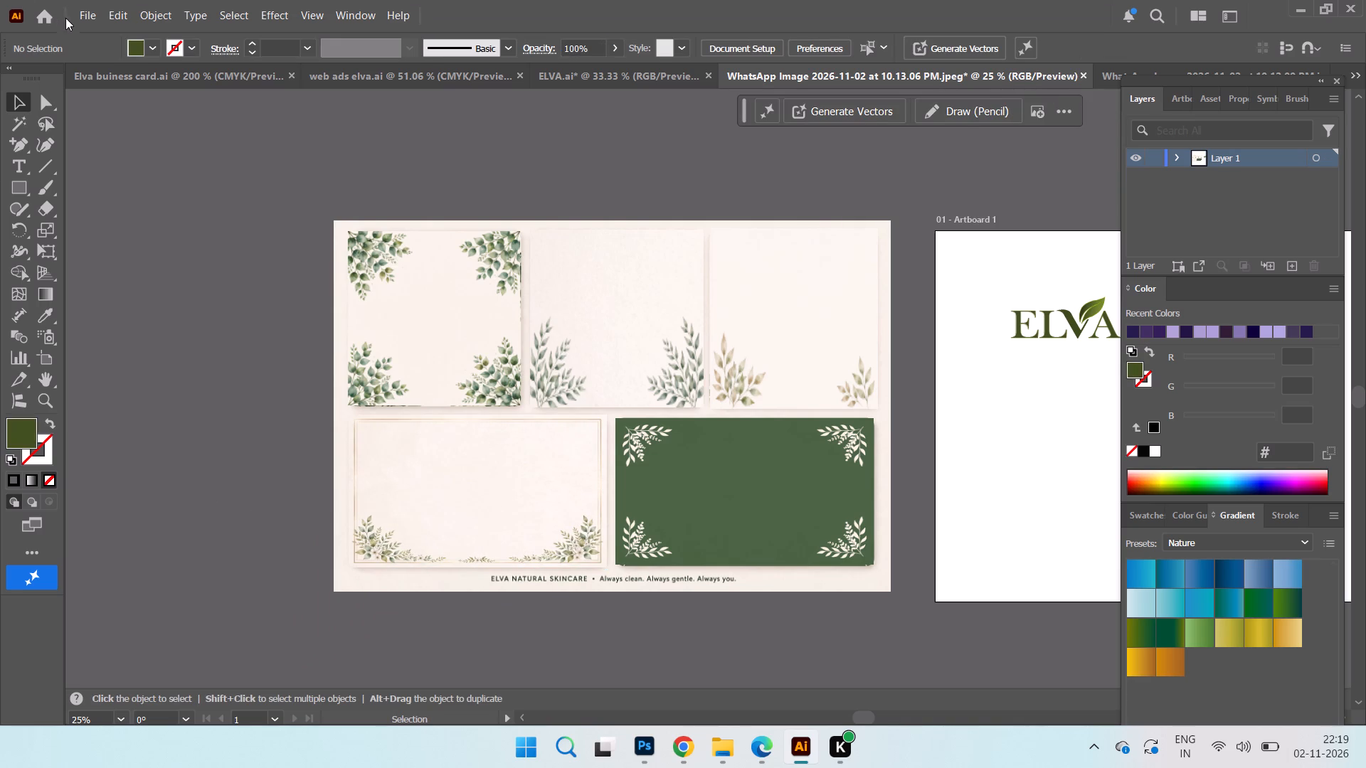
Save the slide document in Downloads as an Adobe Illustrator file named elva carusal.
{"action": "left_click", "coordinate": [96, 16]}
{"action": "left_click", "coordinate": [168, 198]}
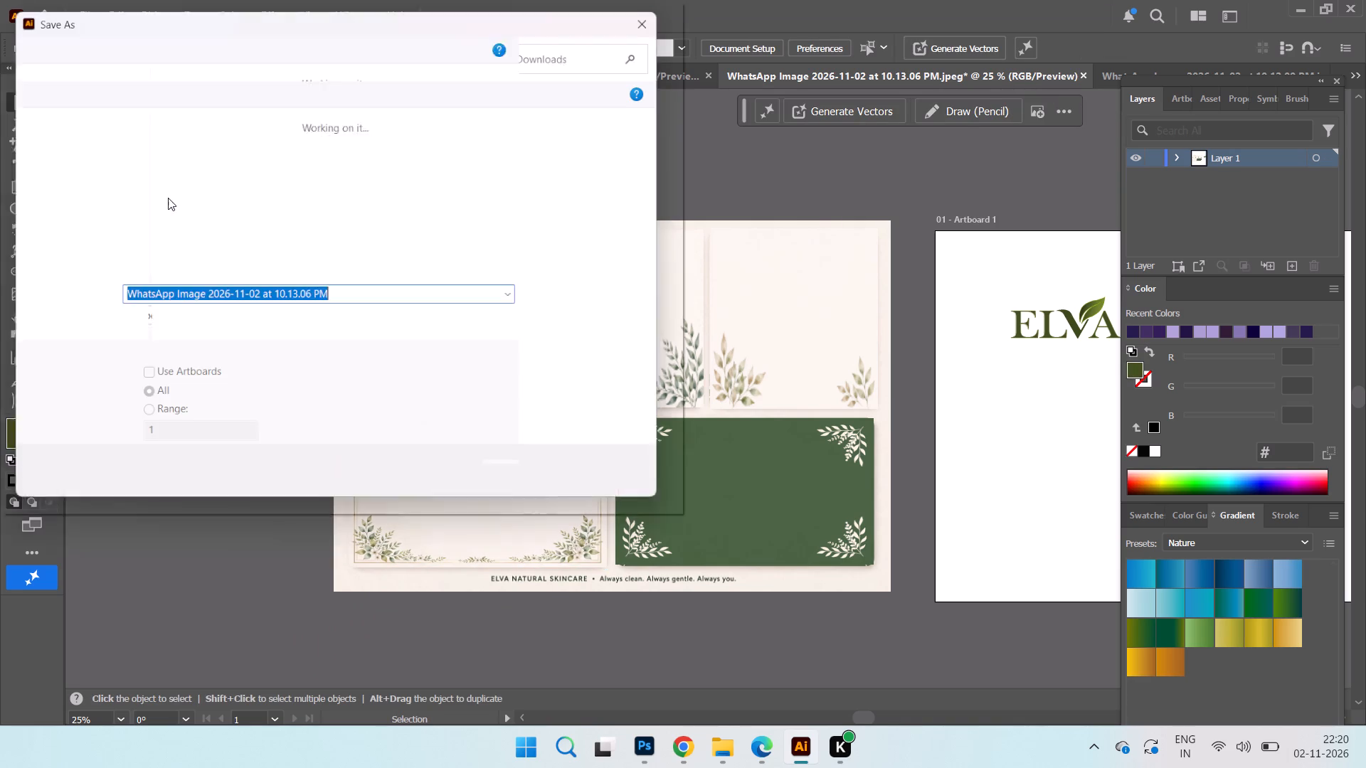
{"action": "key", "text": "BackSpace"}
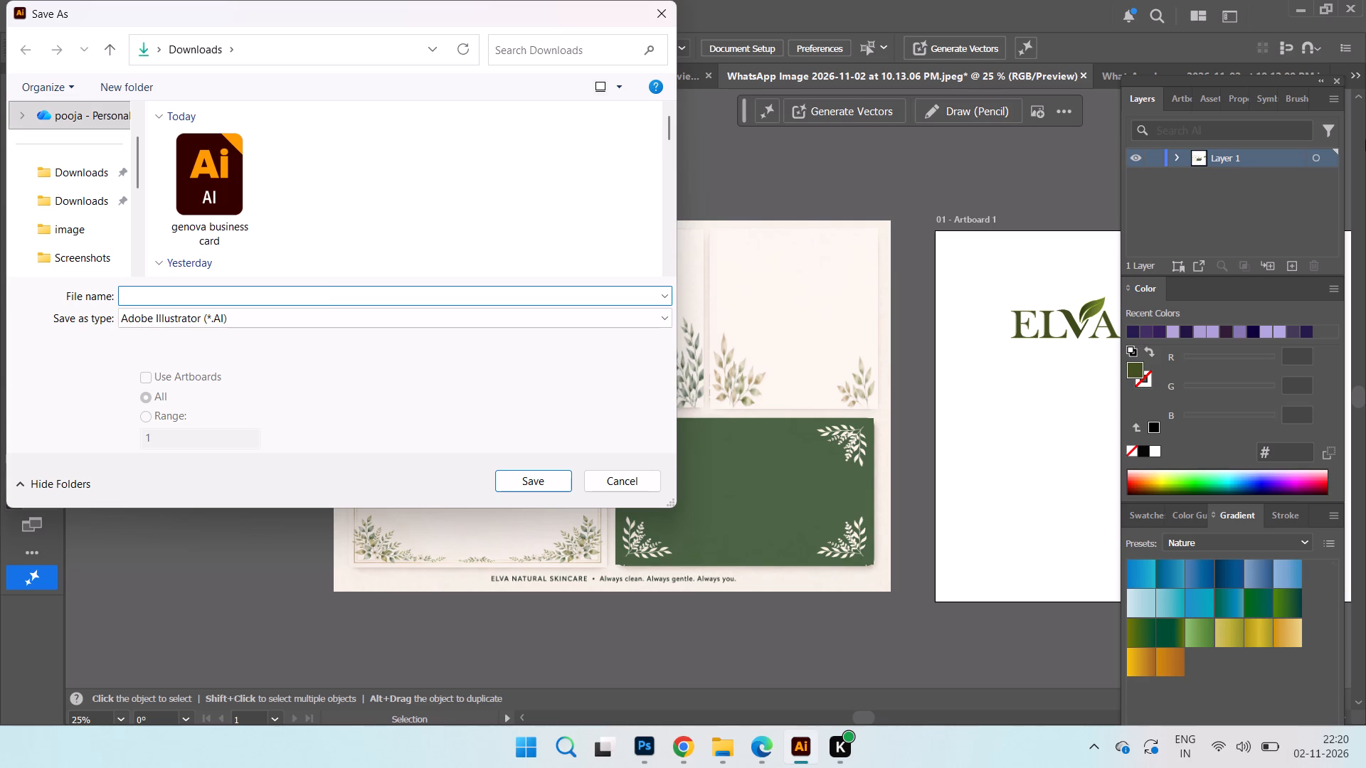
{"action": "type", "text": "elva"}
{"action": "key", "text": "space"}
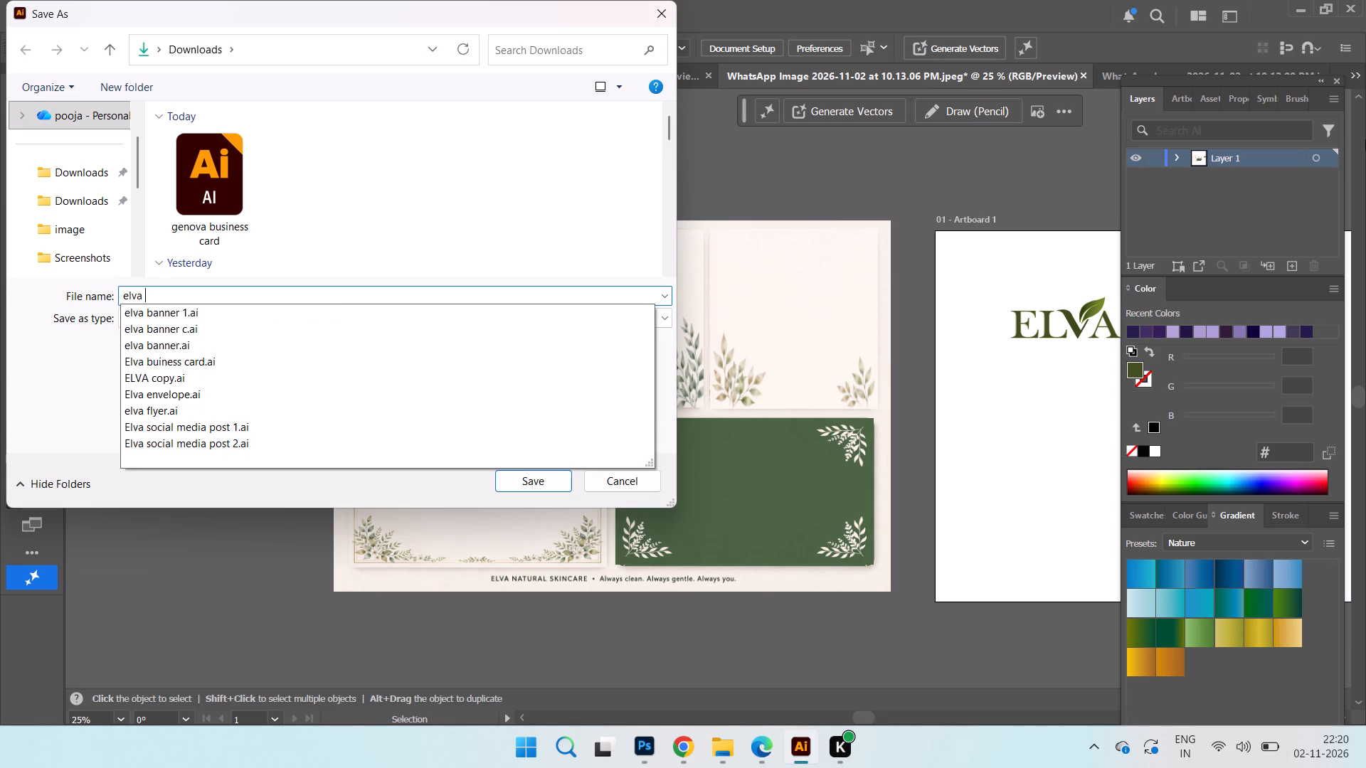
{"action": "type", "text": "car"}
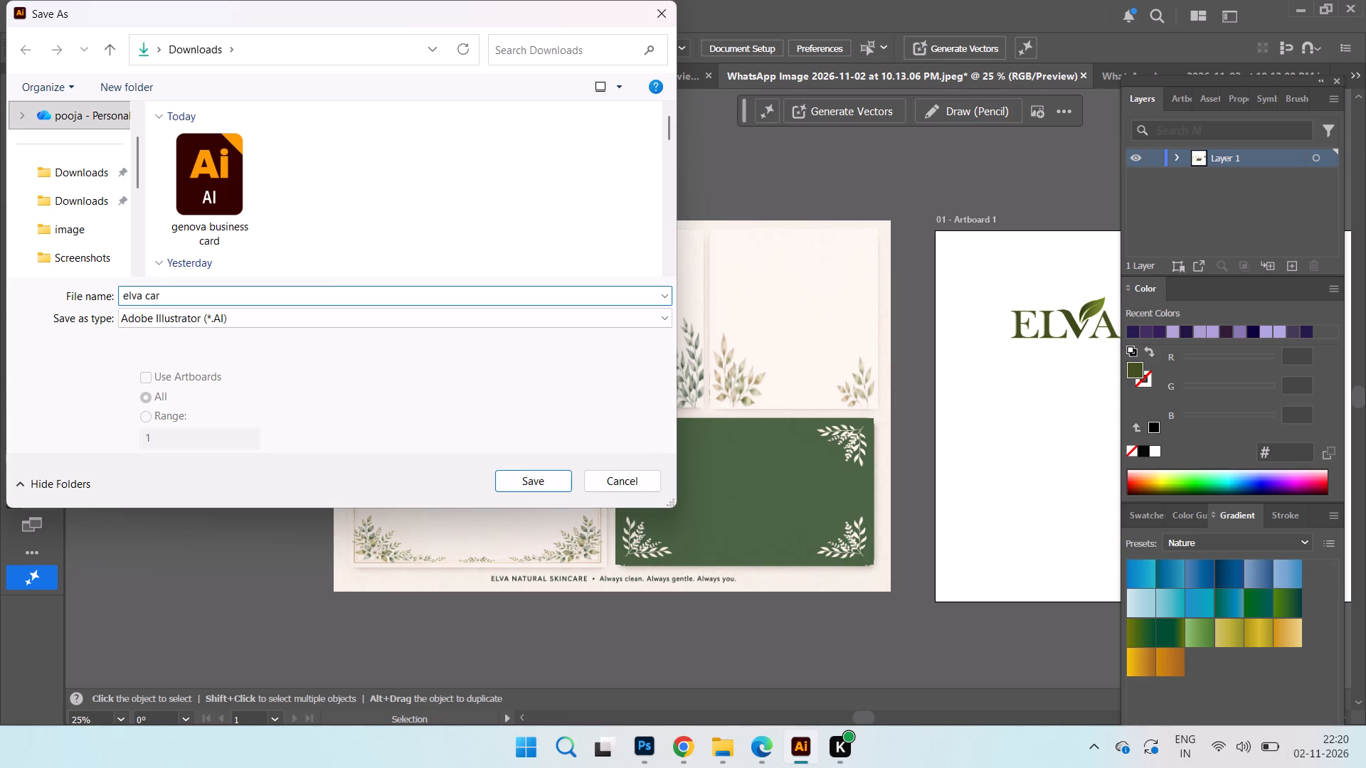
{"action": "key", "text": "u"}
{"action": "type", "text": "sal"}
{"action": "left_click", "coordinate": [157, 297]}
{"action": "left_click", "coordinate": [158, 297]}
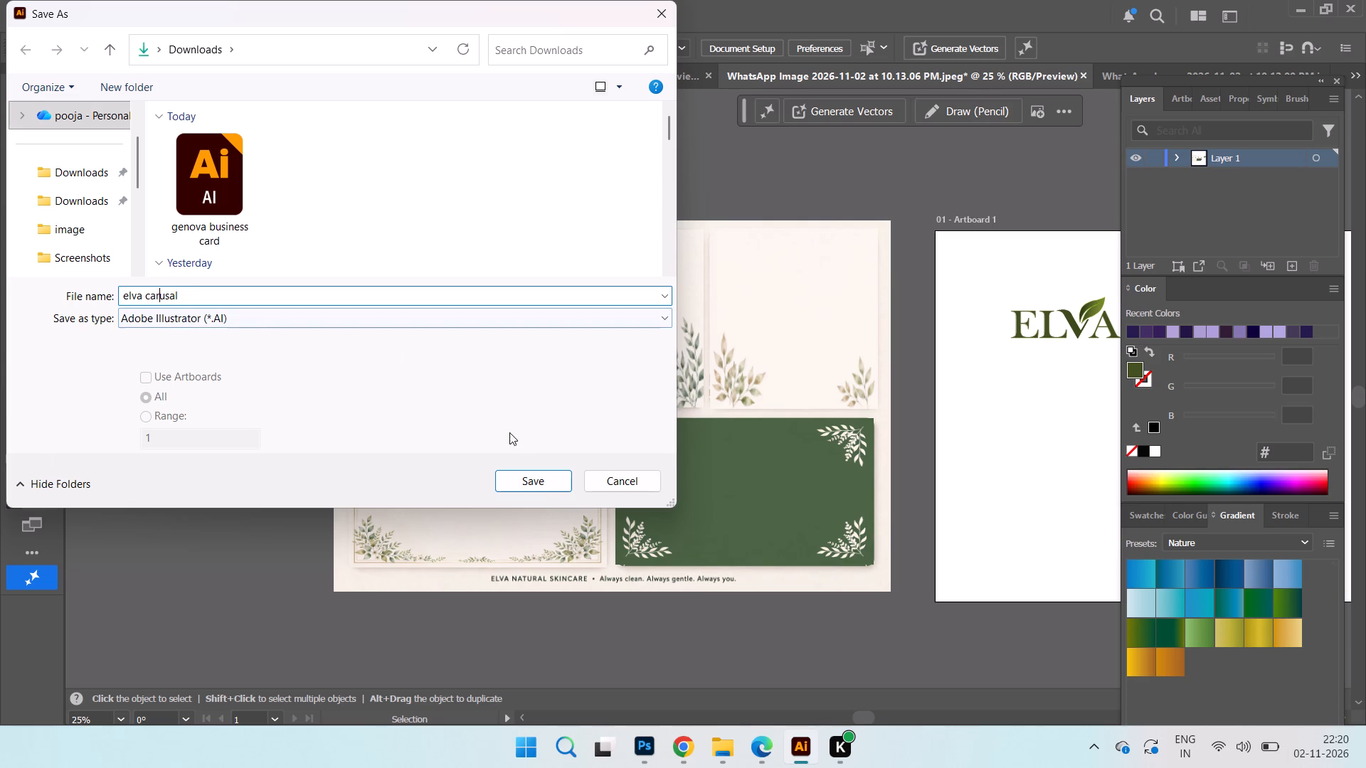
{"action": "left_click", "coordinate": [539, 480]}
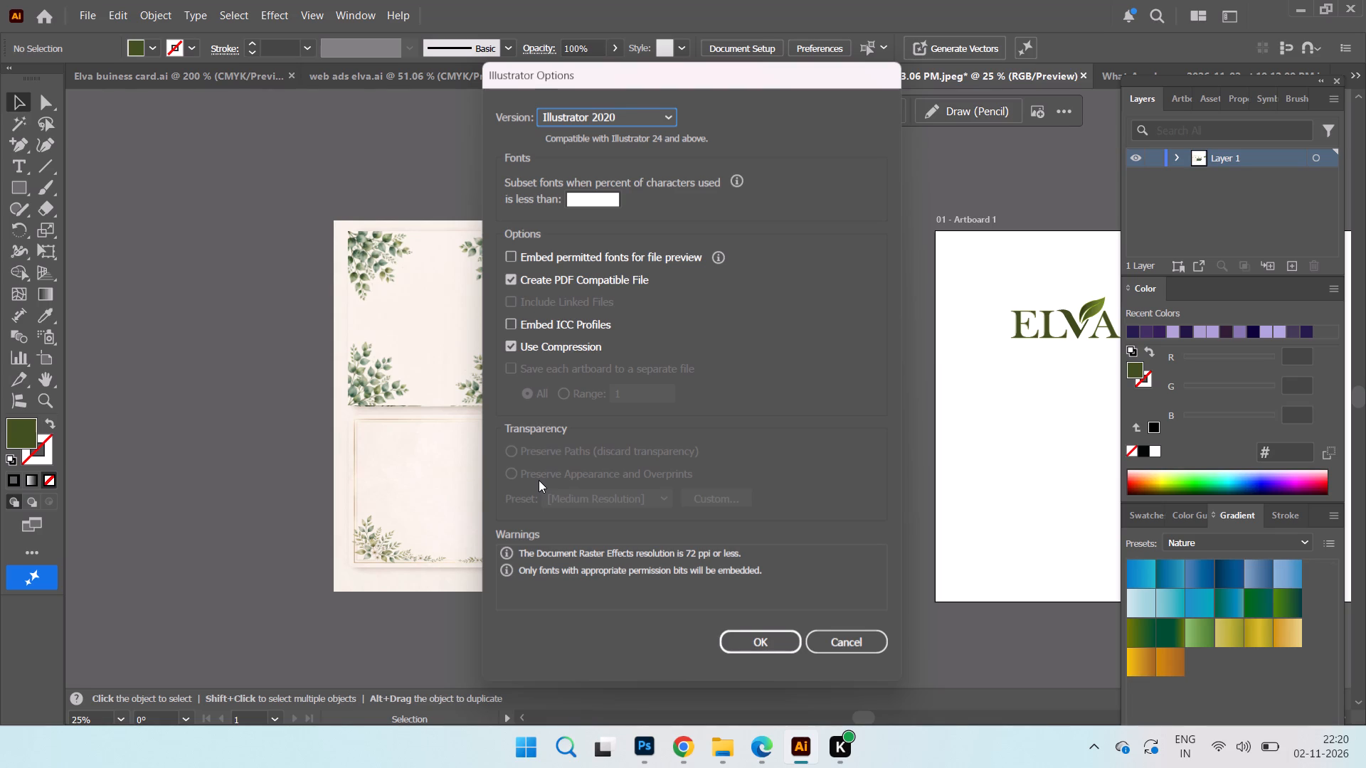
Save the slide document as elva carusal.ai in Illustrator 2020 format with PDF compatibility and compression.
{"action": "left_click", "coordinate": [733, 633]}
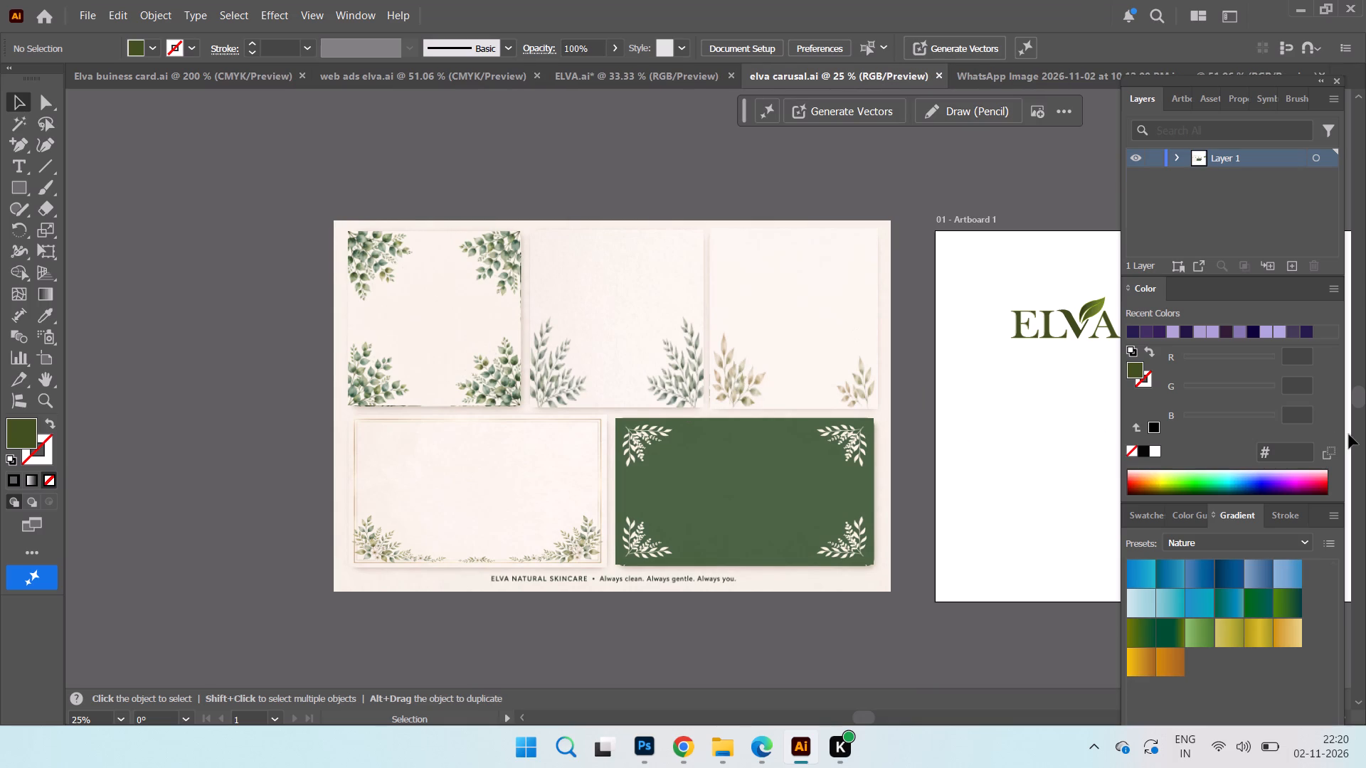
Move the ELVA logo off the artboard onto the empty canvas above the reference image.
{"action": "key", "text": "ctrl+equal"}
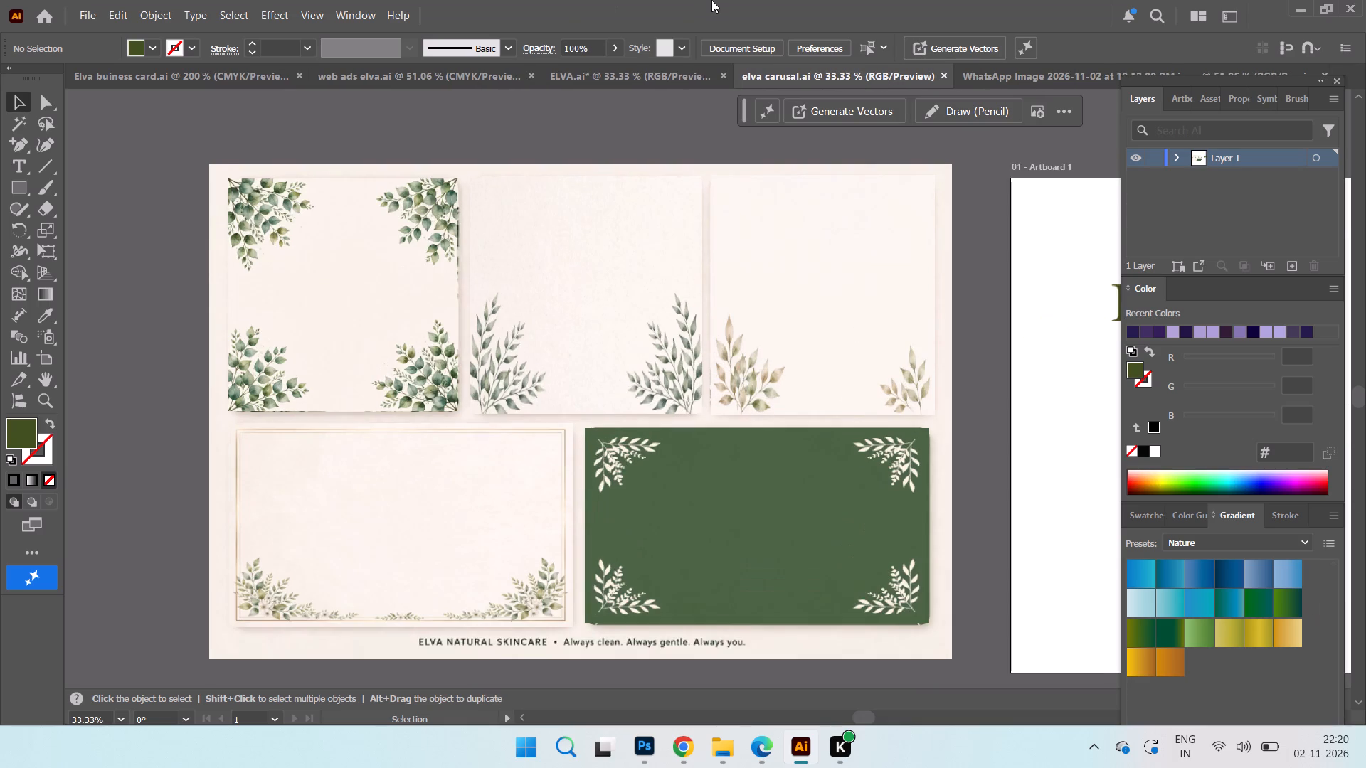
{"action": "key", "text": "ctrl+minus"}
{"action": "key", "text": "ctrl+minus"}
{"action": "left_click_drag", "start_coordinate": [899, 321], "coordinate": [1034, 389]}
{"action": "left_click_drag", "start_coordinate": [954, 350], "coordinate": [703, 210]}
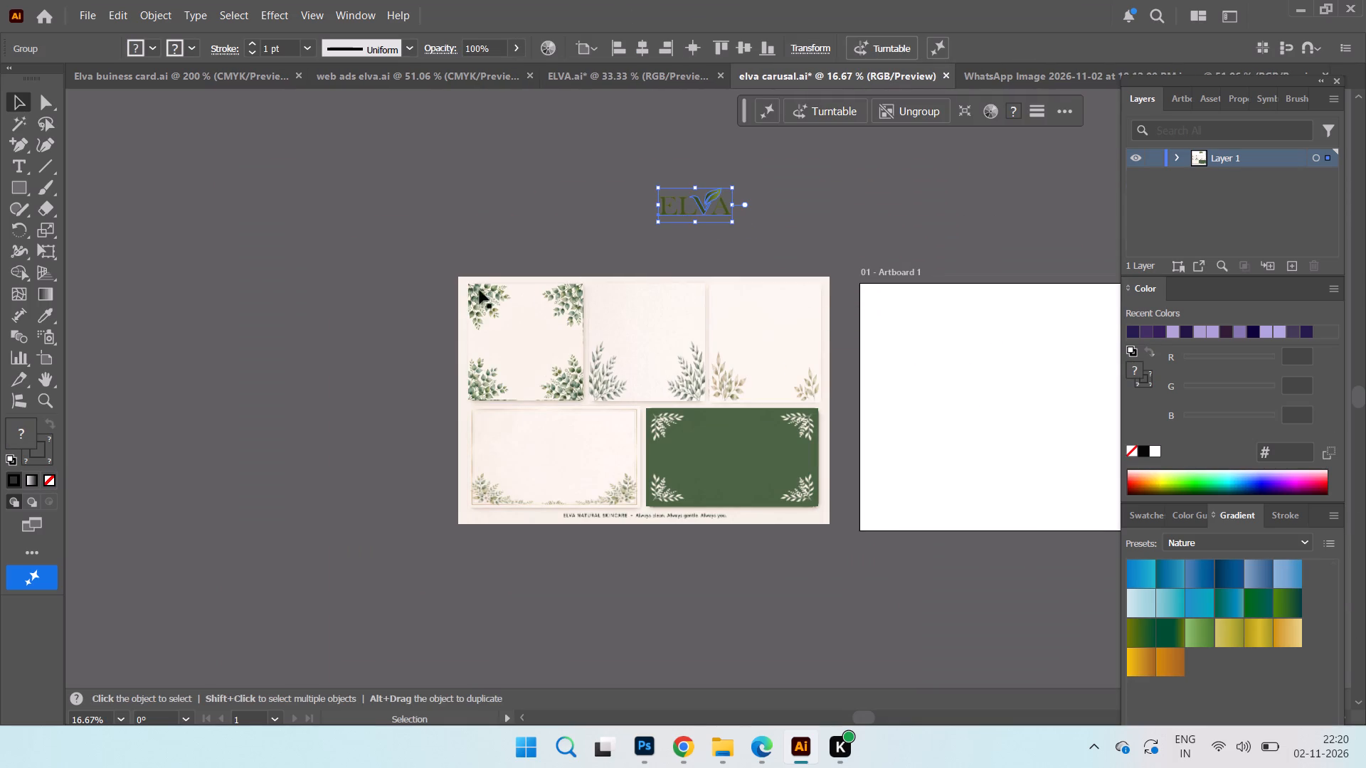
Shift the slide images away from the artboard and pull the reference image out from beneath the five botanical backgrounds.
{"action": "left_click_drag", "start_coordinate": [433, 258], "coordinate": [835, 567]}
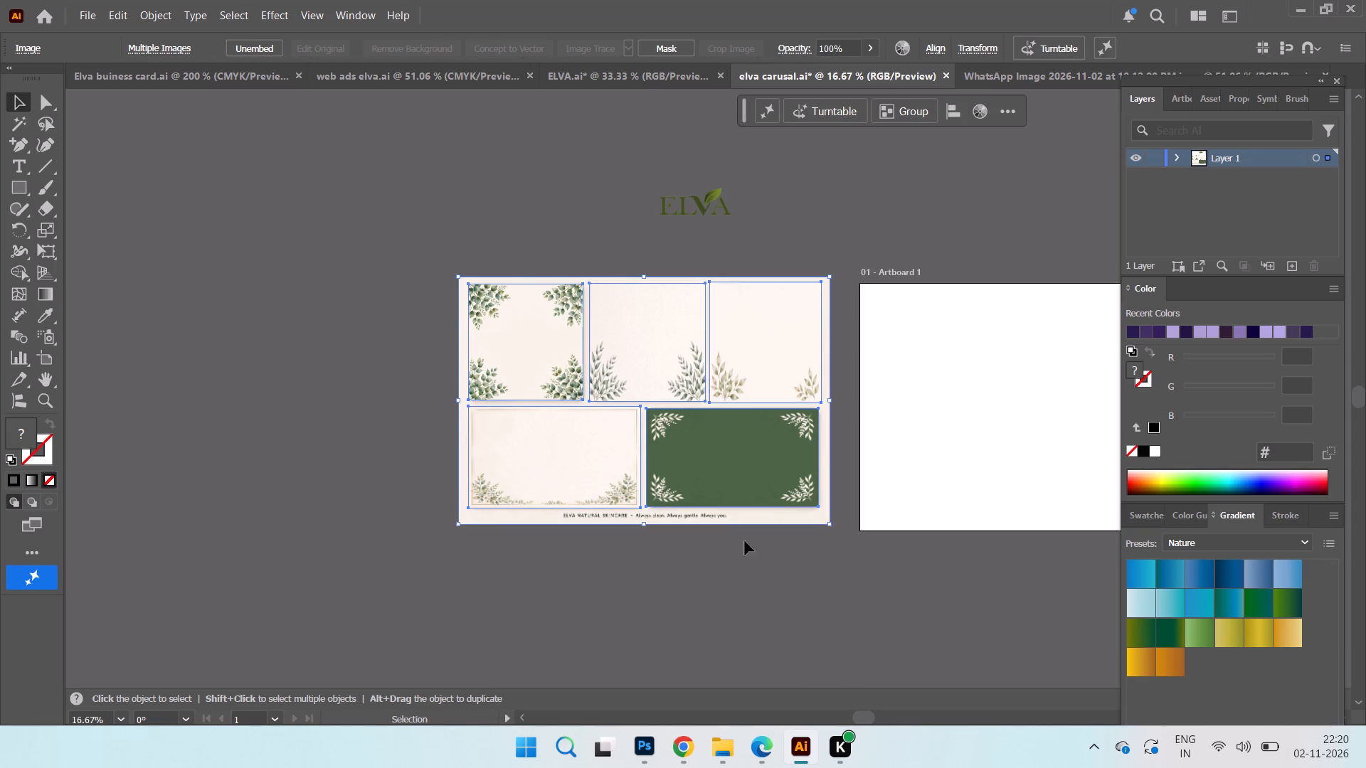
{"action": "left_click_drag", "start_coordinate": [689, 442], "coordinate": [605, 426]}
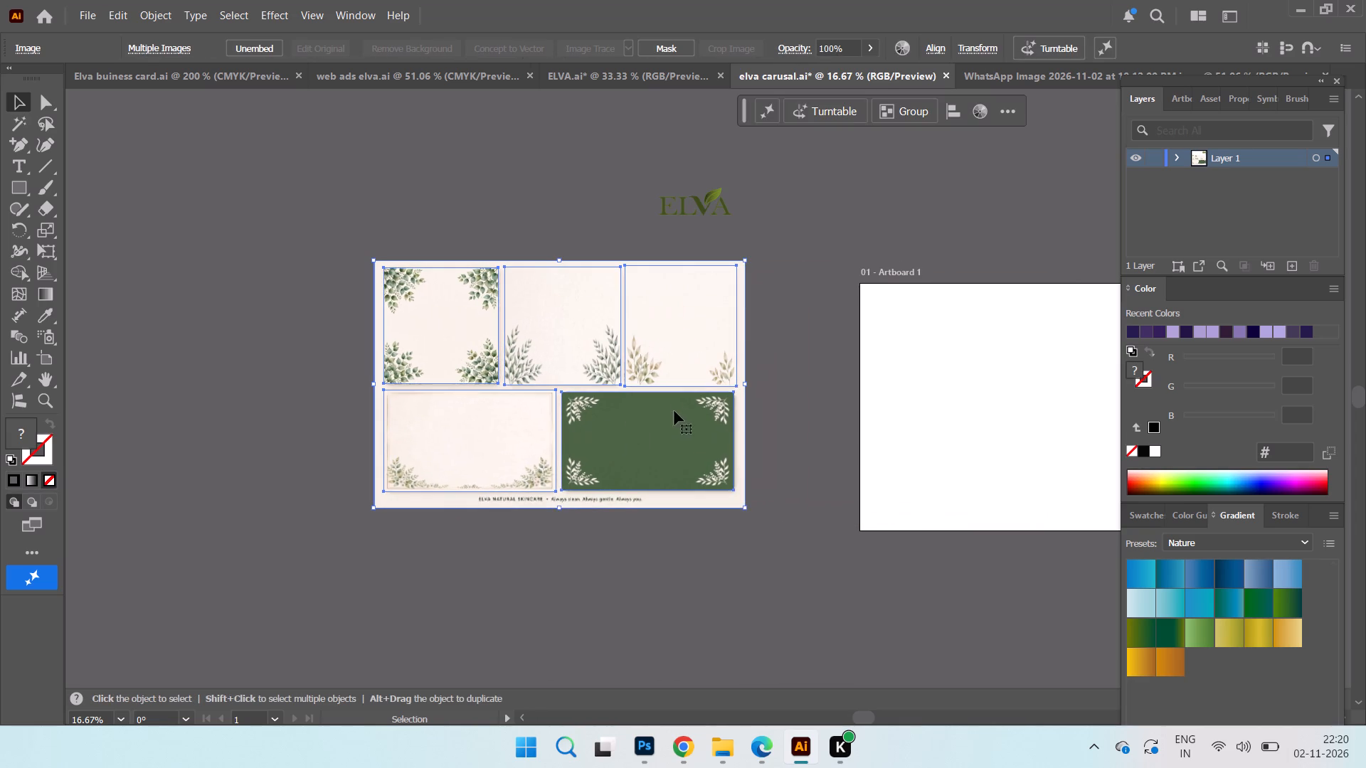
{"action": "left_click", "coordinate": [727, 600]}
{"action": "left_click_drag", "start_coordinate": [671, 504], "coordinate": [231, 605]}
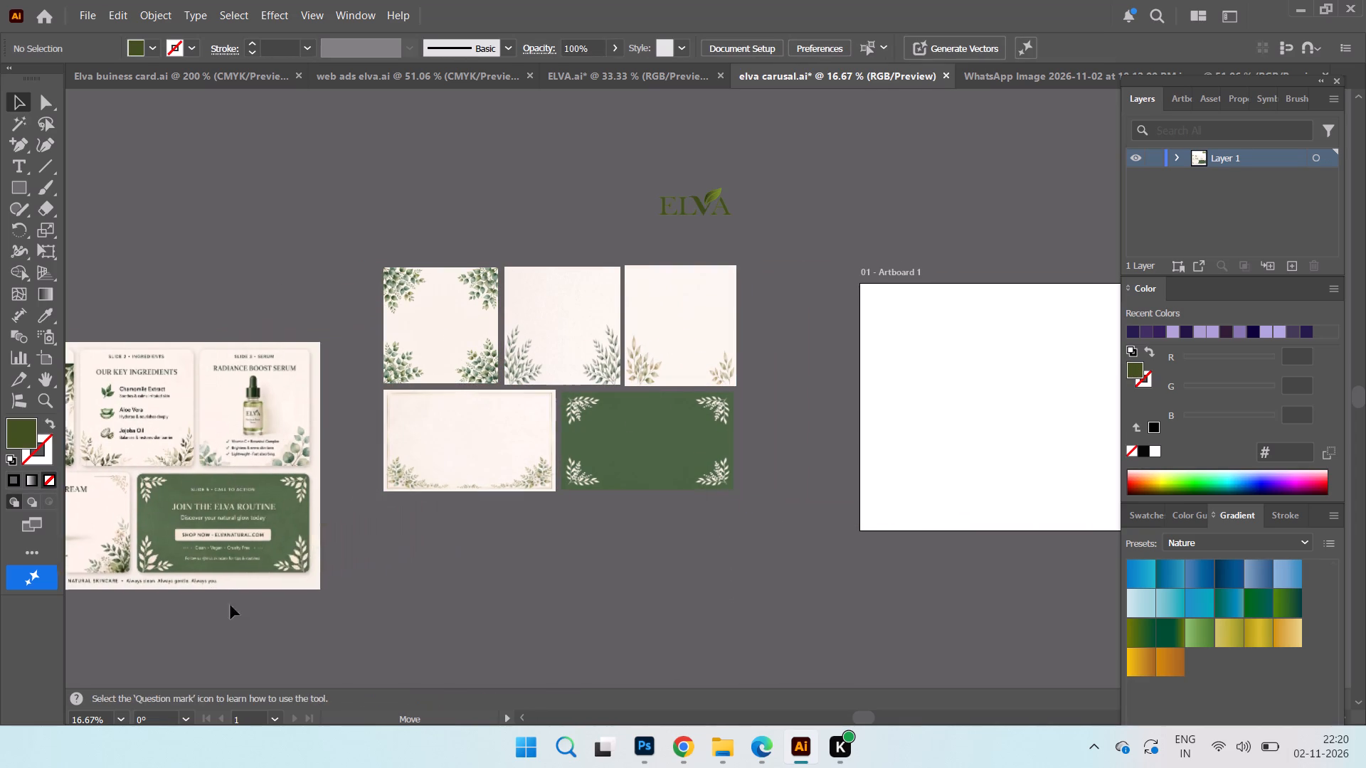
{"action": "left_click_drag", "start_coordinate": [231, 605], "coordinate": [216, 635]}
Move the five botanical backgrounds together onto Artboard 1, keeping their slide layout within the artboard edges.
{"action": "left_click_drag", "start_coordinate": [341, 269], "coordinate": [810, 518]}
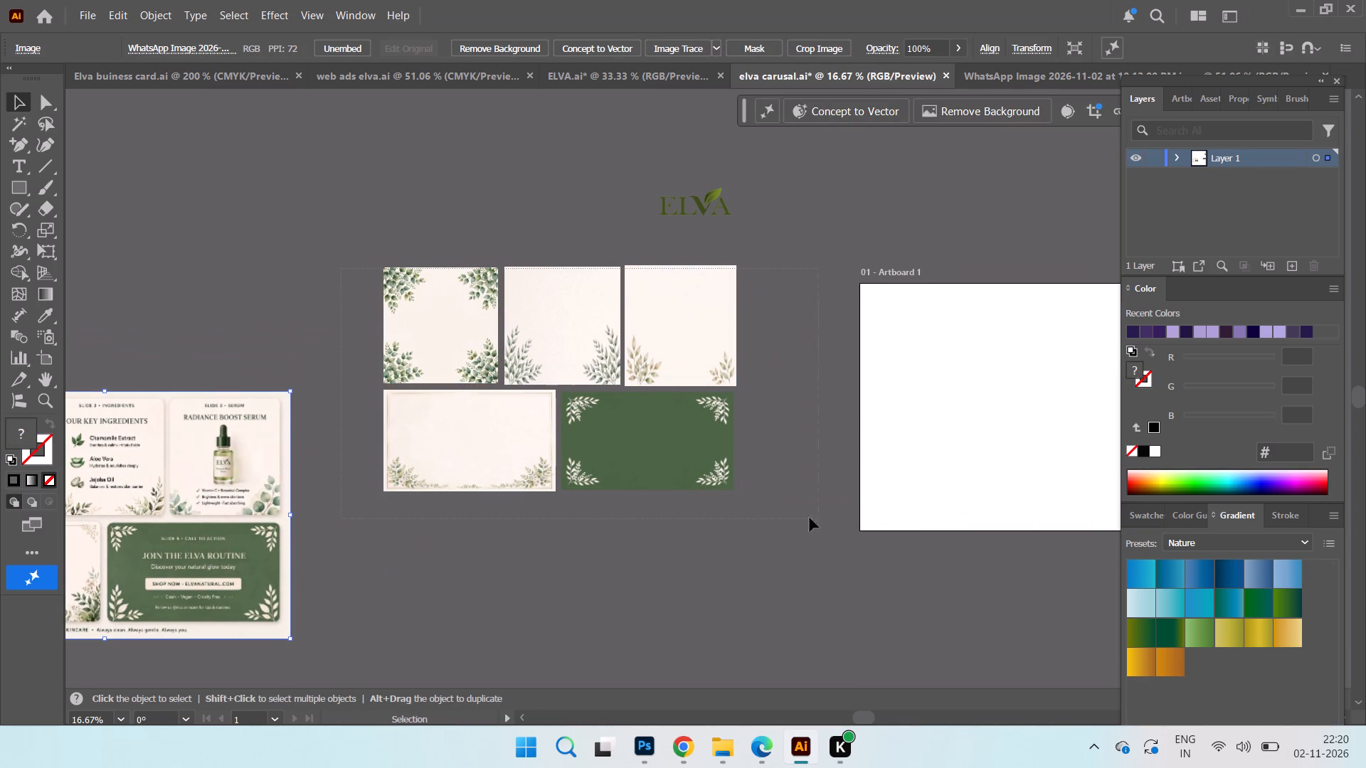
{"action": "left_click_drag", "start_coordinate": [810, 518], "coordinate": [776, 503]}
{"action": "left_click_drag", "start_coordinate": [567, 370], "coordinate": [1057, 396]}
{"action": "left_click_drag", "start_coordinate": [867, 708], "coordinate": [894, 715]}
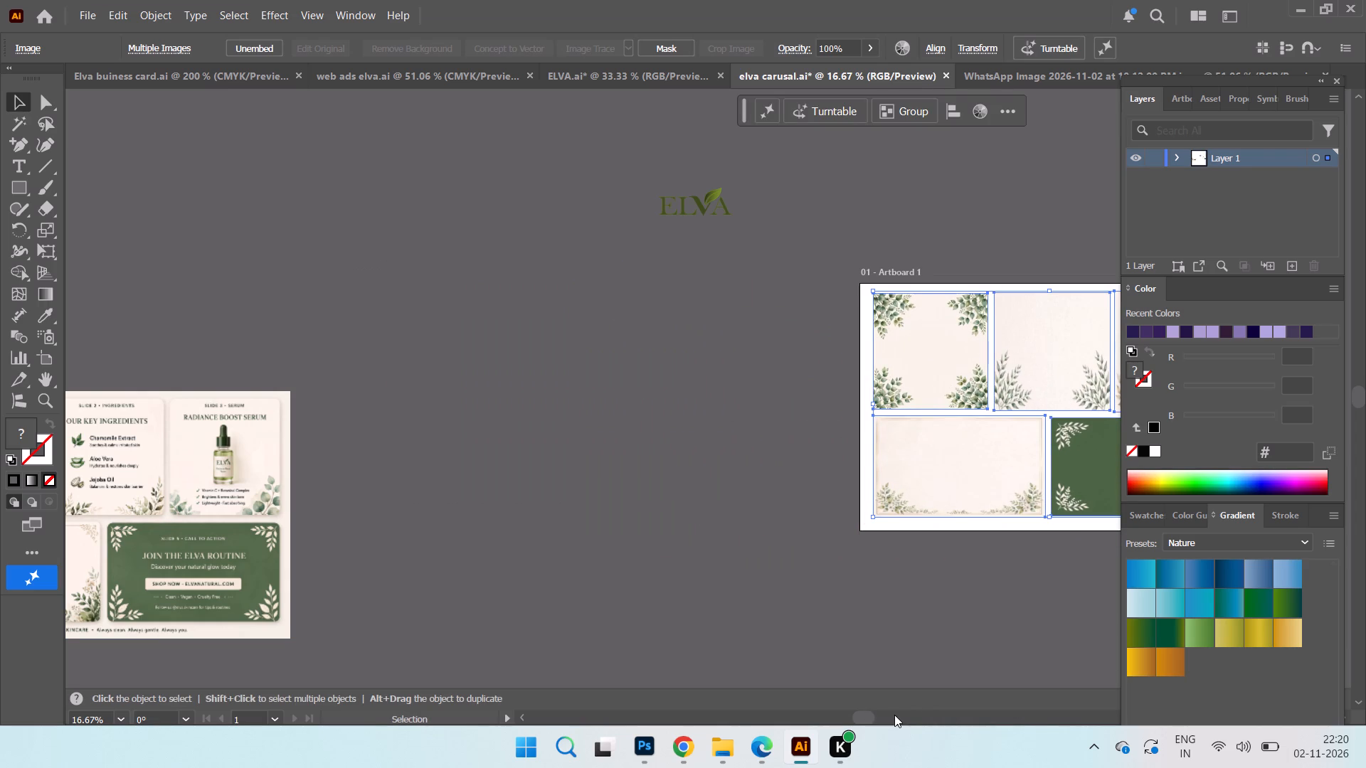
{"action": "left_click_drag", "start_coordinate": [894, 715], "coordinate": [893, 715]}
{"action": "left_click_drag", "start_coordinate": [863, 713], "coordinate": [904, 724]}
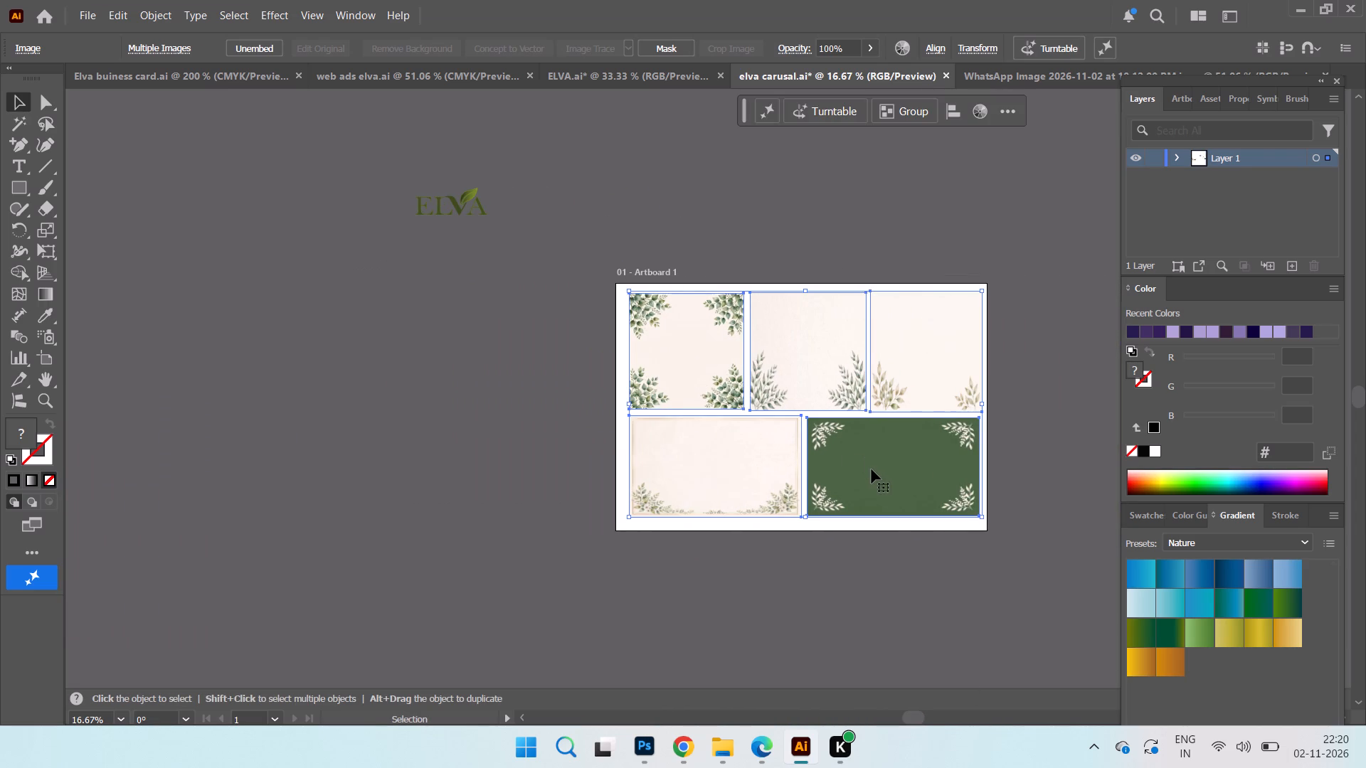
{"action": "left_click", "coordinate": [872, 469]}
{"action": "left_click", "coordinate": [872, 471]}
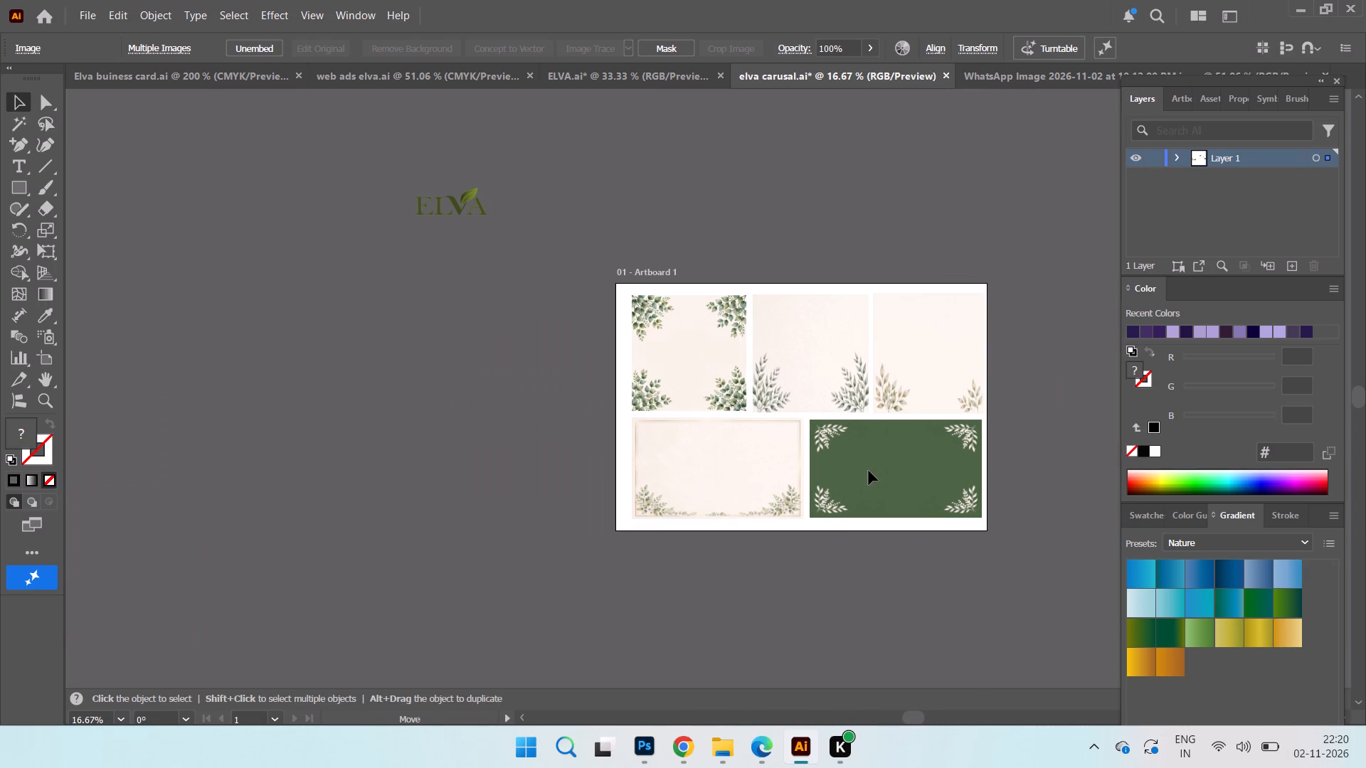
Lower the top edge of the Slide 3 tan-leaf background to line up with the neighbouring backgrounds in its row.
{"action": "left_click", "coordinate": [1070, 368]}
{"action": "left_click", "coordinate": [909, 341]}
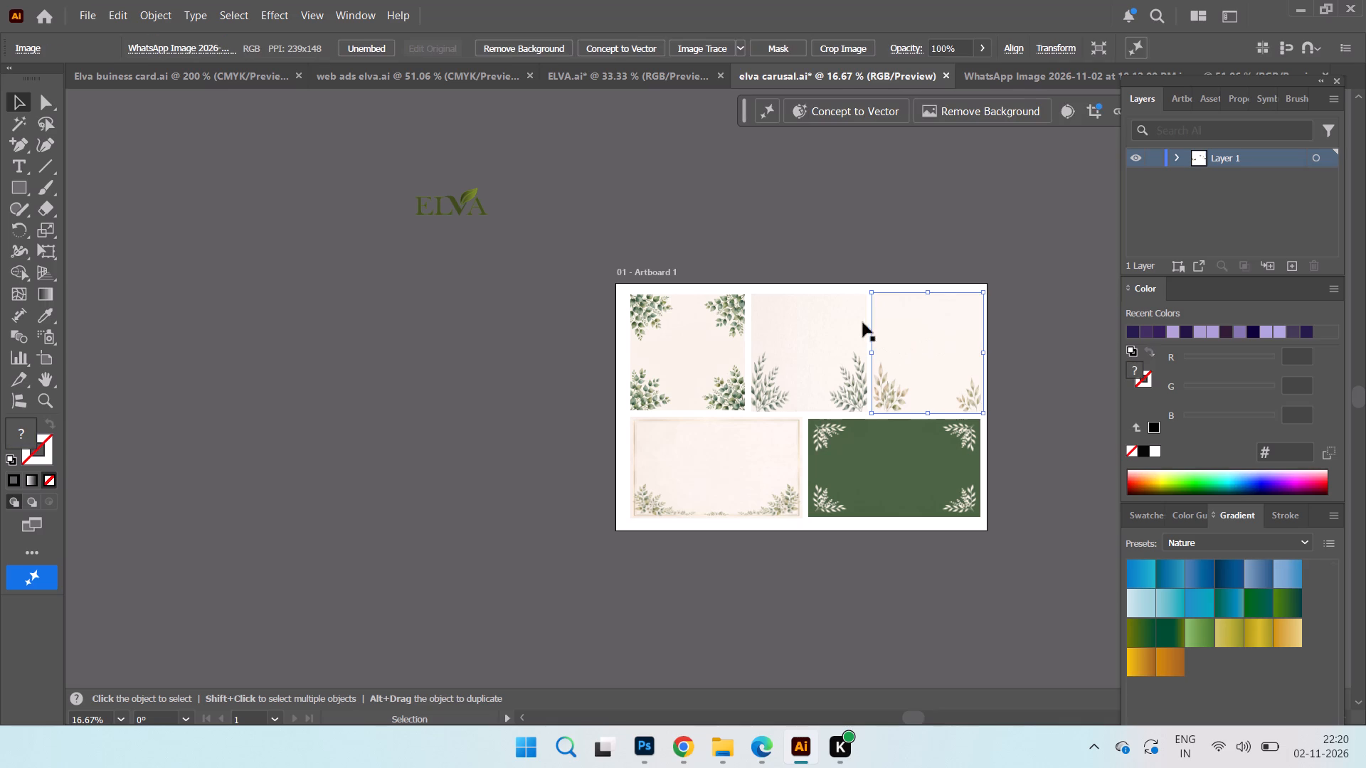
{"action": "left_click", "coordinate": [926, 295]}
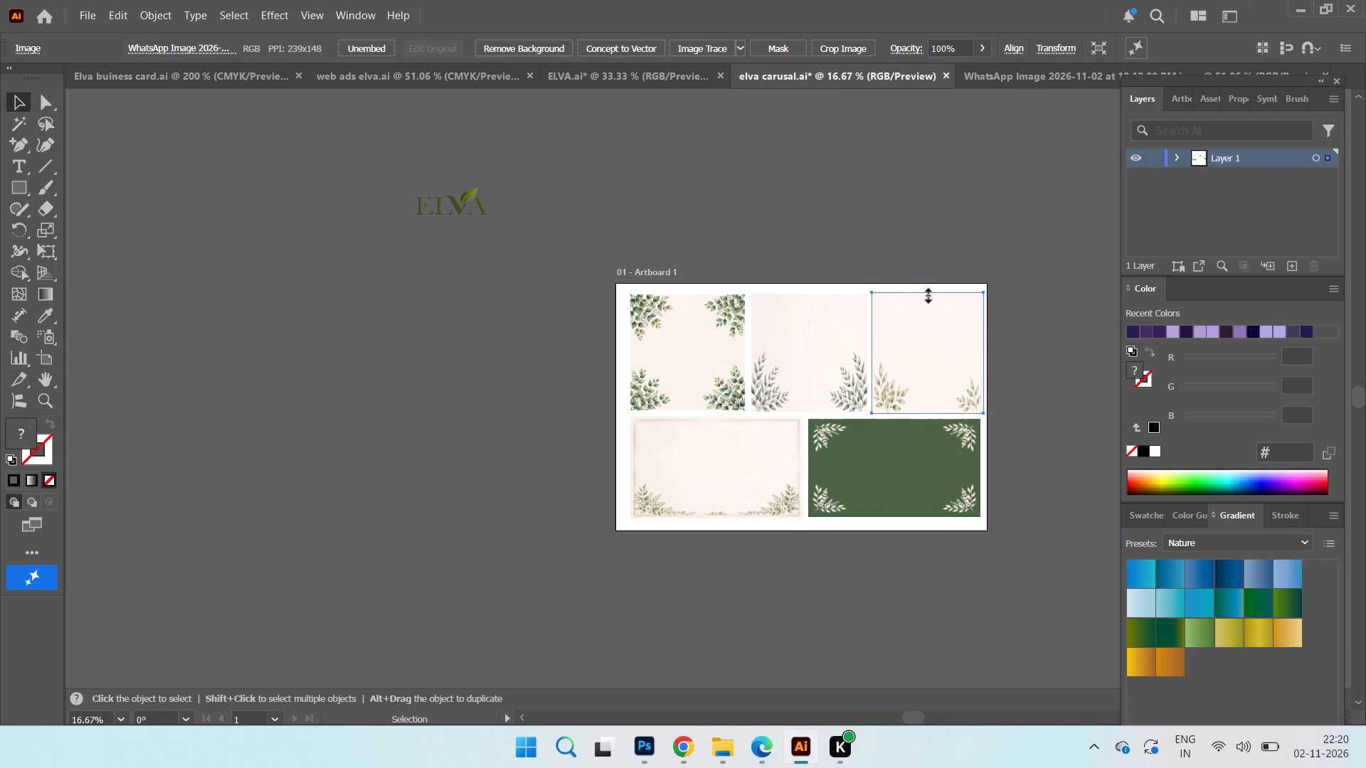
{"action": "left_click", "coordinate": [1015, 257]}
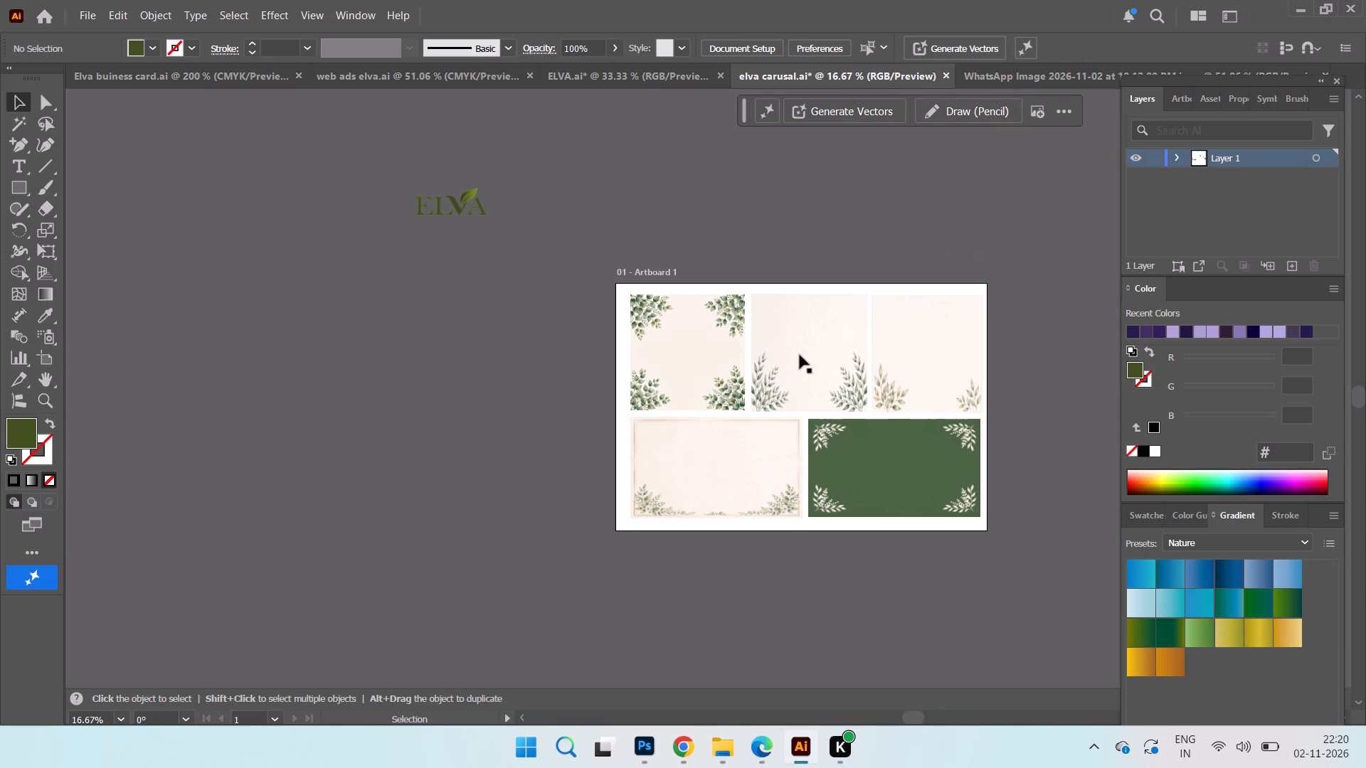
{"action": "left_click", "coordinate": [904, 347]}
{"action": "left_click", "coordinate": [929, 295]}
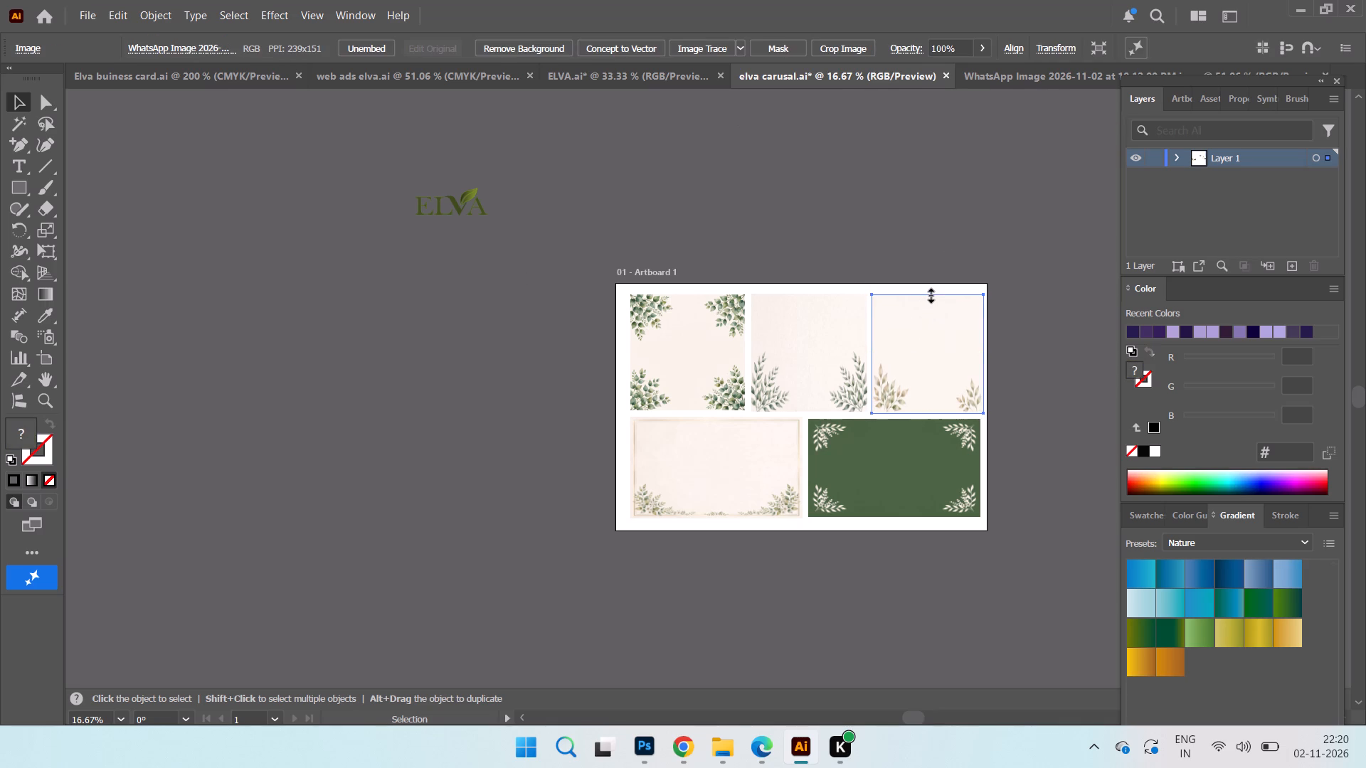
{"action": "left_click", "coordinate": [958, 186]}
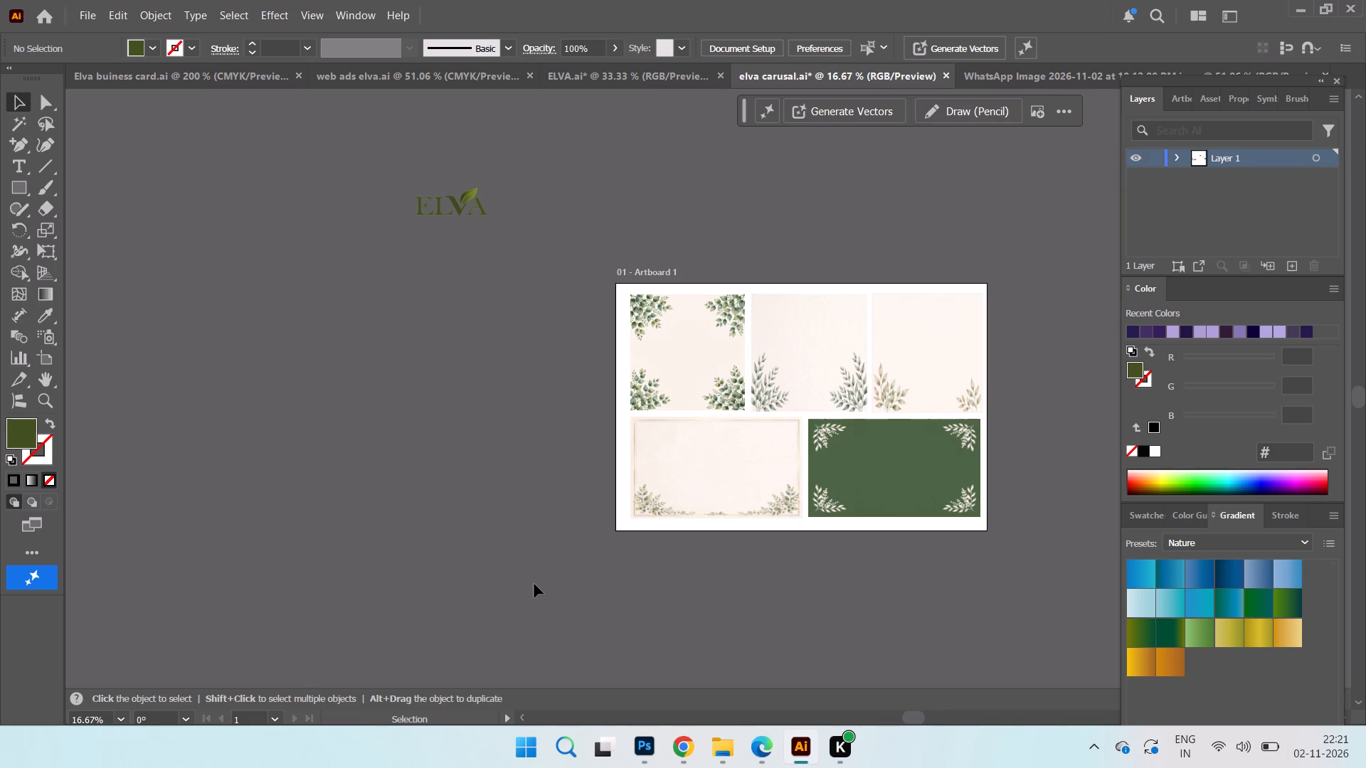
Move the slide reference image next to Artboard 1, beneath the ELVA logo.
{"action": "key", "text": "ctrl+minus"}
{"action": "left_click_drag", "start_coordinate": [171, 468], "coordinate": [554, 405]}
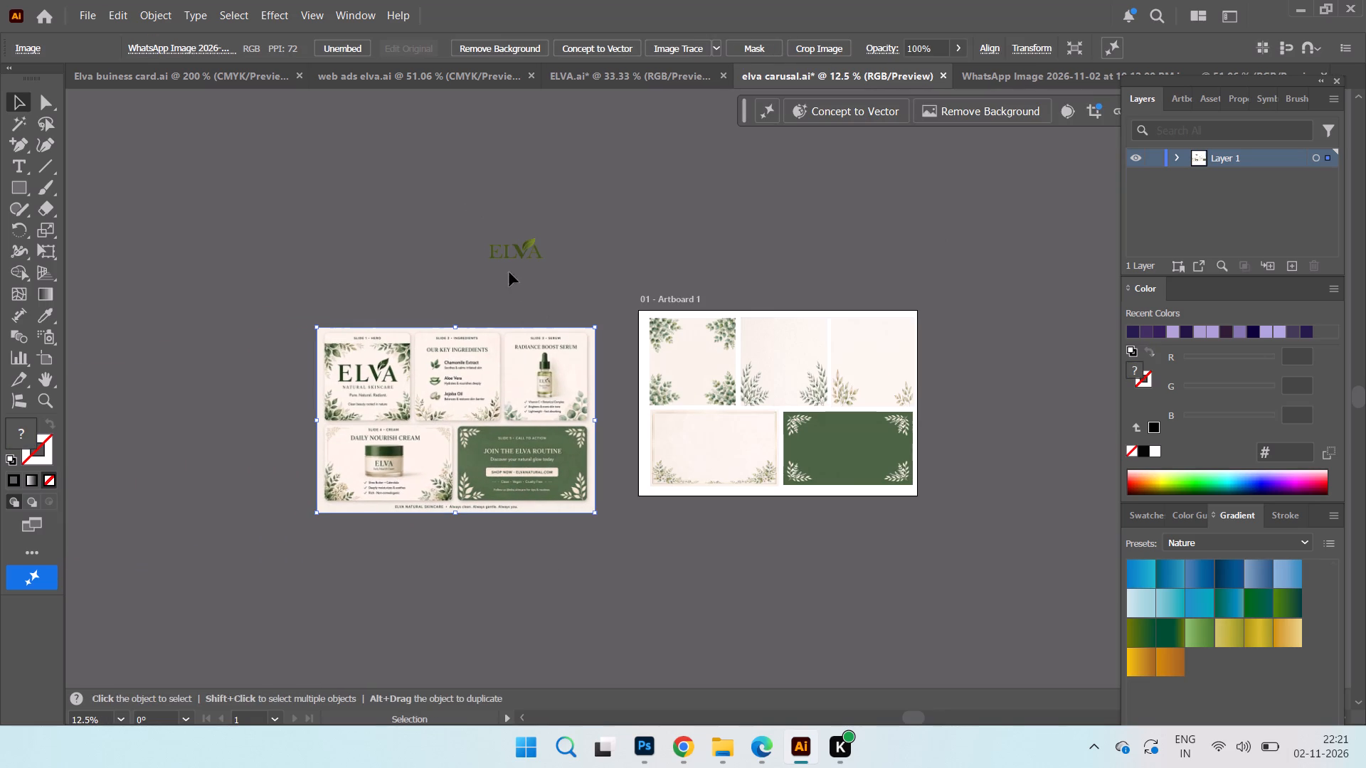
Move the ELVA logo onto the Slide 1 leaf-corner background on Artboard 1.
{"action": "left_click_drag", "start_coordinate": [481, 208], "coordinate": [588, 272]}
{"action": "left_click_drag", "start_coordinate": [521, 252], "coordinate": [677, 345]}
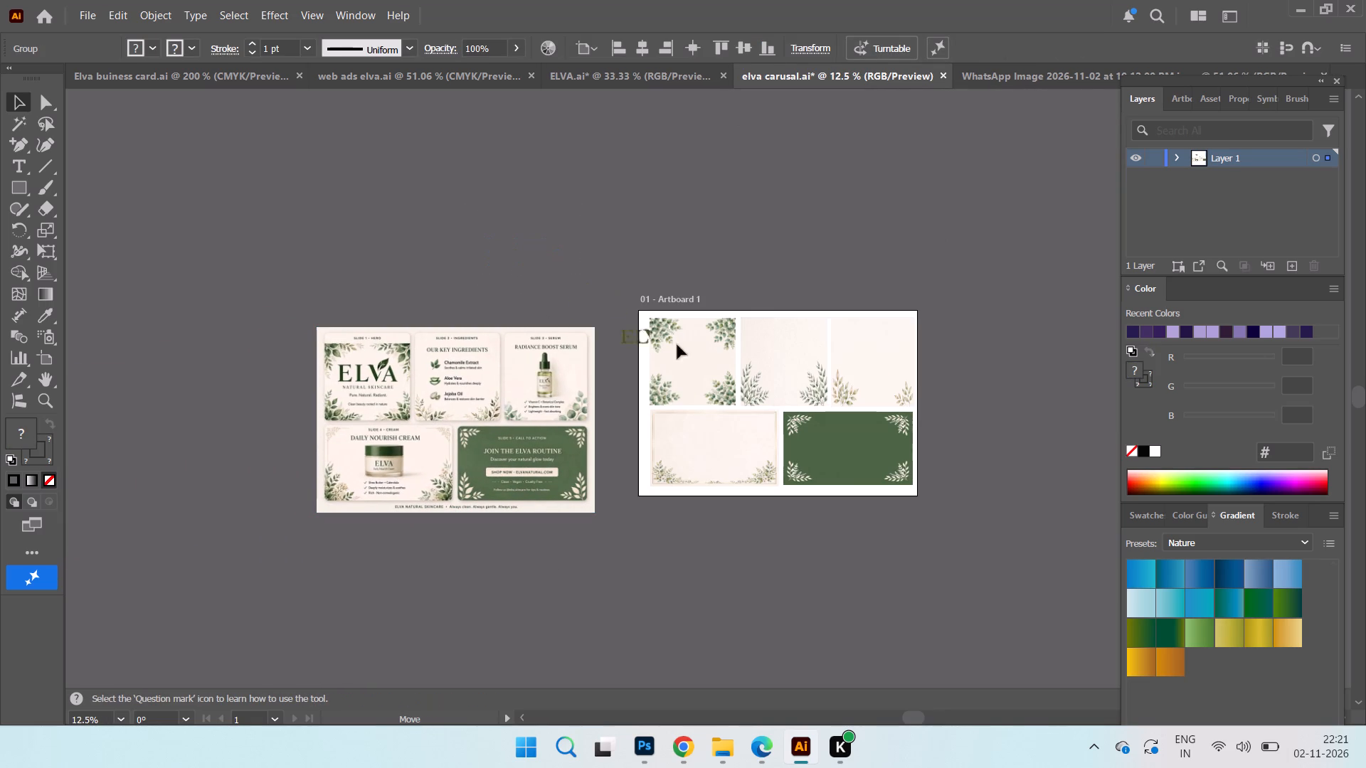
{"action": "left_click_drag", "start_coordinate": [677, 345], "coordinate": [688, 353]}
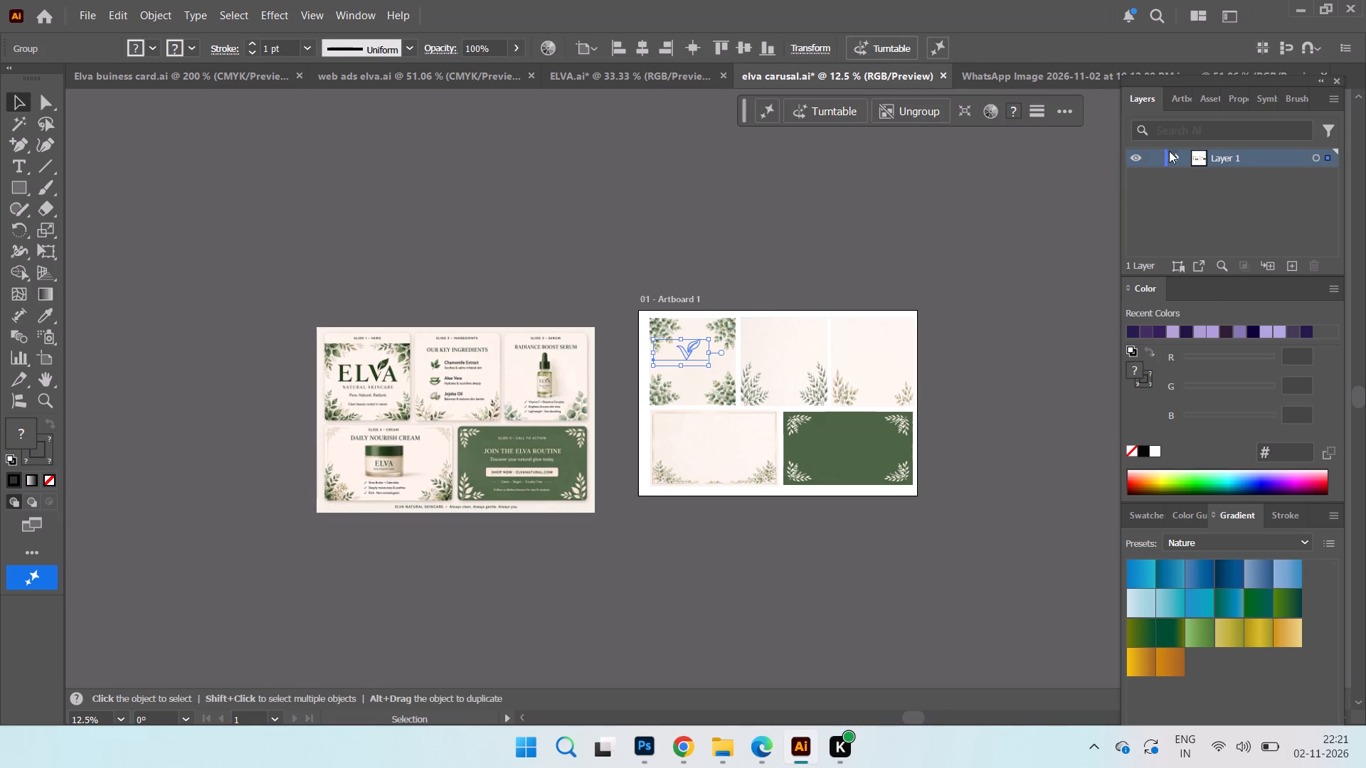
Bring the ELVA logo group to the top of Layer 1's stacking order, above the background images.
{"action": "left_click", "coordinate": [1176, 155]}
{"action": "scroll", "coordinate": [1251, 225], "scroll_direction": "down", "scroll_amount": 6}
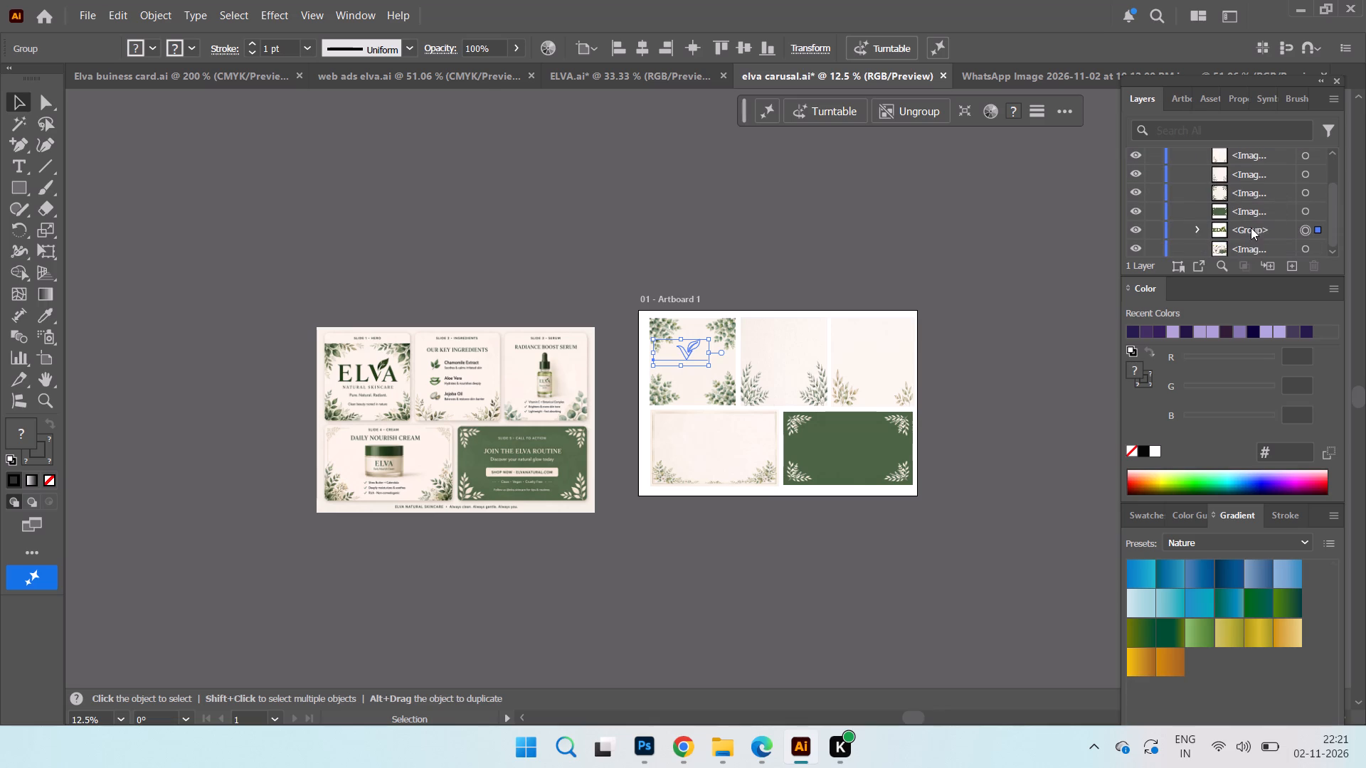
{"action": "left_click_drag", "start_coordinate": [1258, 228], "coordinate": [1259, 171]}
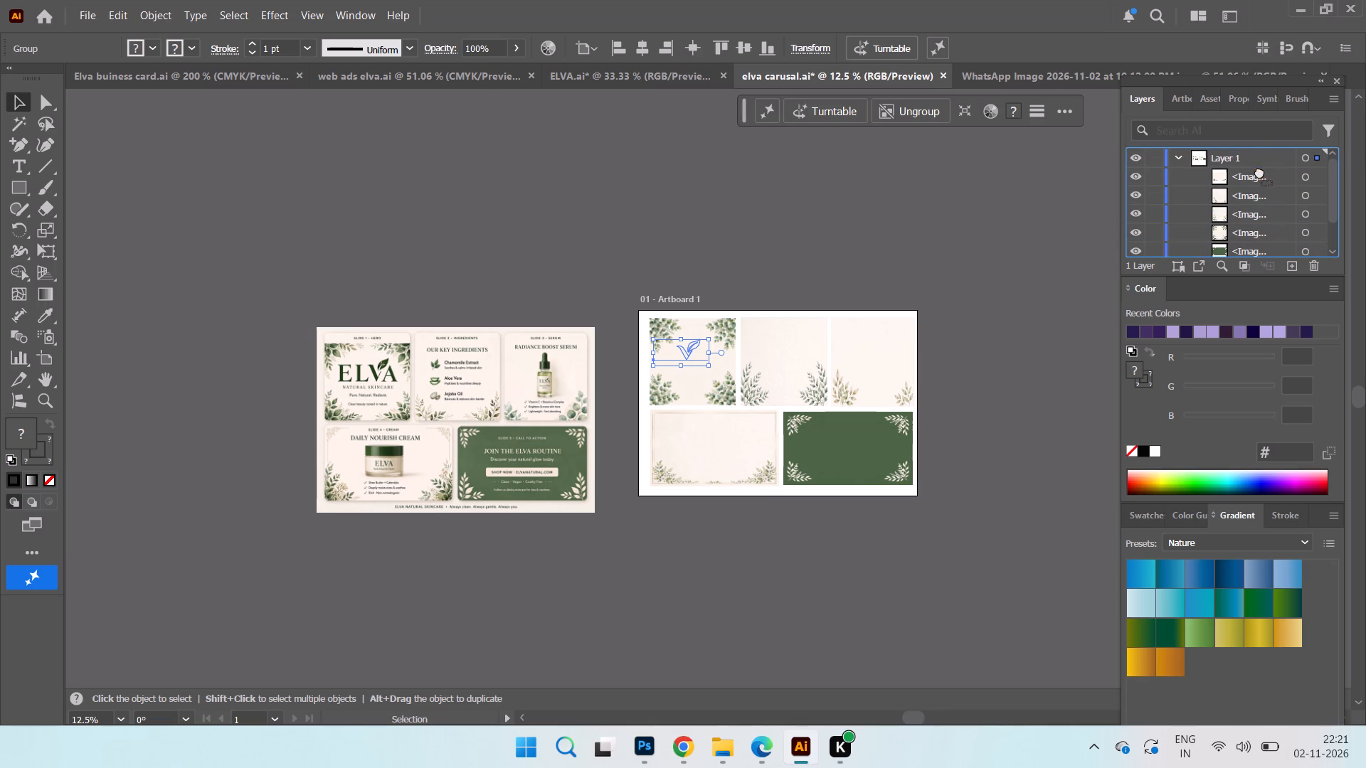
{"action": "left_click_drag", "start_coordinate": [1259, 171], "coordinate": [1259, 170]}
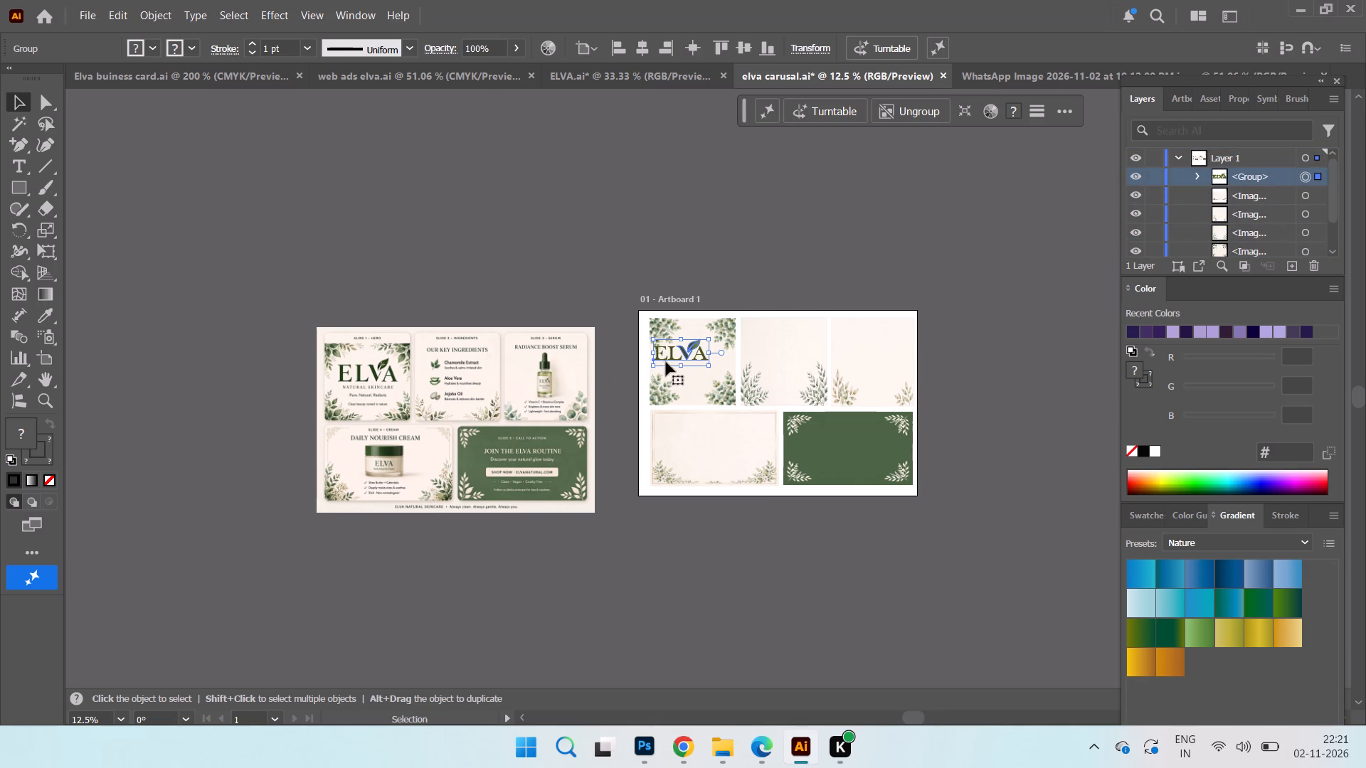
Centre the ELVA logo between the leaf corners of the Slide 1 background.
{"action": "left_click_drag", "start_coordinate": [687, 351], "coordinate": [699, 353]}
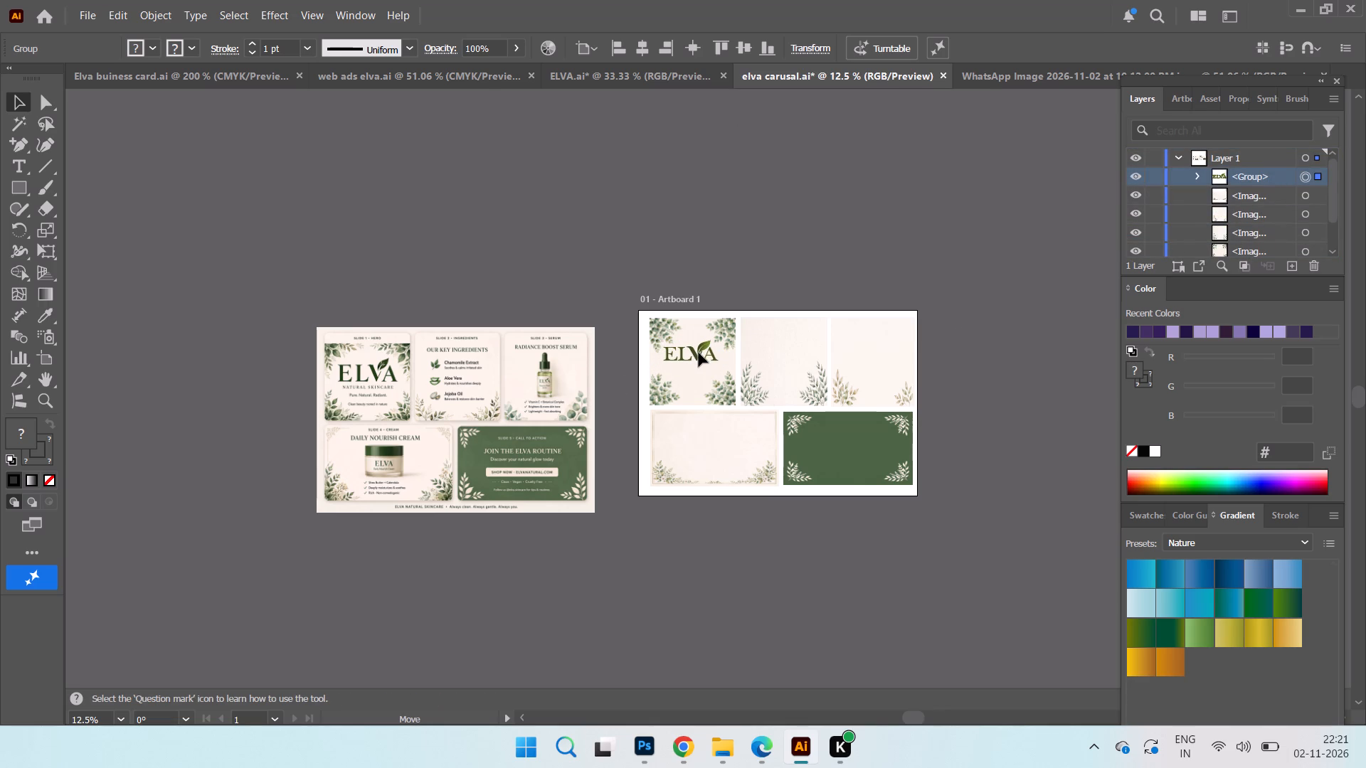
{"action": "left_click_drag", "start_coordinate": [699, 353], "coordinate": [699, 355]}
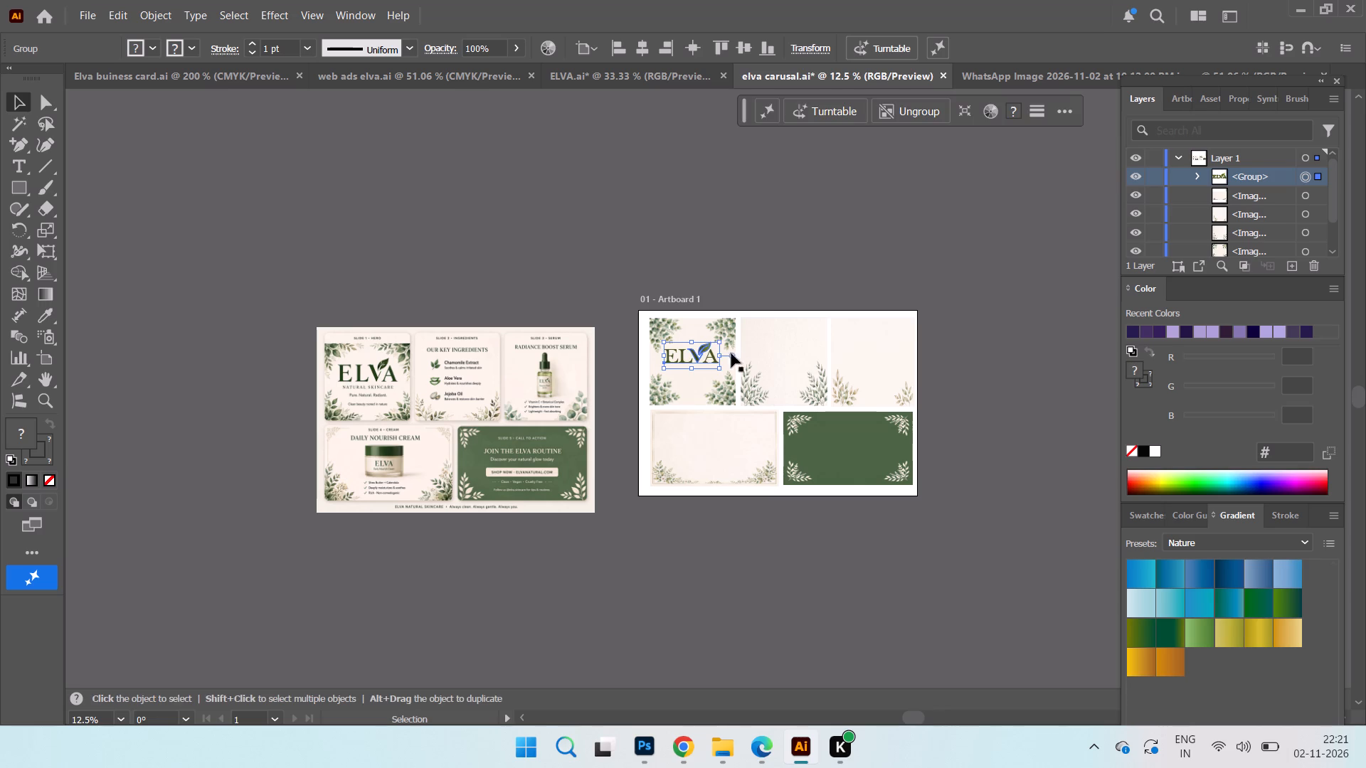
{"action": "left_click", "coordinate": [730, 245]}
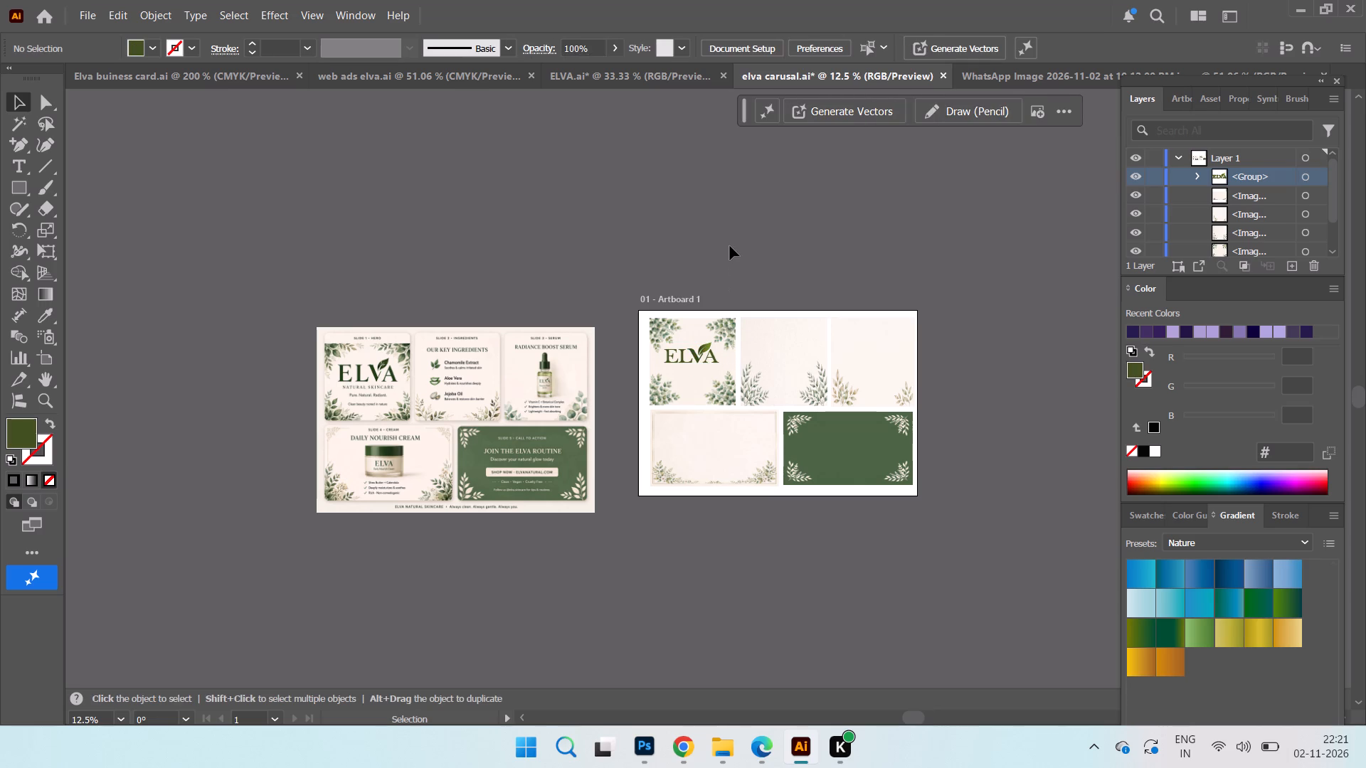
Save the elva carusal document.
{"action": "left_click", "coordinate": [92, 26]}
{"action": "left_click", "coordinate": [90, 16]}
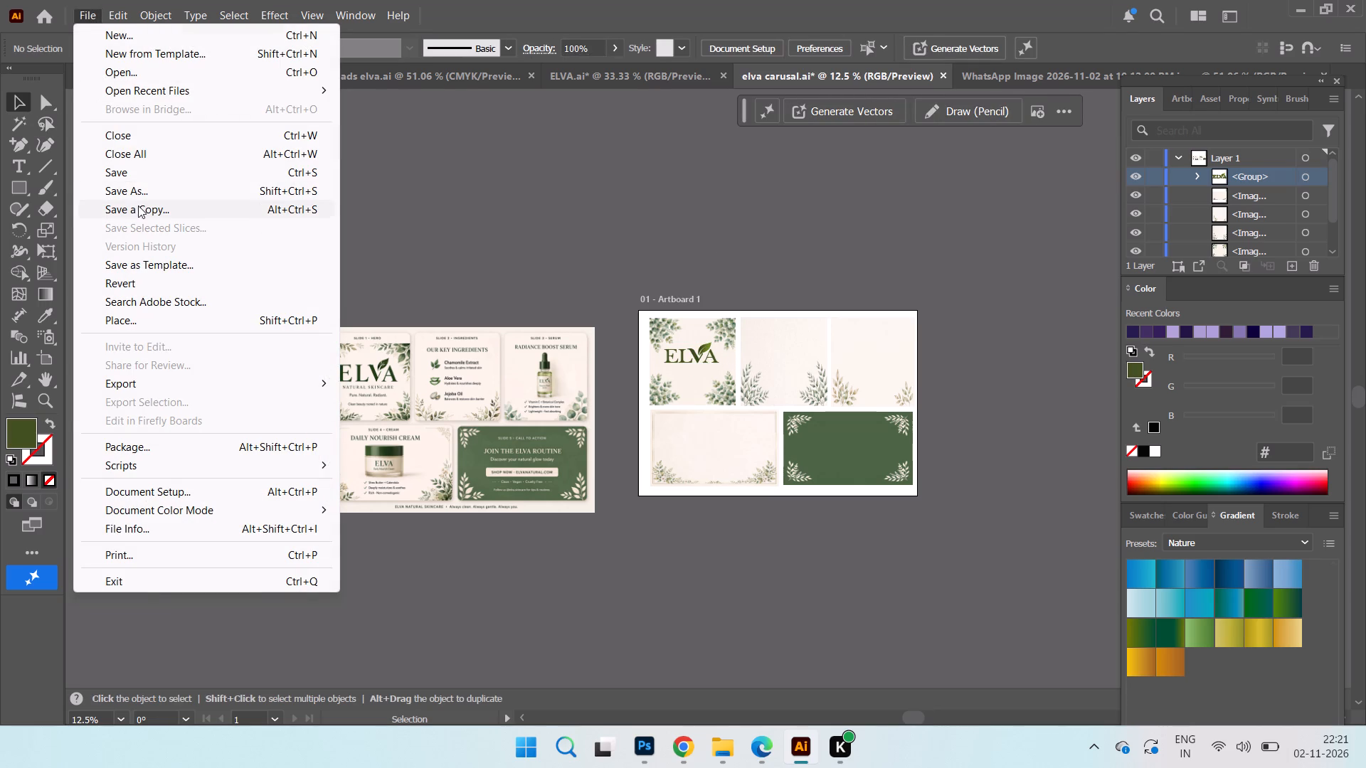
{"action": "left_click", "coordinate": [162, 176]}
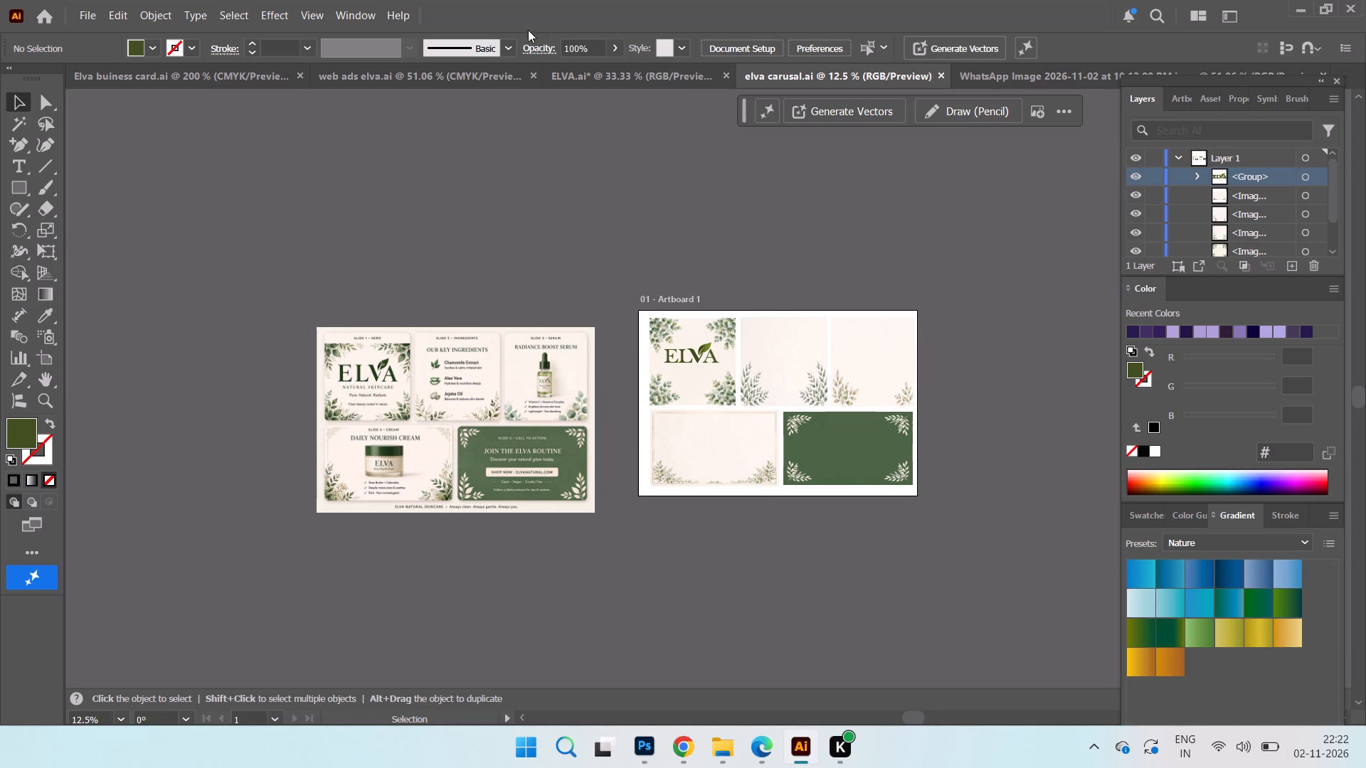
Copy the "Natural Skin Care", "PURE CARE", "NATURAL BEAUTY" and "YOU" texts from ELVA.ai's primary logo into the elva carusal document.
{"action": "left_click", "coordinate": [607, 70]}
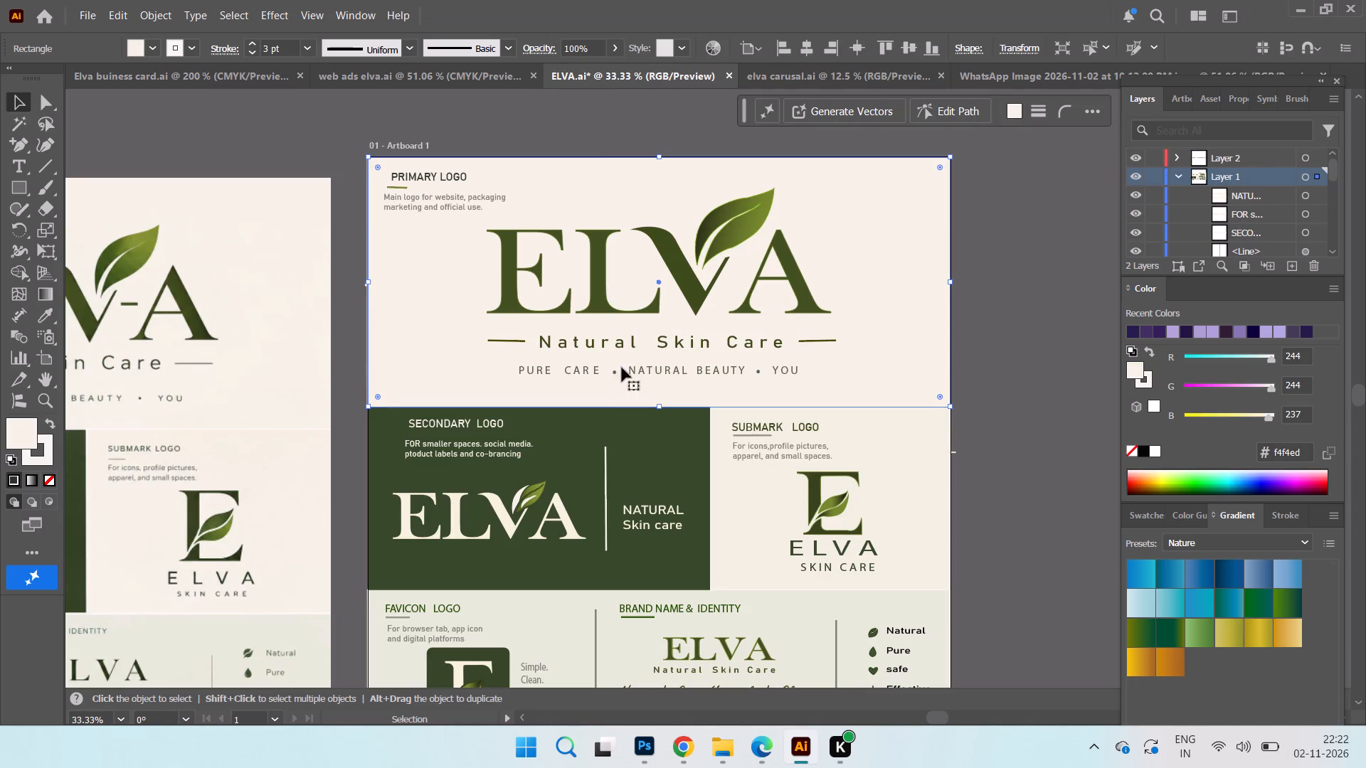
{"action": "left_click", "coordinate": [600, 338]}
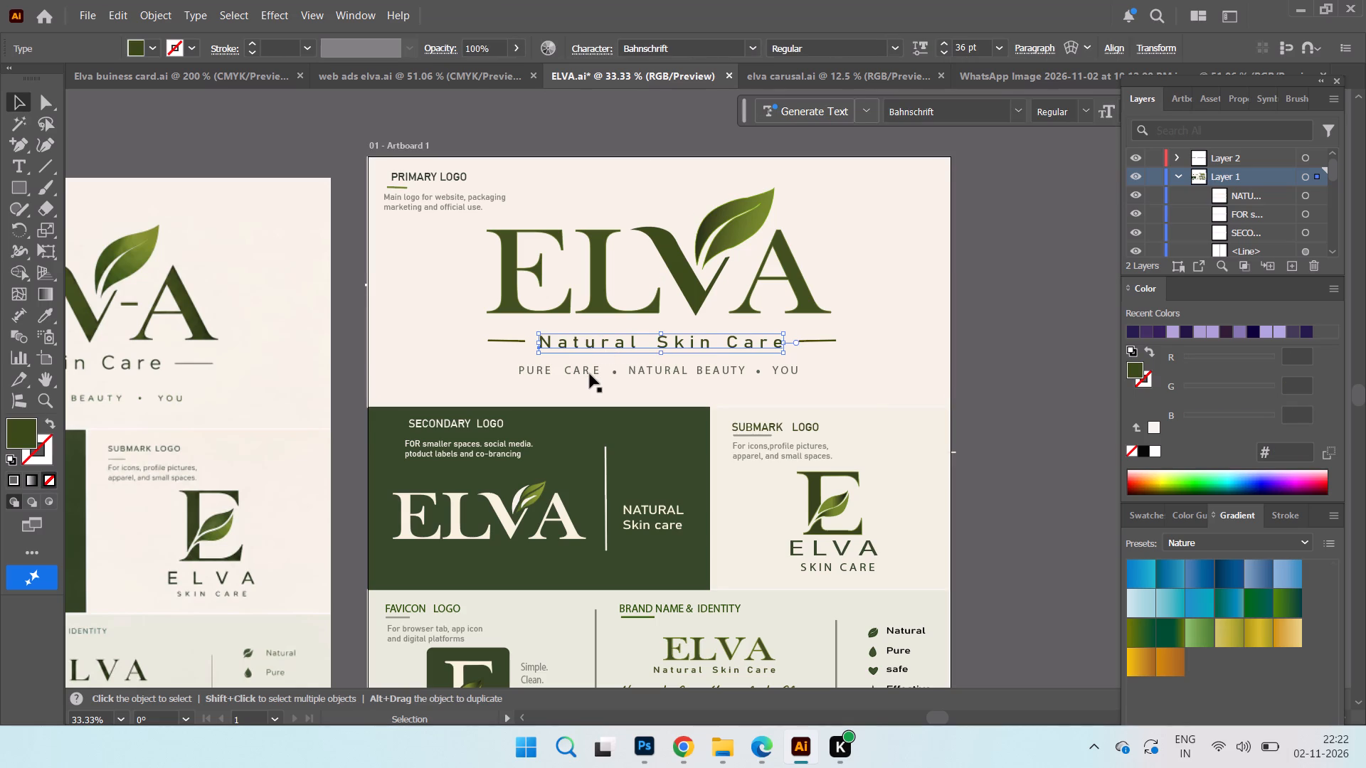
{"action": "left_click", "coordinate": [568, 372], "text": "shift"}
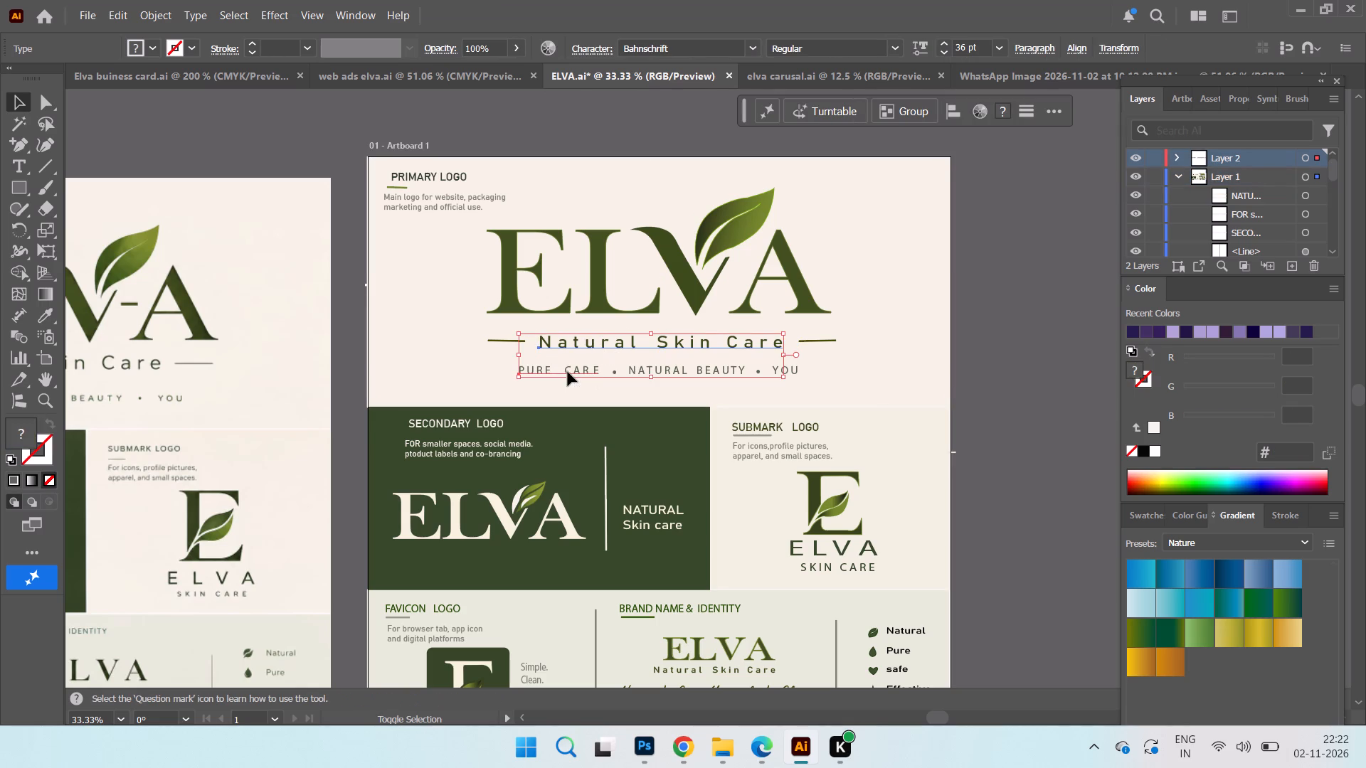
{"action": "left_click", "coordinate": [659, 368], "text": "shift"}
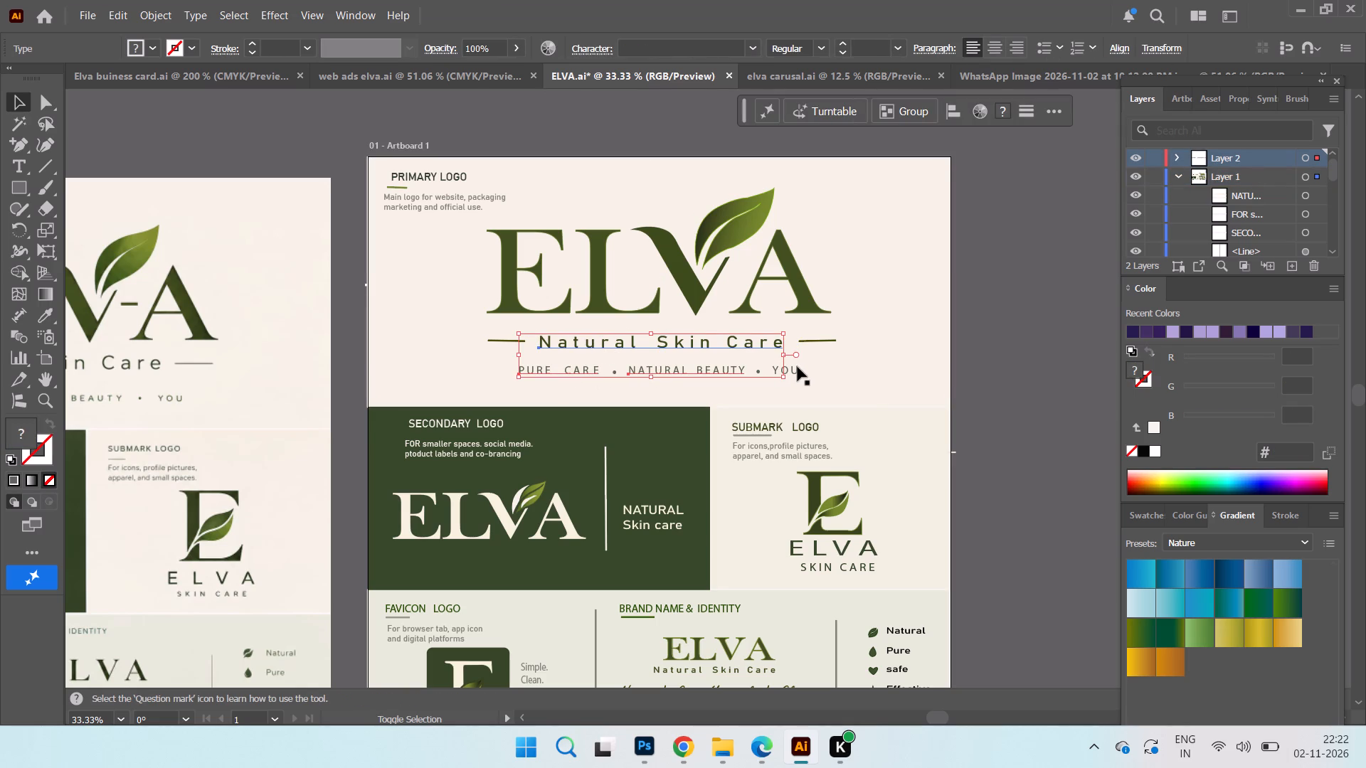
{"action": "left_click", "coordinate": [798, 367], "text": "shift"}
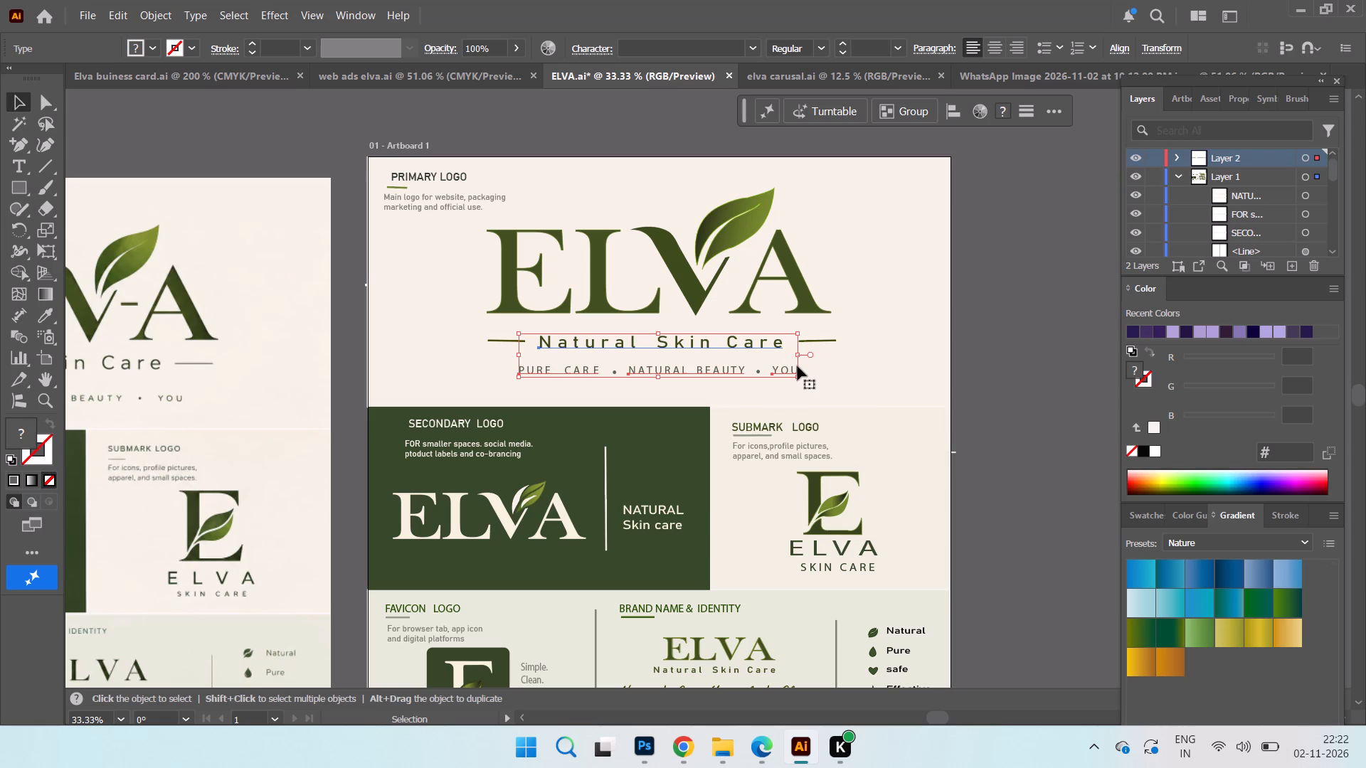
{"action": "right_click", "coordinate": [687, 374]}
{"action": "left_click", "coordinate": [785, 151]}
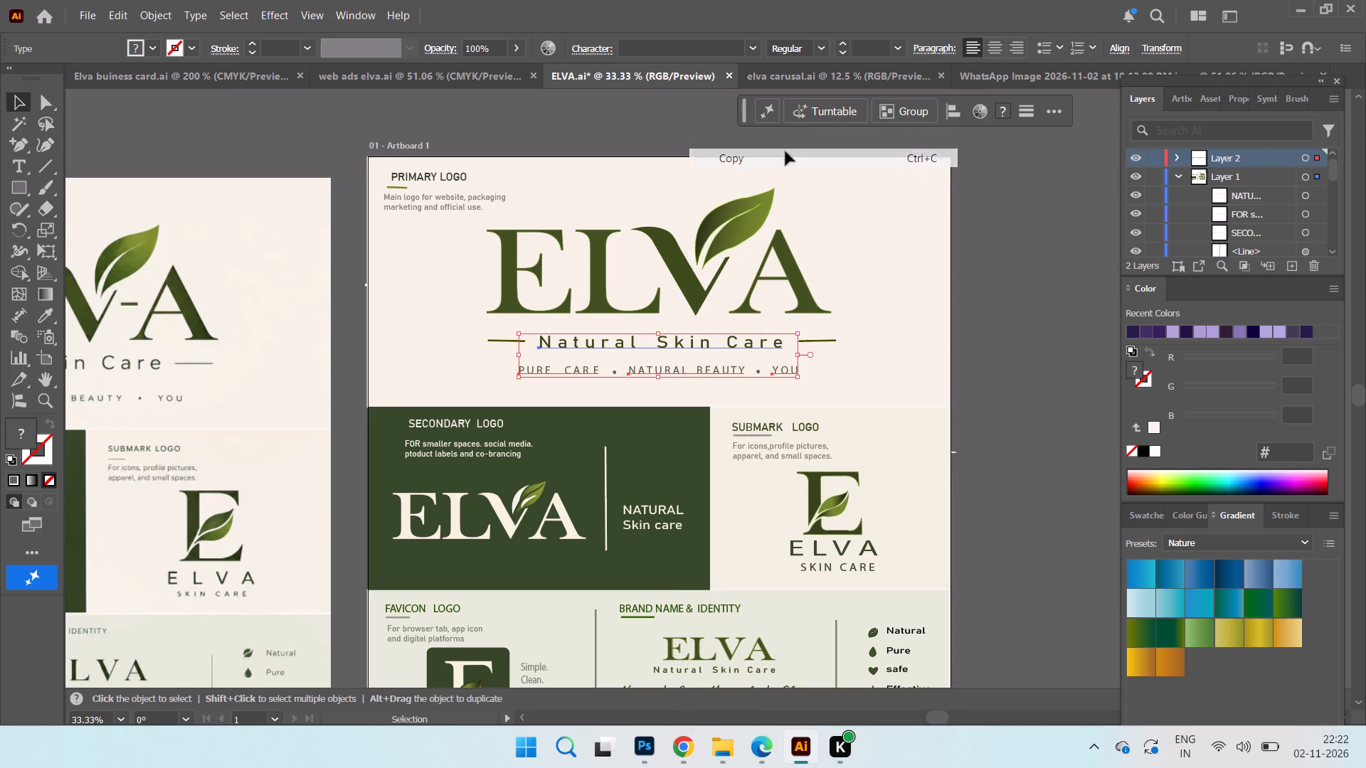
{"action": "left_click", "coordinate": [905, 68]}
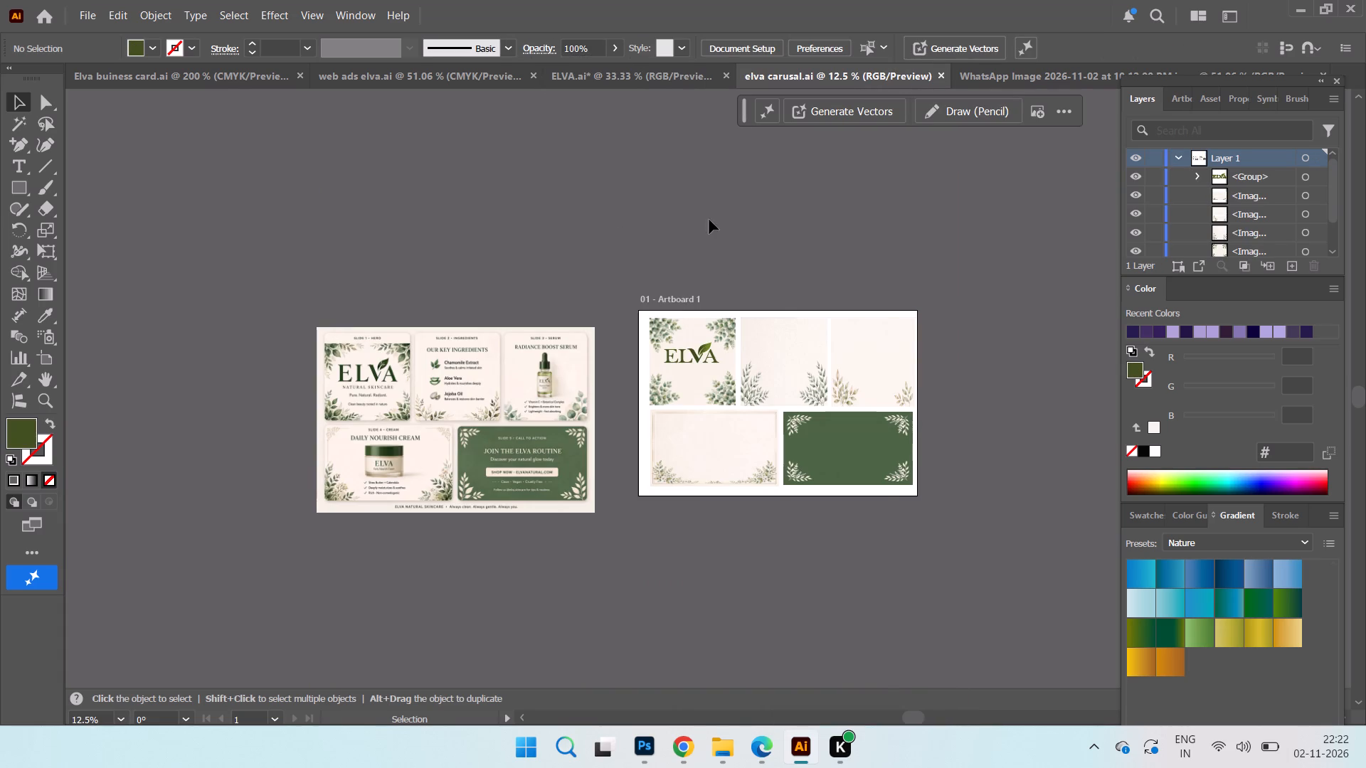
{"action": "right_click", "coordinate": [709, 217]}
{"action": "left_click", "coordinate": [764, 268]}
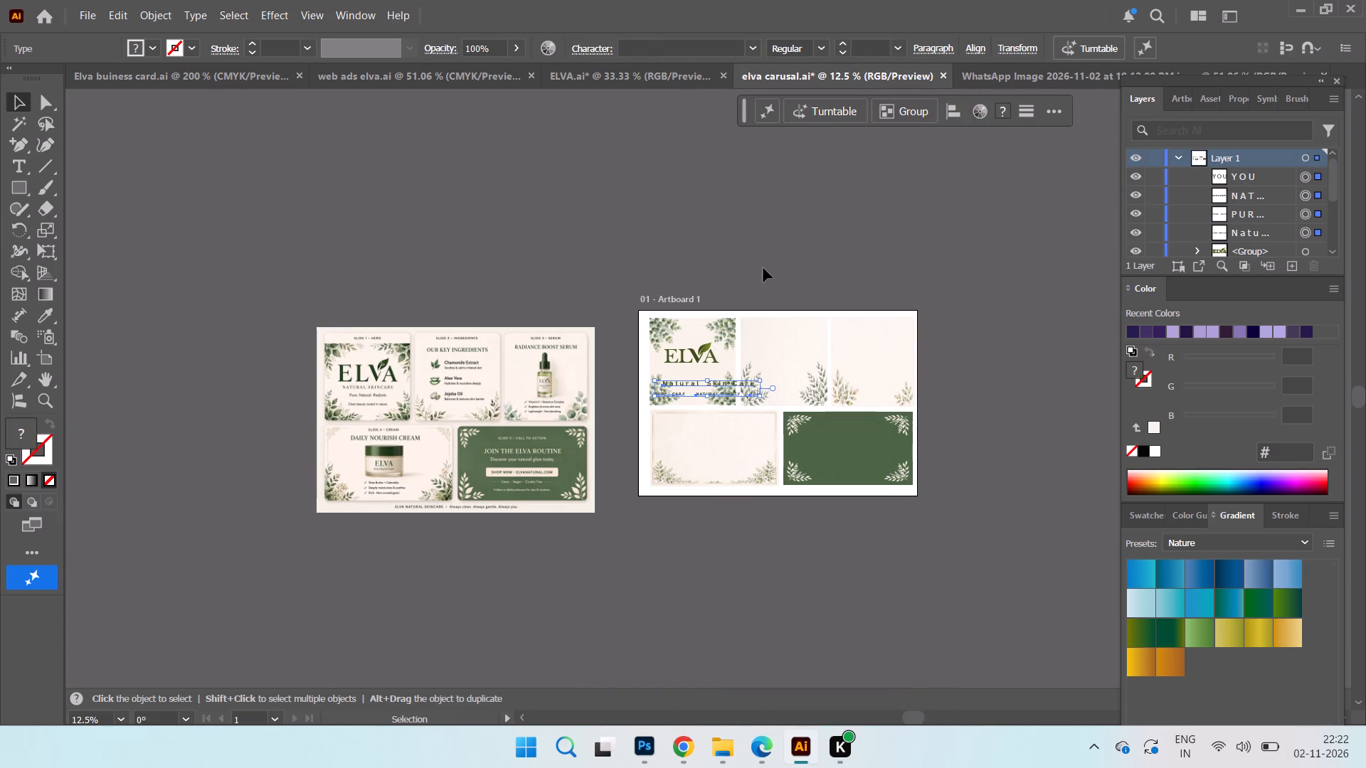
Set the "Natural Skin Care" text to 18 pt and place it directly beneath the ELVA logo on Slide 1.
{"action": "key", "text": "ctrl+equal"}
{"action": "key", "text": "ctrl+equal"}
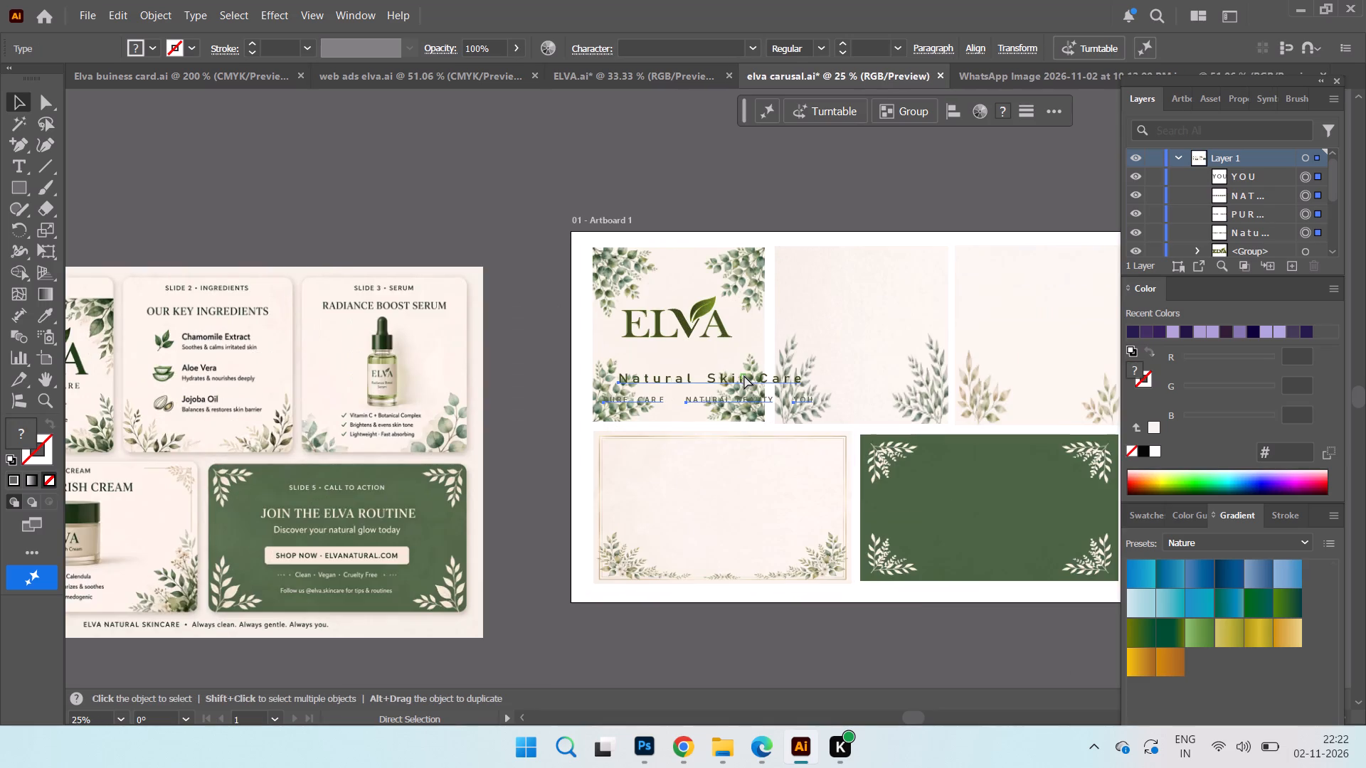
{"action": "key", "text": "ctrl+equal"}
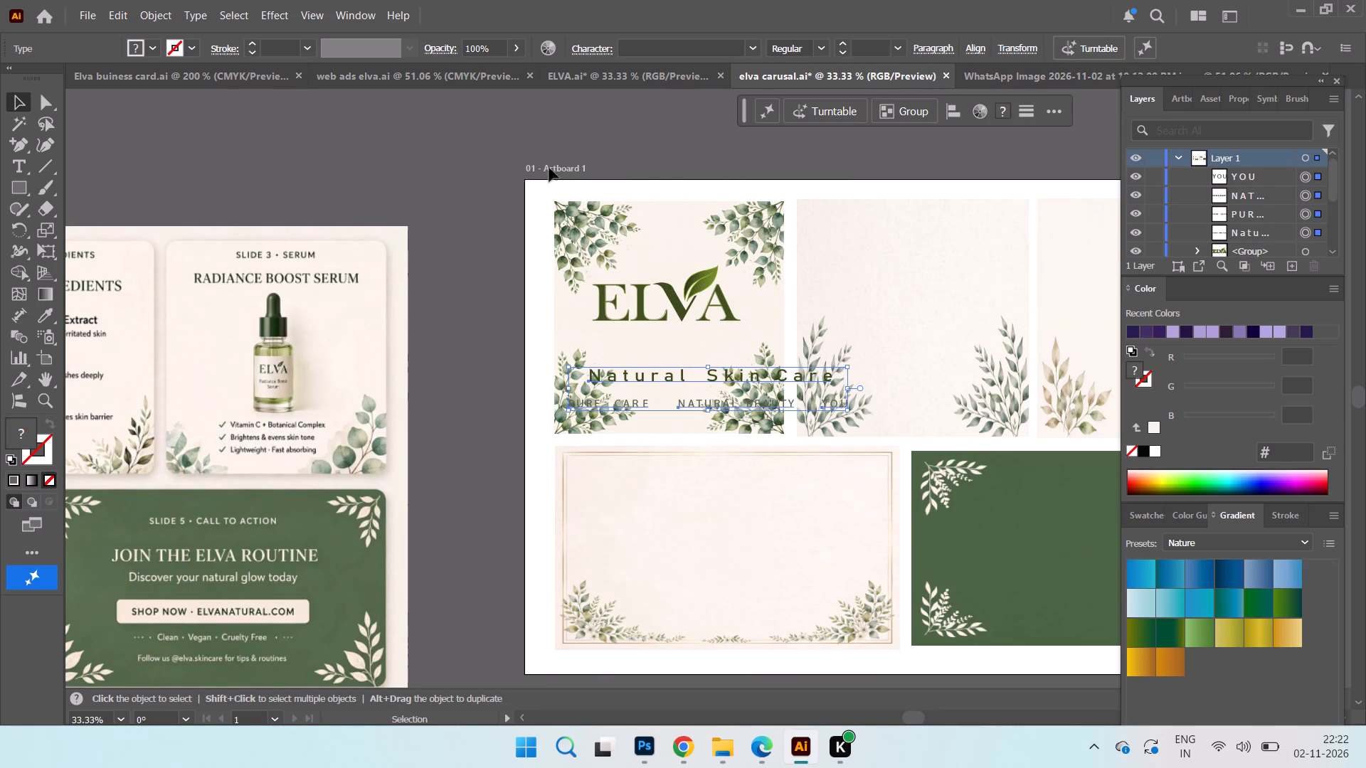
{"action": "left_click", "coordinate": [533, 151]}
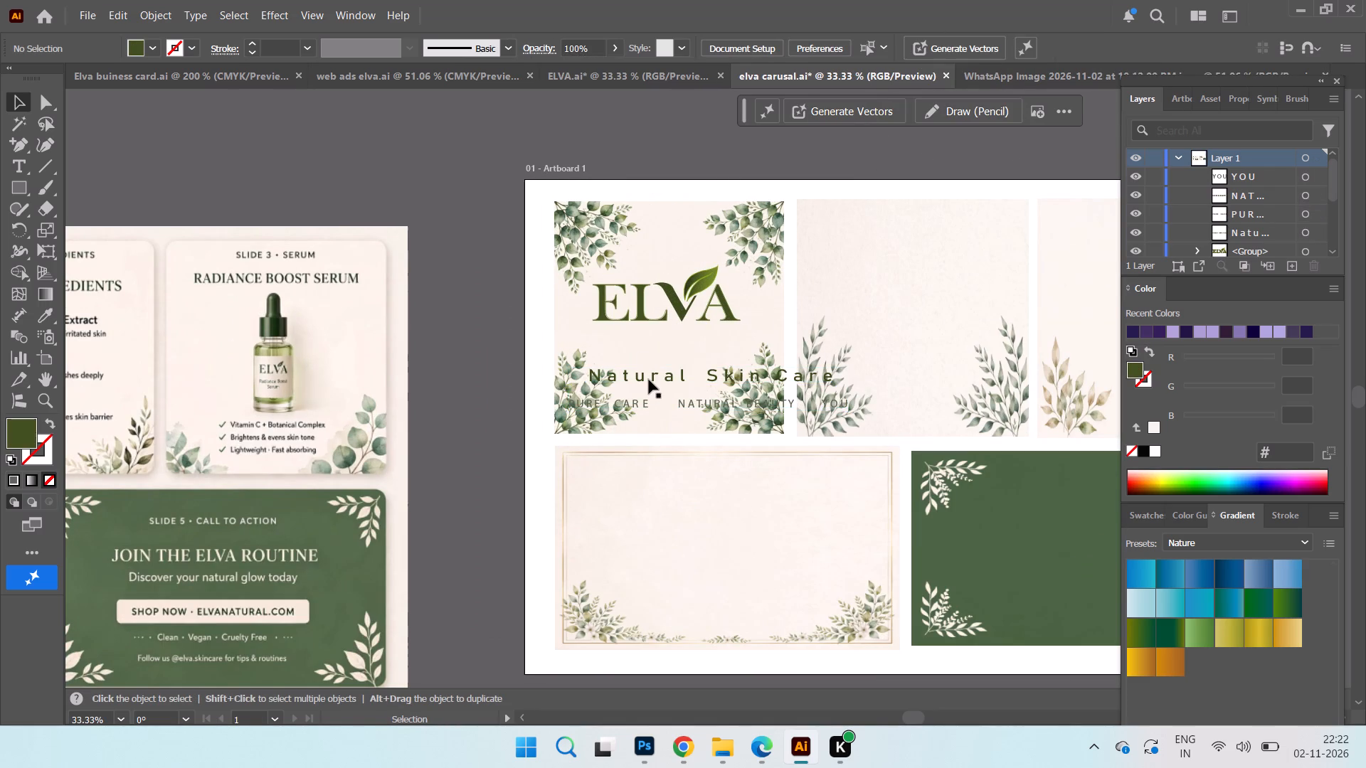
{"action": "left_click", "coordinate": [649, 380]}
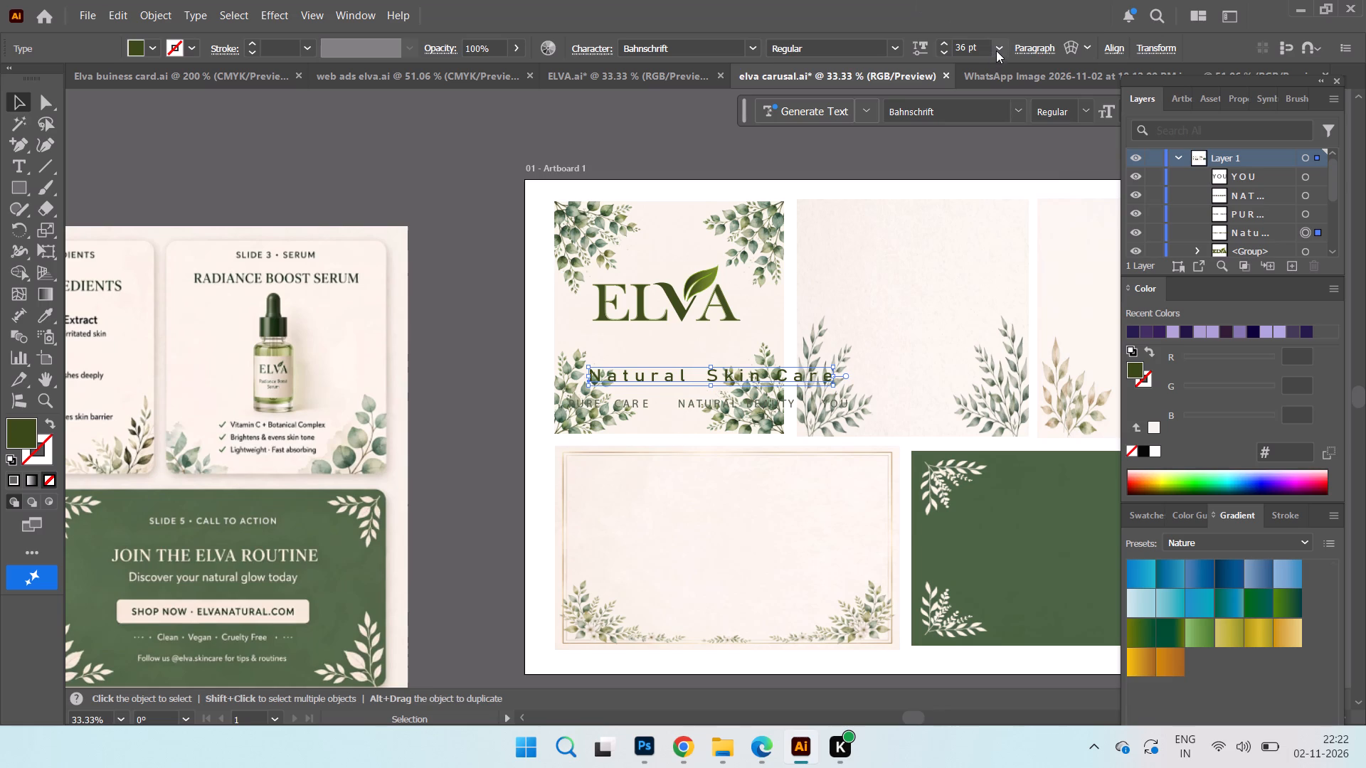
{"action": "left_click", "coordinate": [996, 50]}
{"action": "left_click", "coordinate": [1029, 253]}
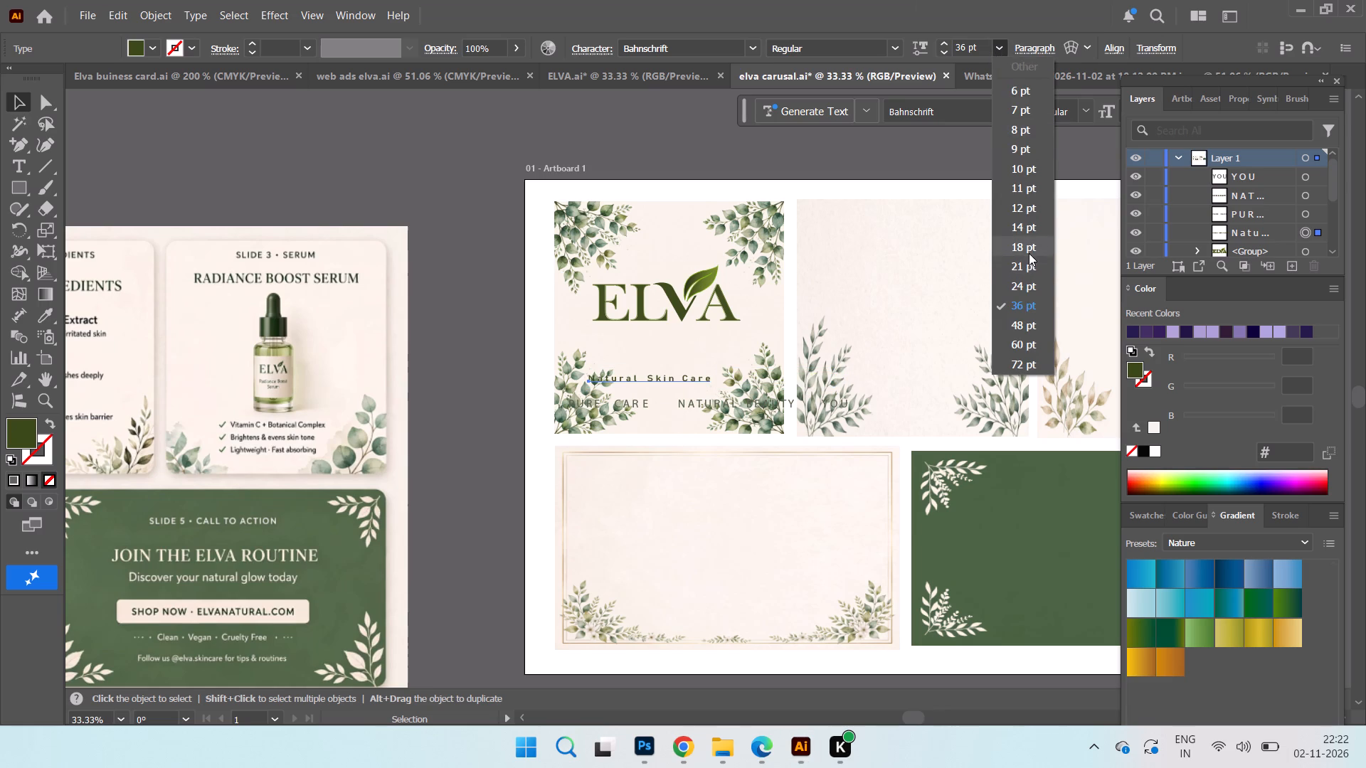
{"action": "left_click_drag", "start_coordinate": [662, 379], "coordinate": [674, 333]}
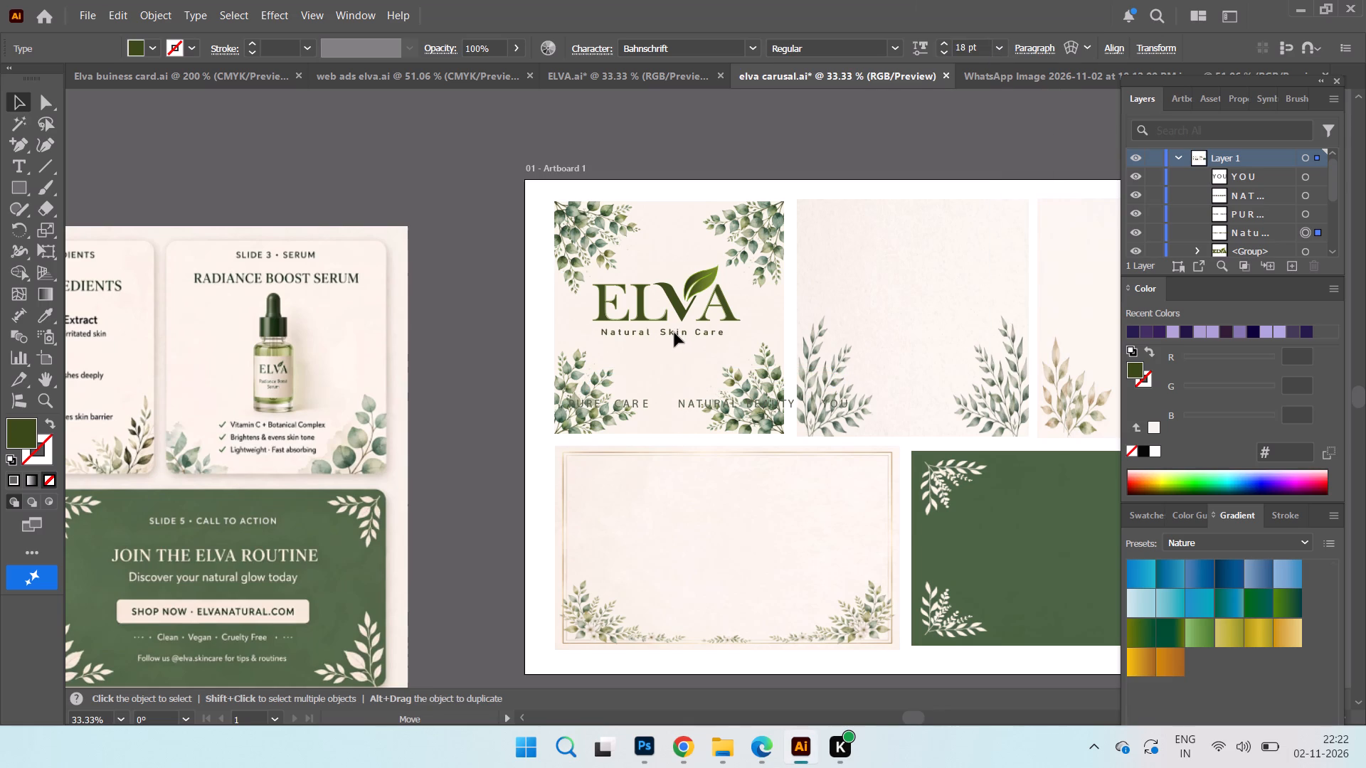
{"action": "left_click_drag", "start_coordinate": [674, 333], "coordinate": [682, 334]}
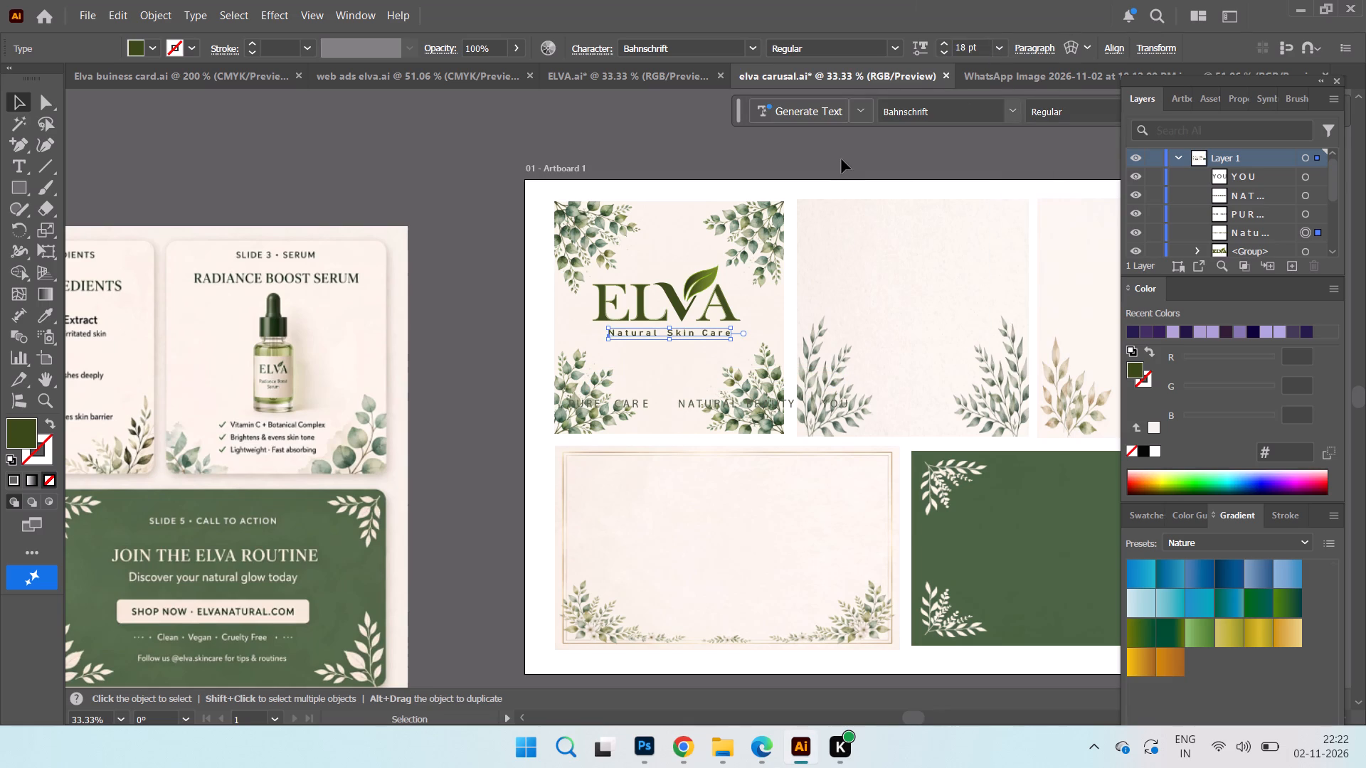
{"action": "left_click", "coordinate": [841, 159]}
Move the "YOU", "NATURAL BEAUTY" and "PURE CARE" texts up beneath the "Natural Skin Care" line on Slide 1.
{"action": "left_click", "coordinate": [706, 402]}
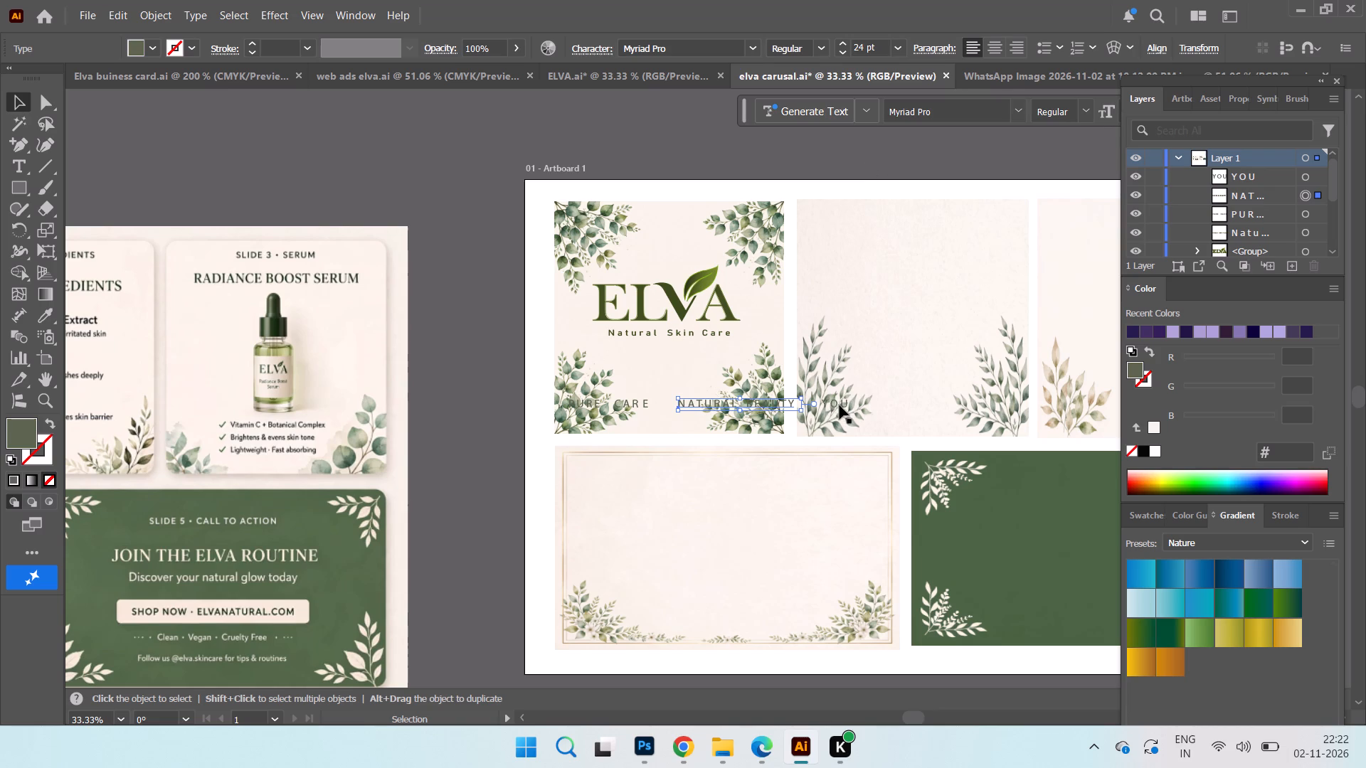
{"action": "left_click_drag", "start_coordinate": [840, 405], "coordinate": [729, 353]}
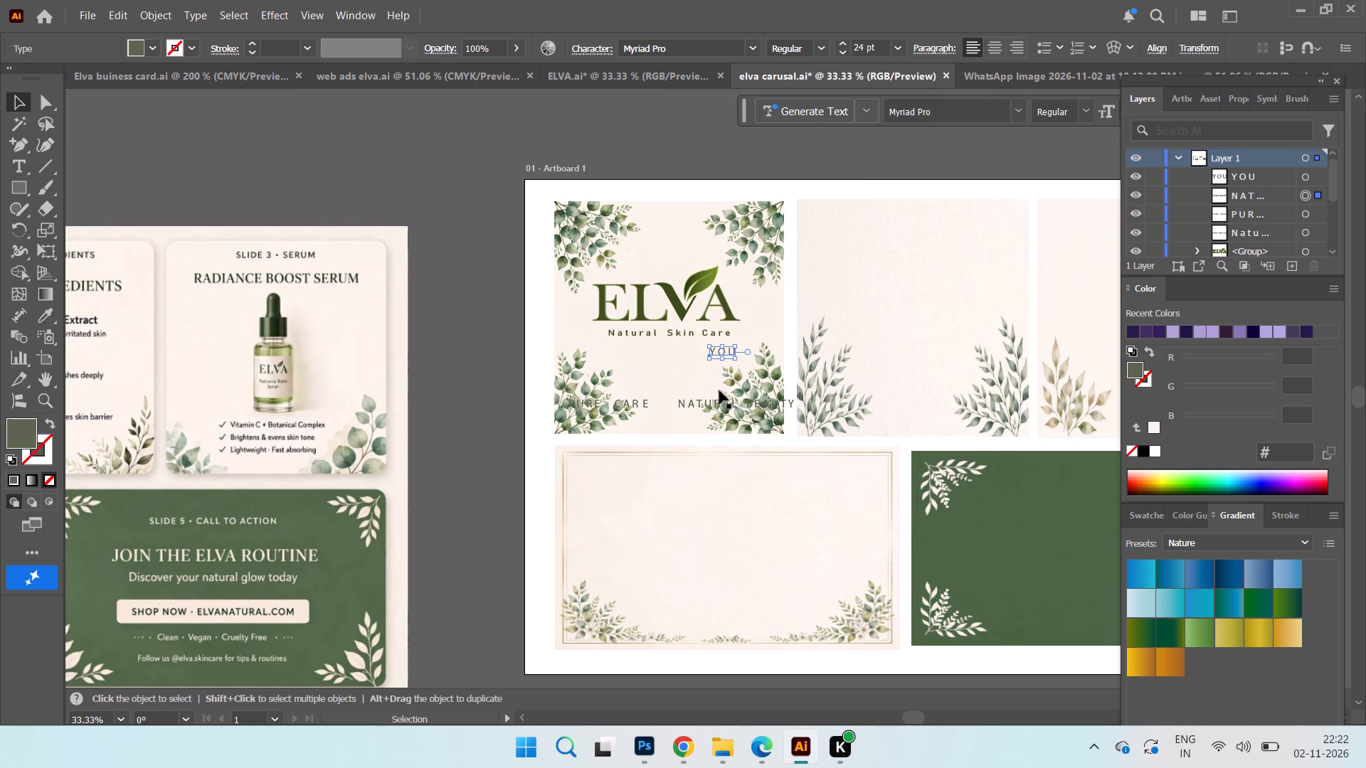
{"action": "left_click_drag", "start_coordinate": [715, 402], "coordinate": [663, 360]}
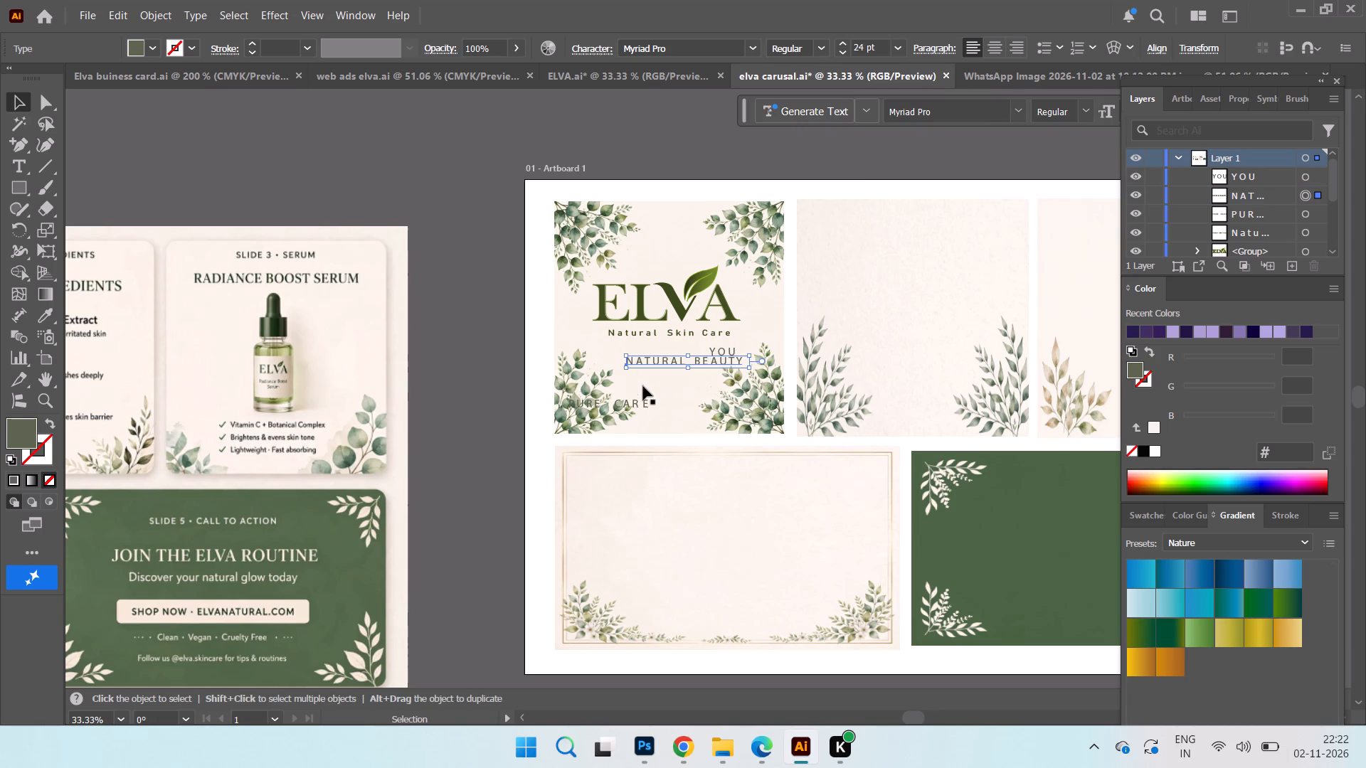
{"action": "left_click_drag", "start_coordinate": [630, 402], "coordinate": [597, 348]}
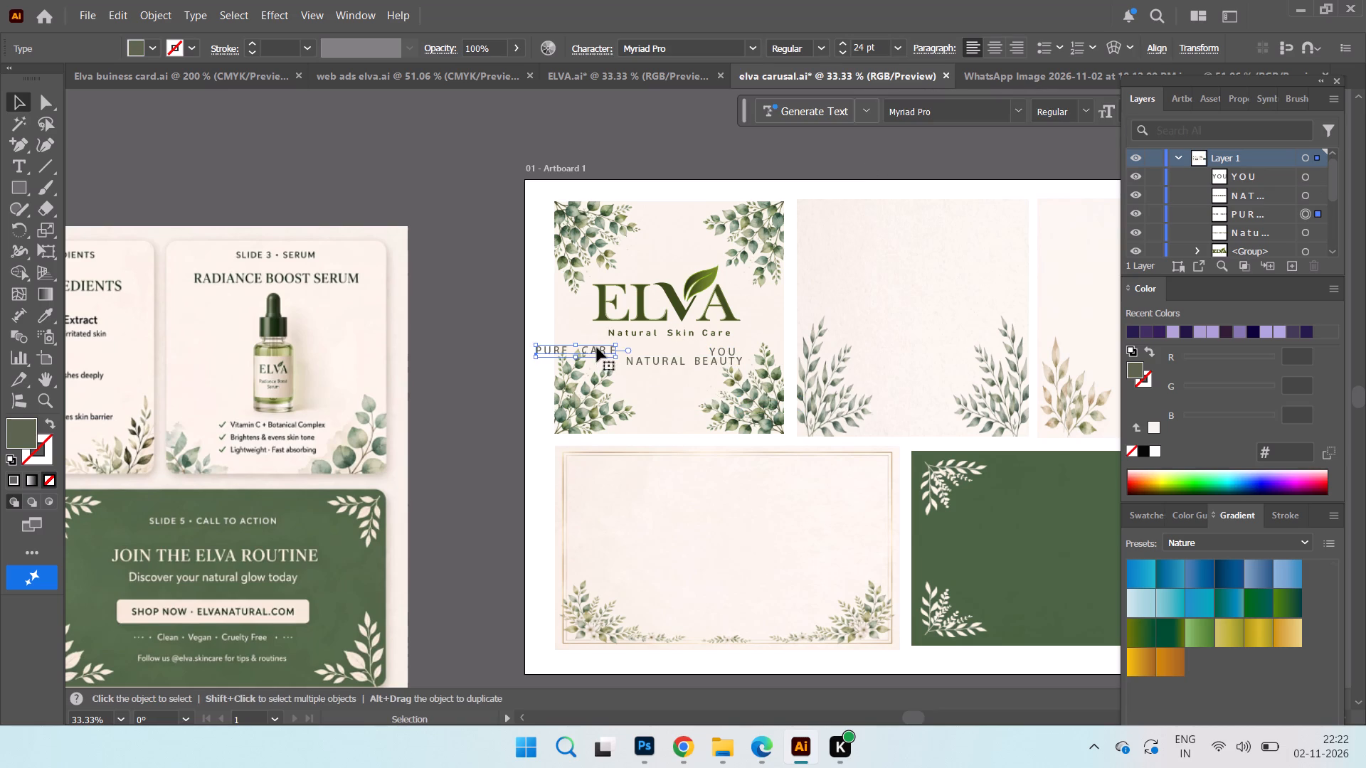
Set the "PURE CARE", "NATURAL BEAUTY" and "YOU" texts together to 18 pt.
{"action": "left_click", "coordinate": [688, 363], "text": "shift"}
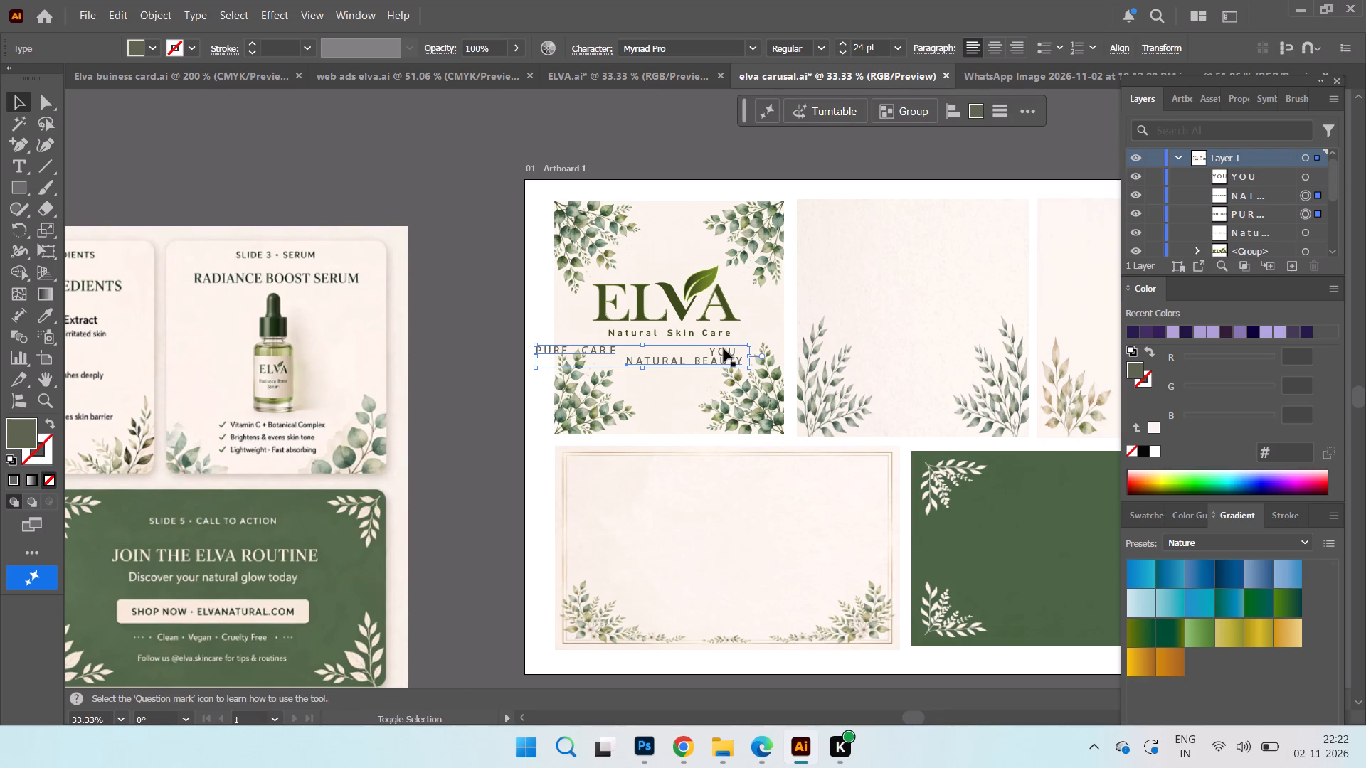
{"action": "left_click", "coordinate": [724, 348], "text": "shift"}
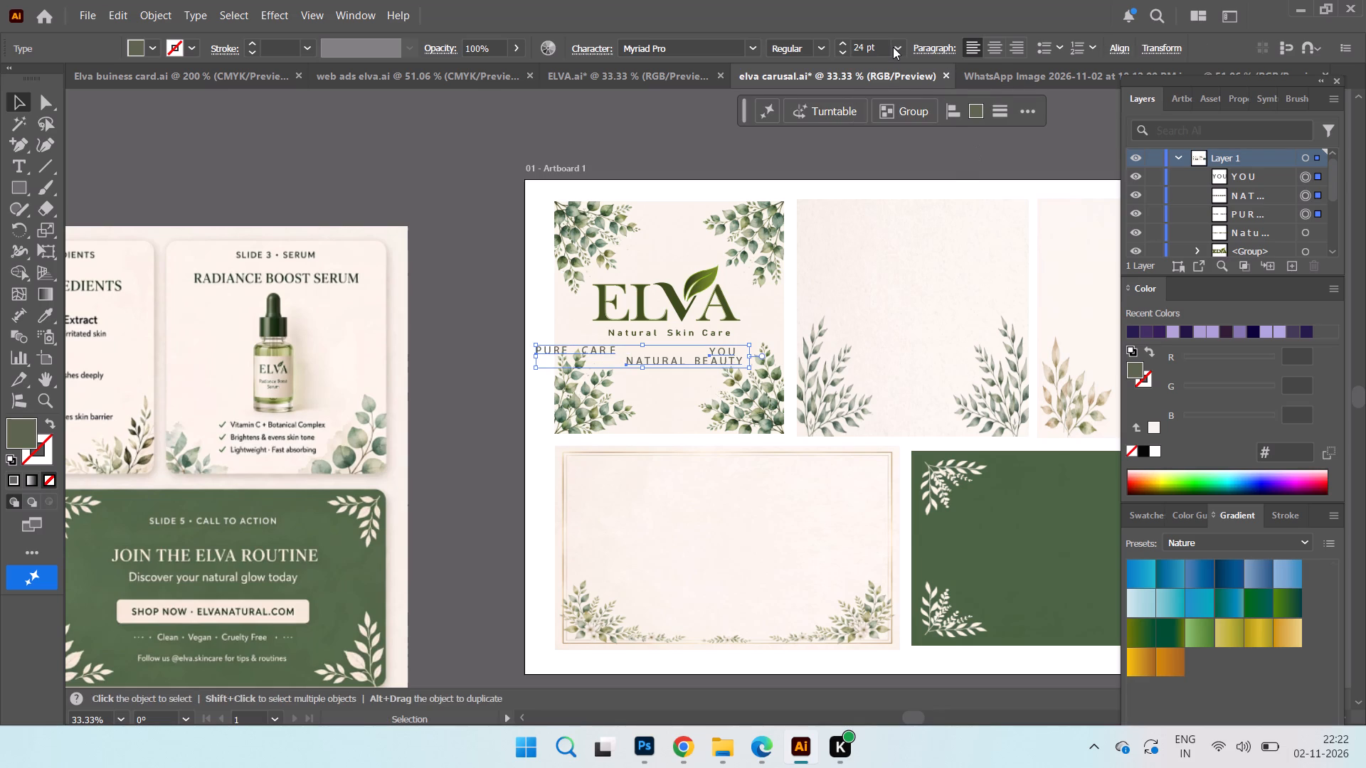
{"action": "left_click", "coordinate": [893, 47]}
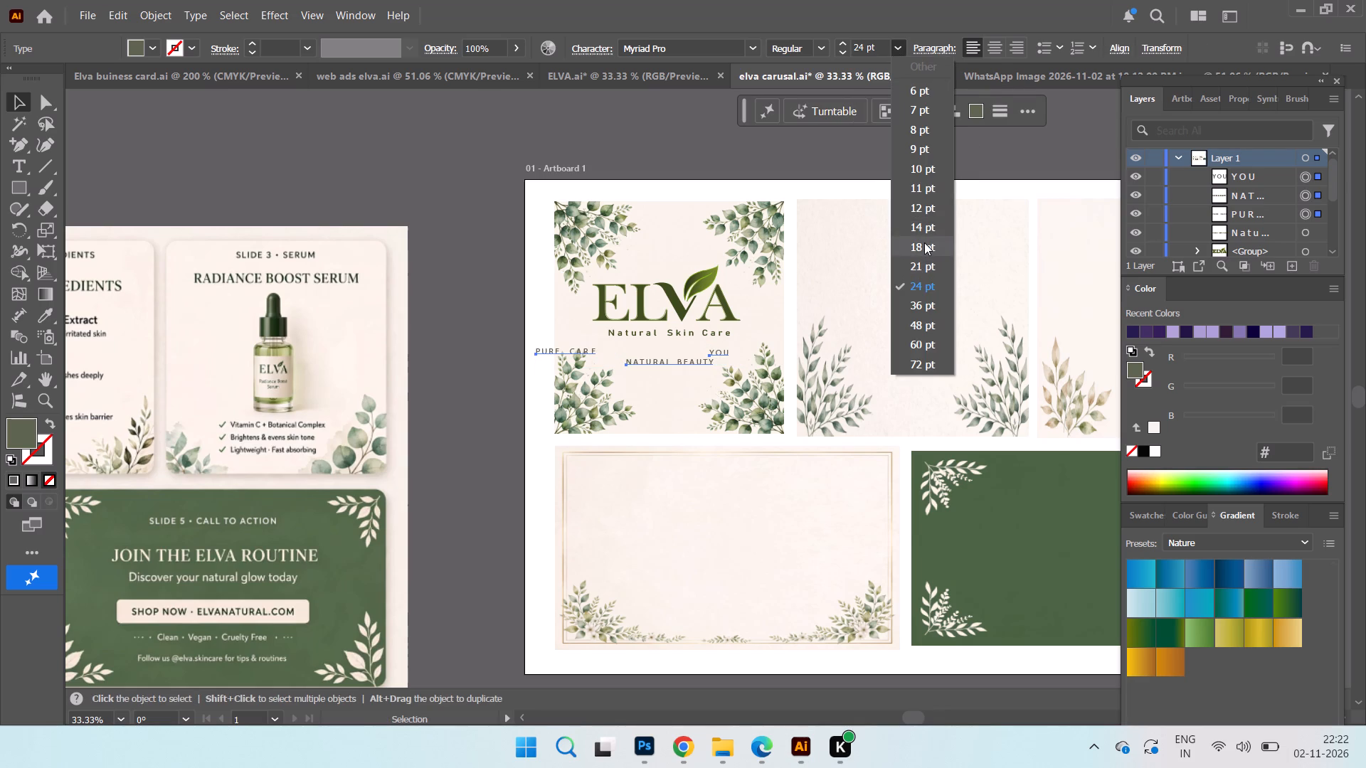
{"action": "left_click", "coordinate": [924, 242]}
{"action": "left_click", "coordinate": [495, 271]}
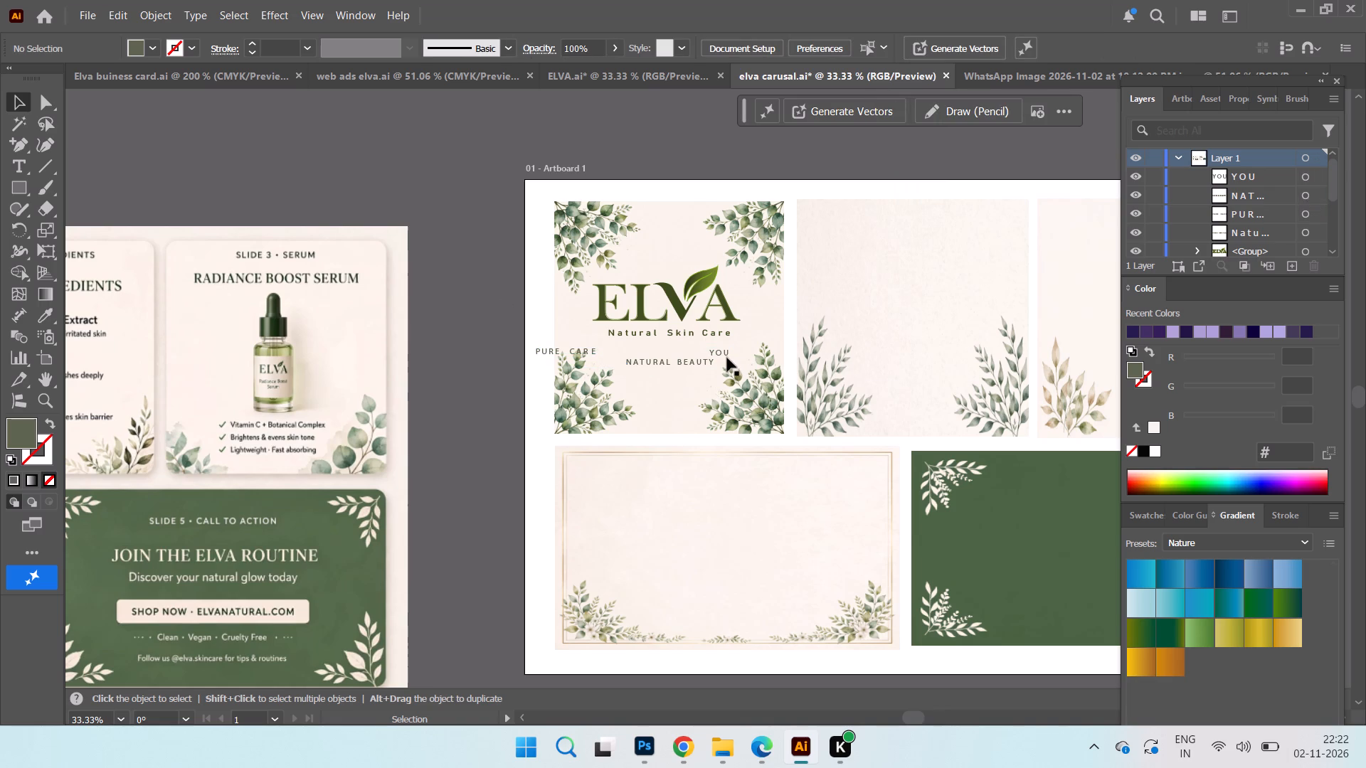
Arrange "PURE CARE", "NATURAL BEAUTY" and "YOU" side by side in one row just below the "Natural Skin Care" line.
{"action": "left_click_drag", "start_coordinate": [721, 354], "coordinate": [734, 348]}
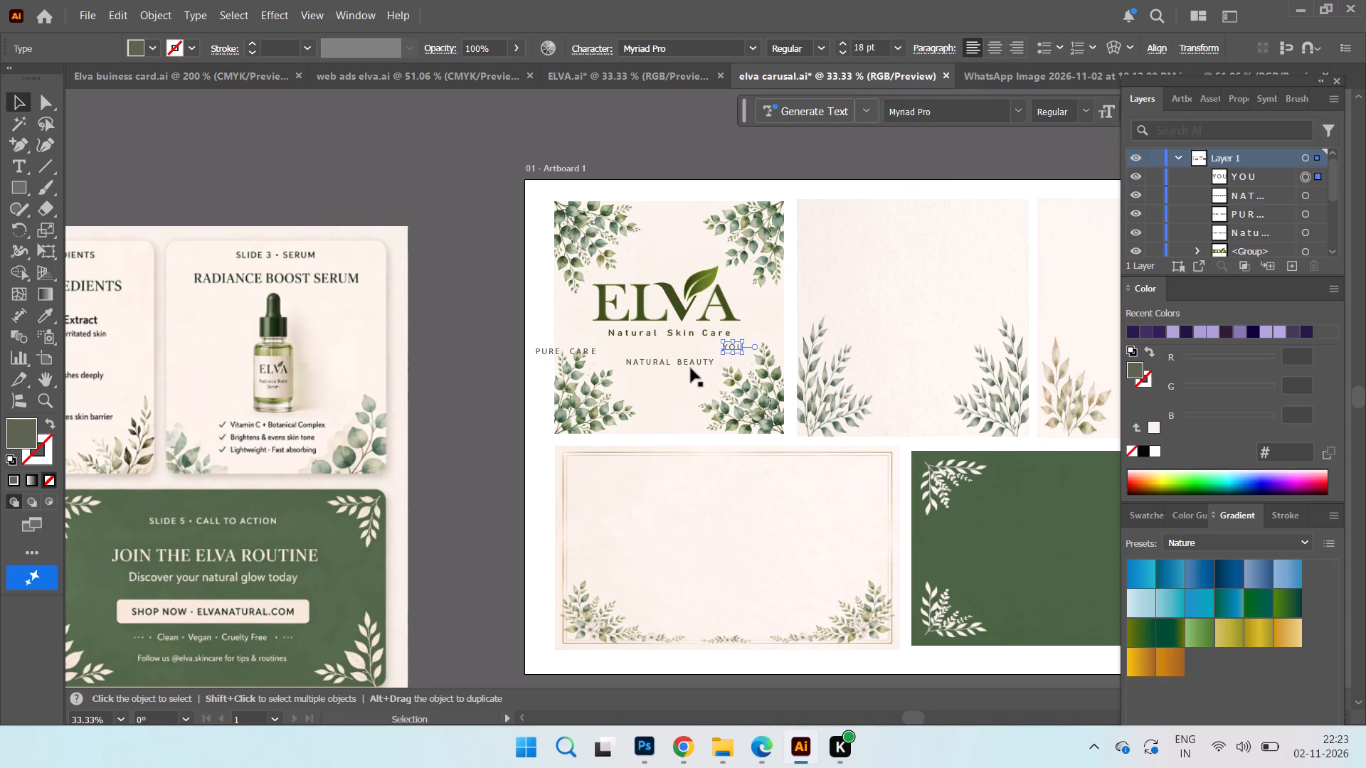
{"action": "left_click_drag", "start_coordinate": [690, 359], "coordinate": [692, 346]}
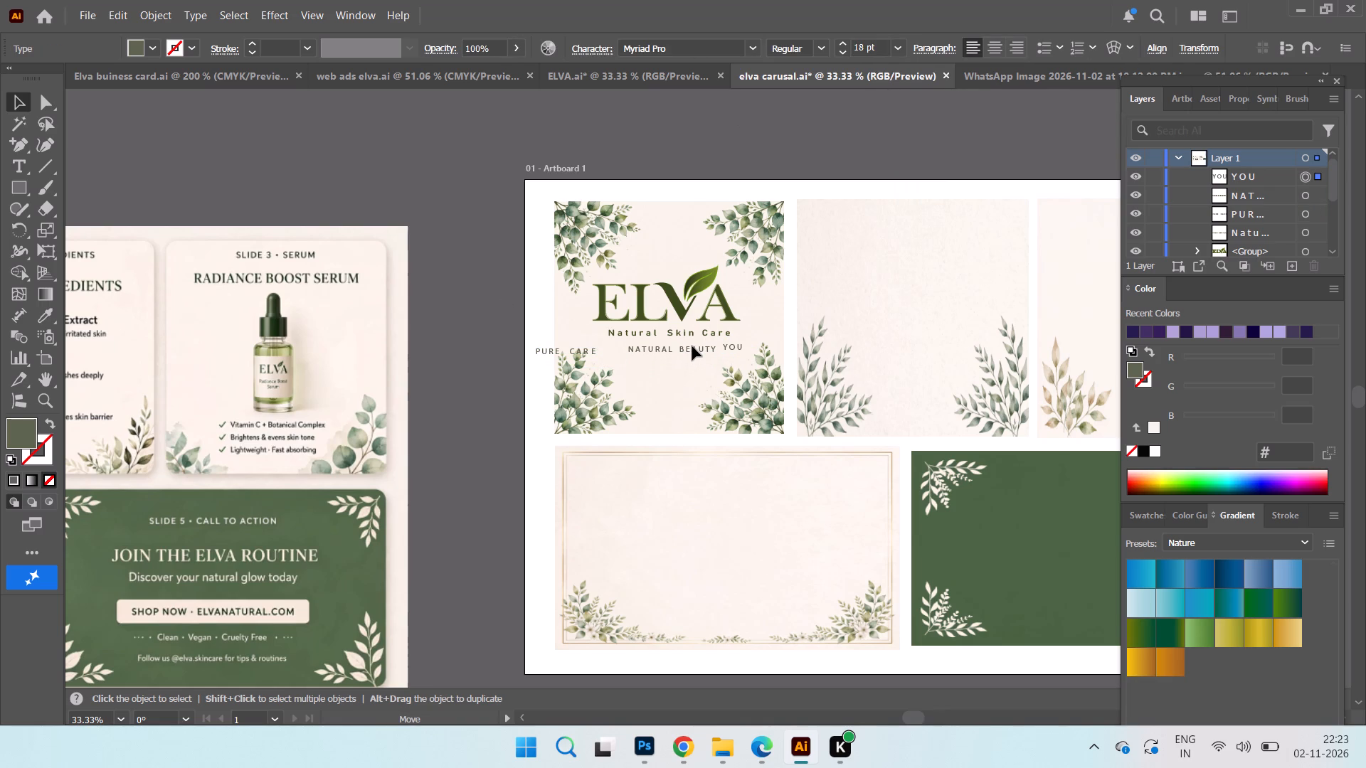
{"action": "left_click_drag", "start_coordinate": [692, 346], "coordinate": [692, 345]}
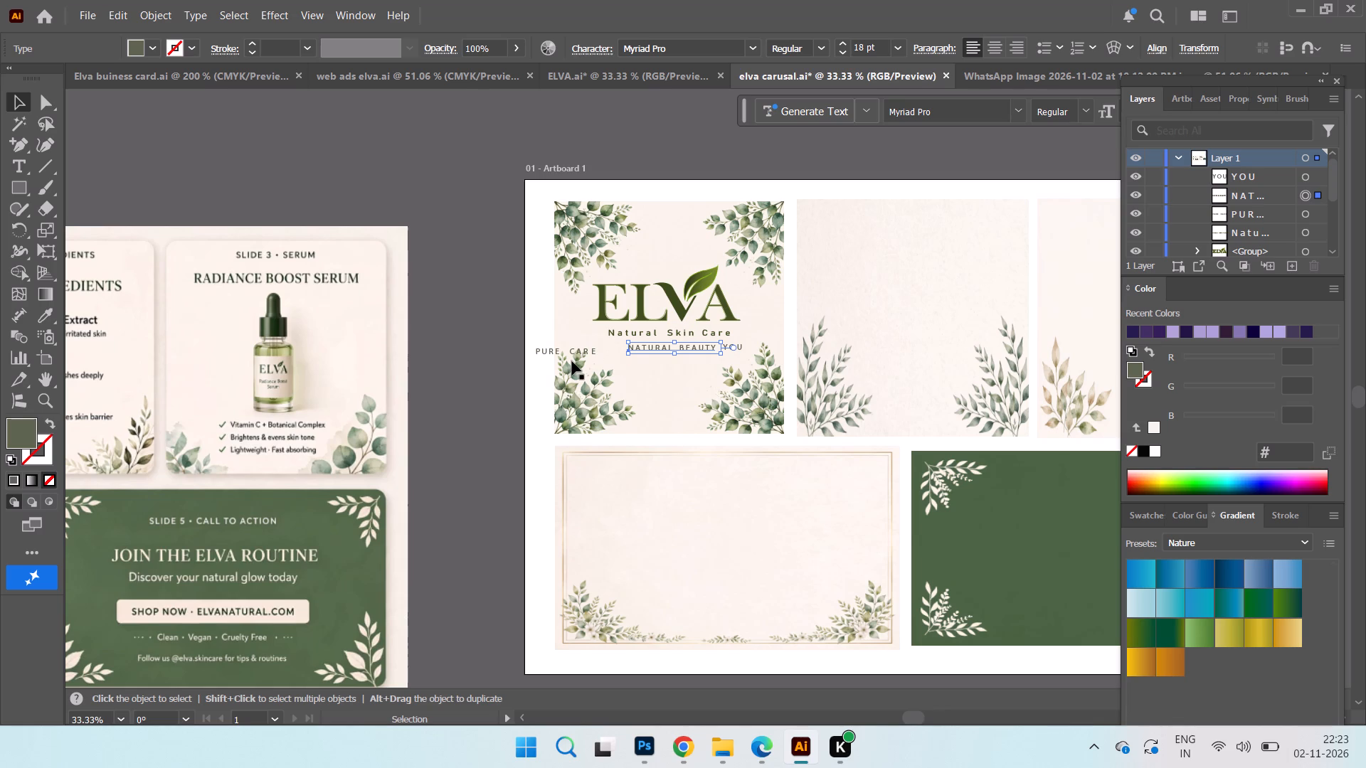
{"action": "left_click", "coordinate": [490, 267]}
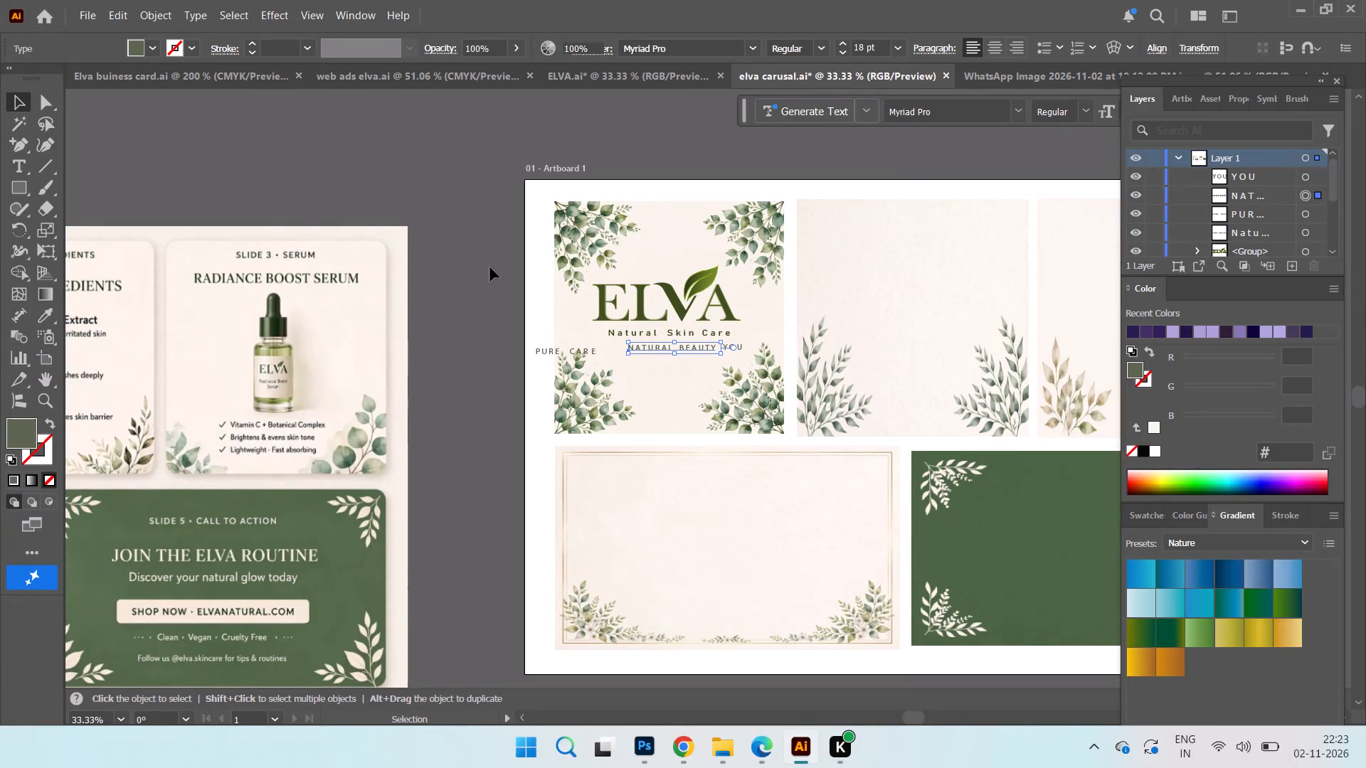
{"action": "left_click_drag", "start_coordinate": [561, 353], "coordinate": [581, 350]}
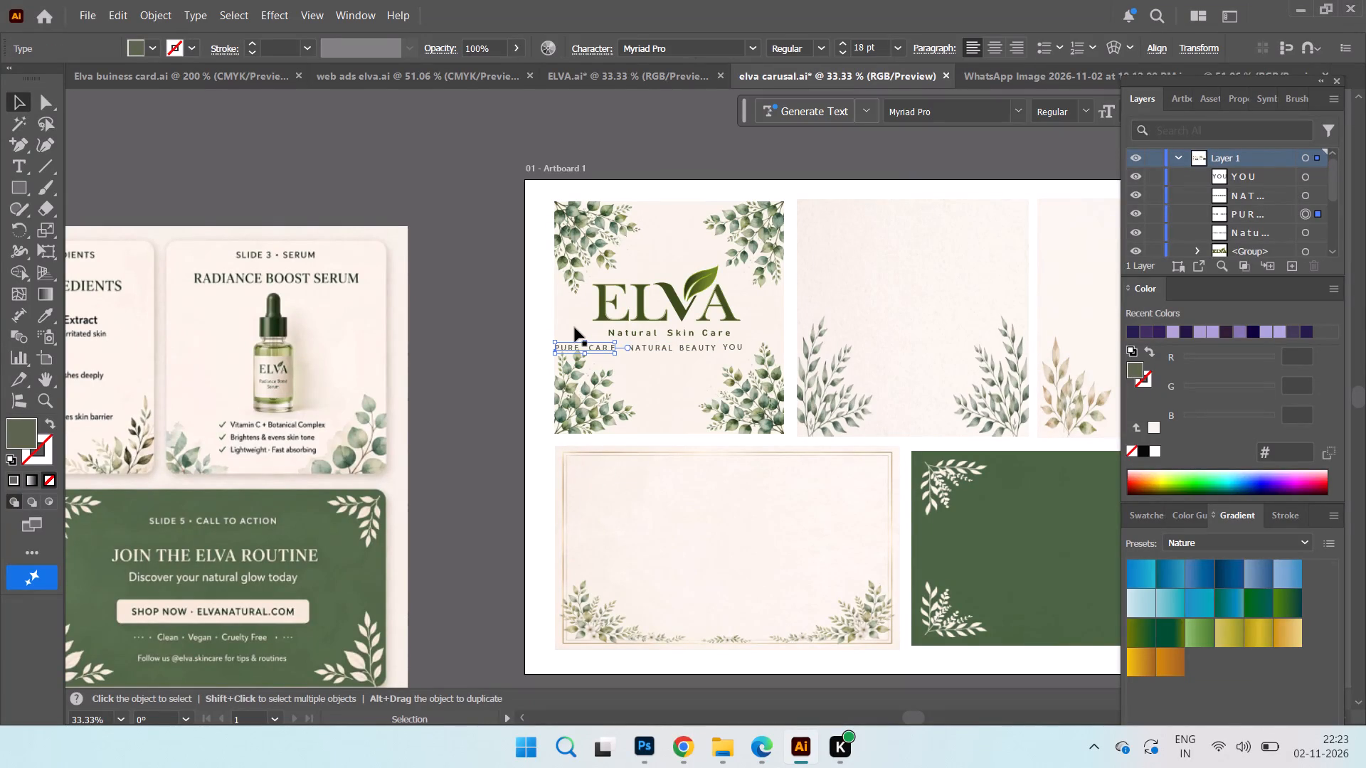
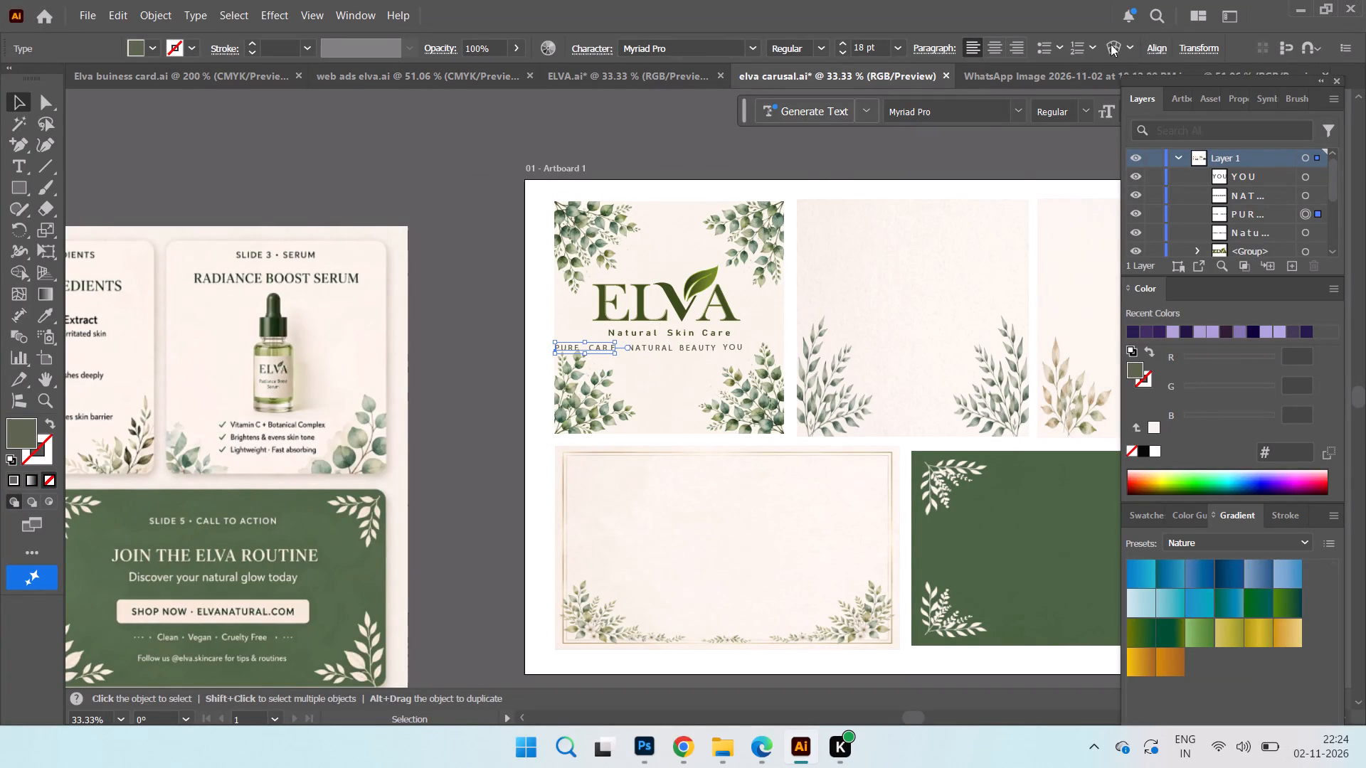
Apply the Bahnschrift font to the "Natural Skin Care" text beneath the ELVA logo on Slide 1.
{"action": "left_click", "coordinate": [640, 333]}
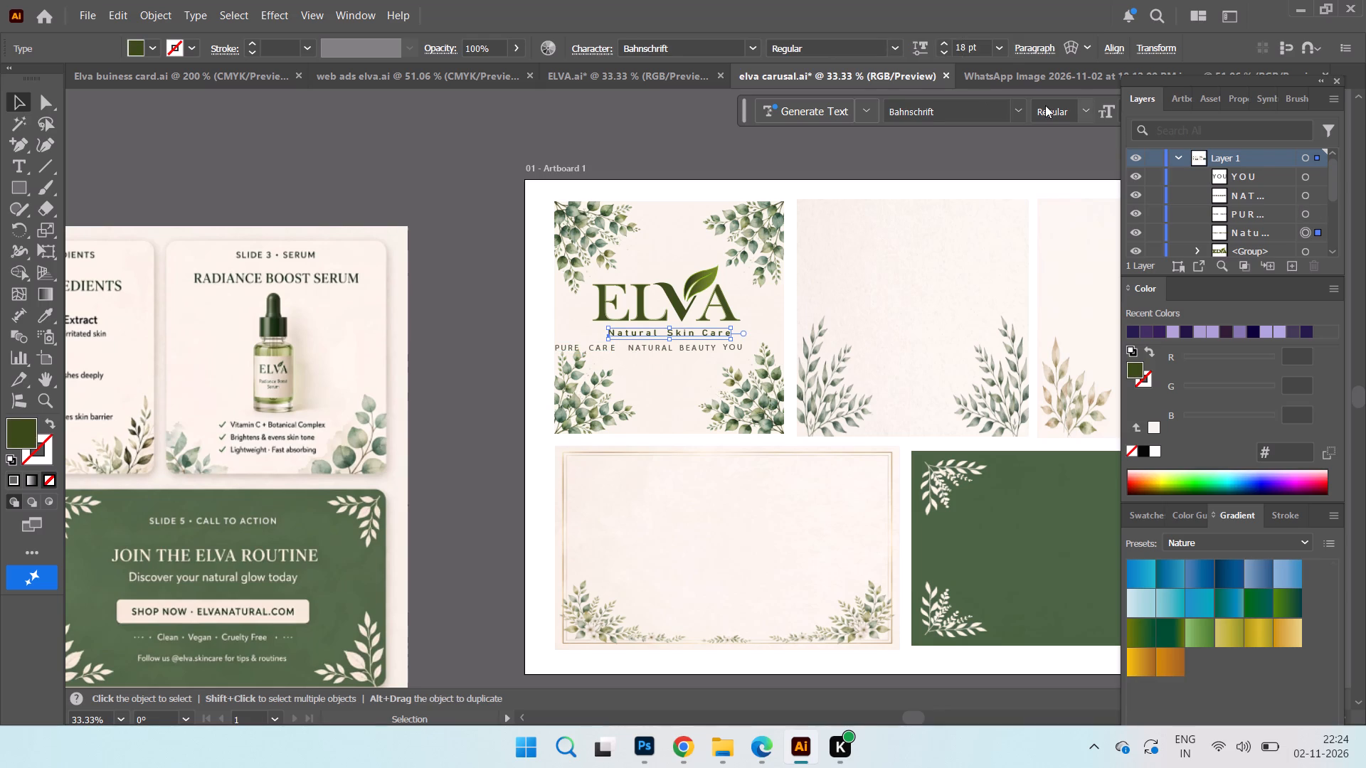
{"action": "left_click", "coordinate": [1022, 112]}
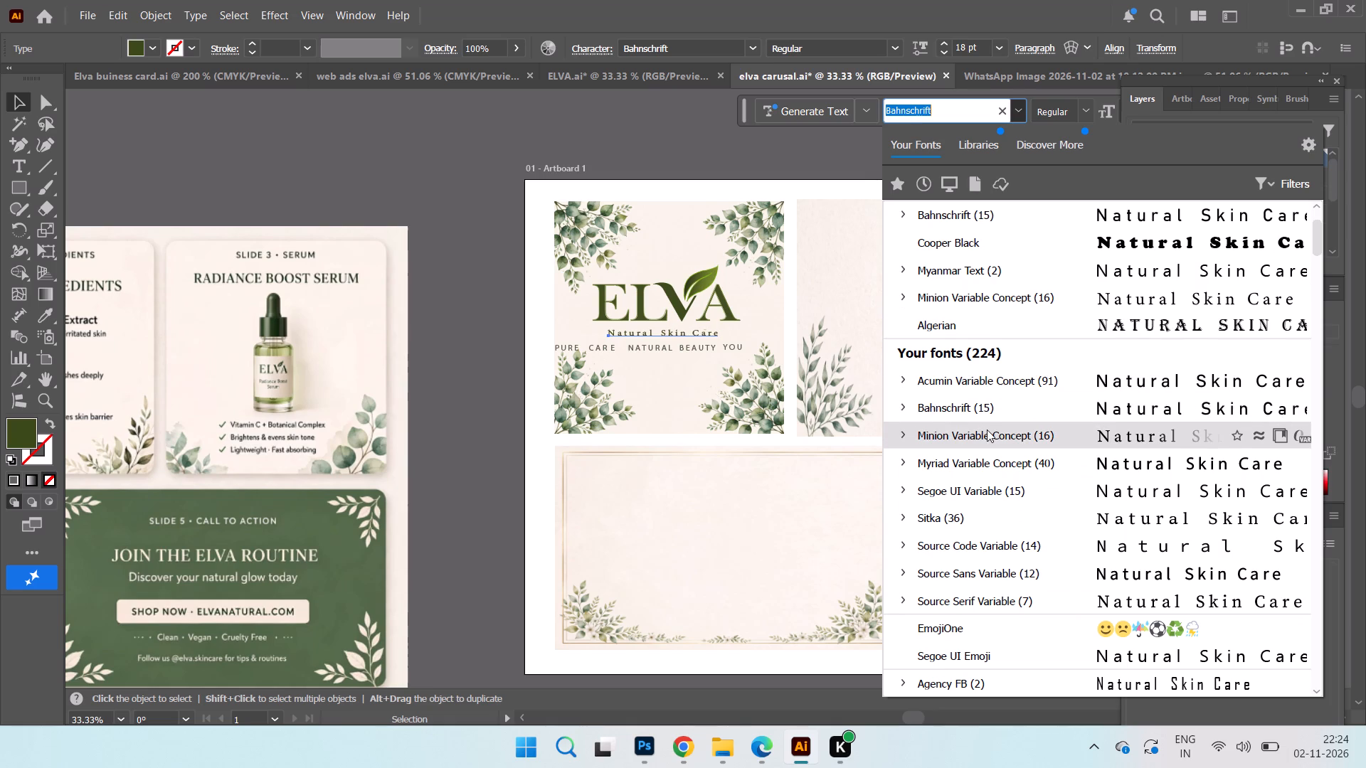
{"action": "left_click", "coordinate": [987, 402]}
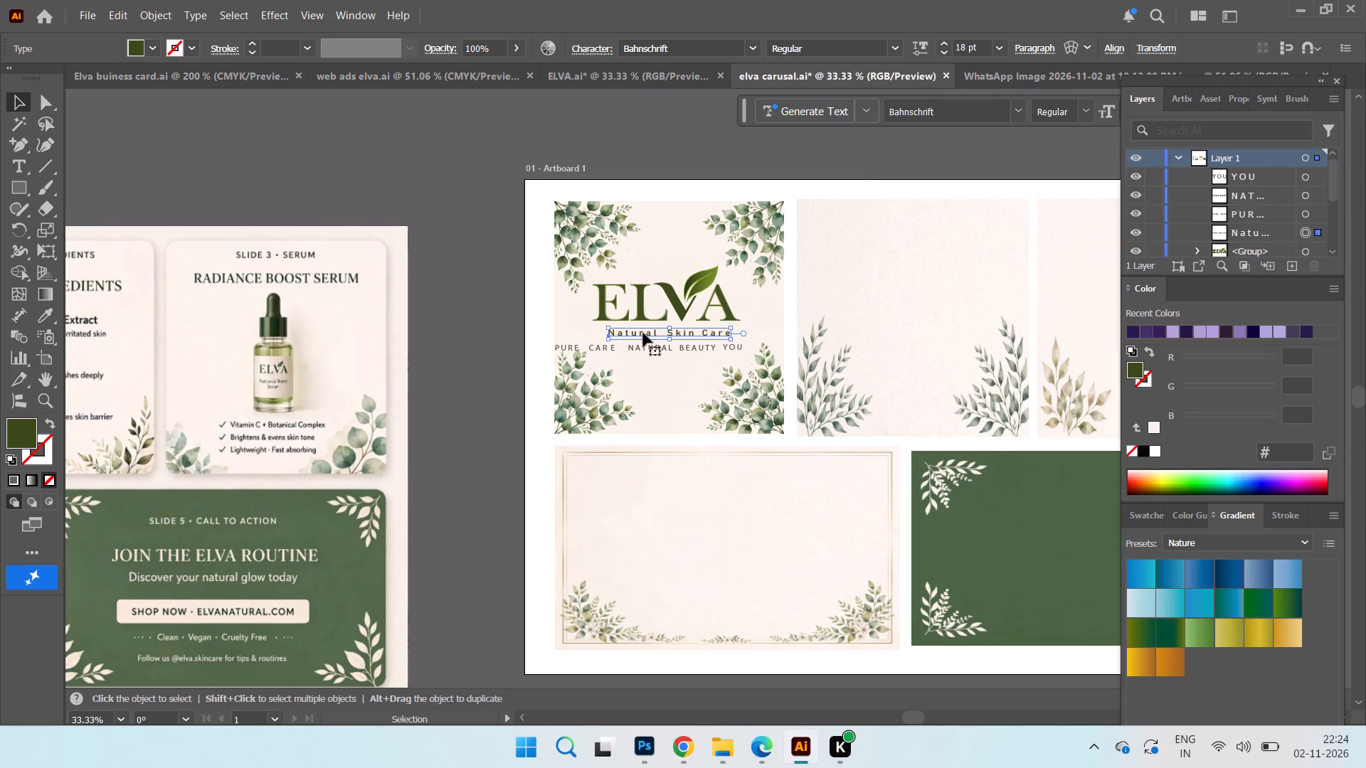
{"action": "left_click", "coordinate": [440, 186]}
Delete the "YOU" and "PURE CARE" texts from the row beneath "Natural Skin Care", keeping only "NATURAL BEAUTY".
{"action": "left_click", "coordinate": [648, 346]}
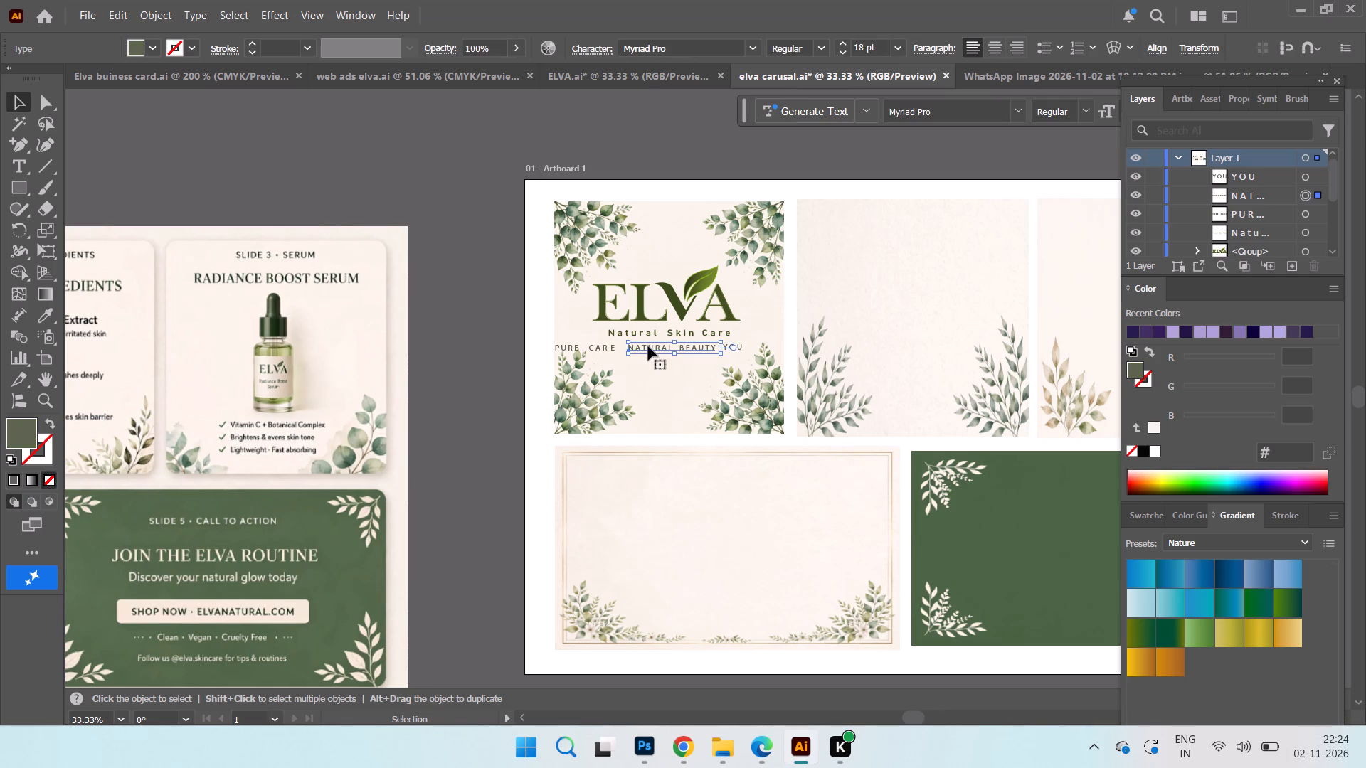
{"action": "left_click", "coordinate": [600, 348]}
{"action": "left_click", "coordinate": [669, 352]}
{"action": "left_click", "coordinate": [740, 347]}
{"action": "key", "text": "Delete"}
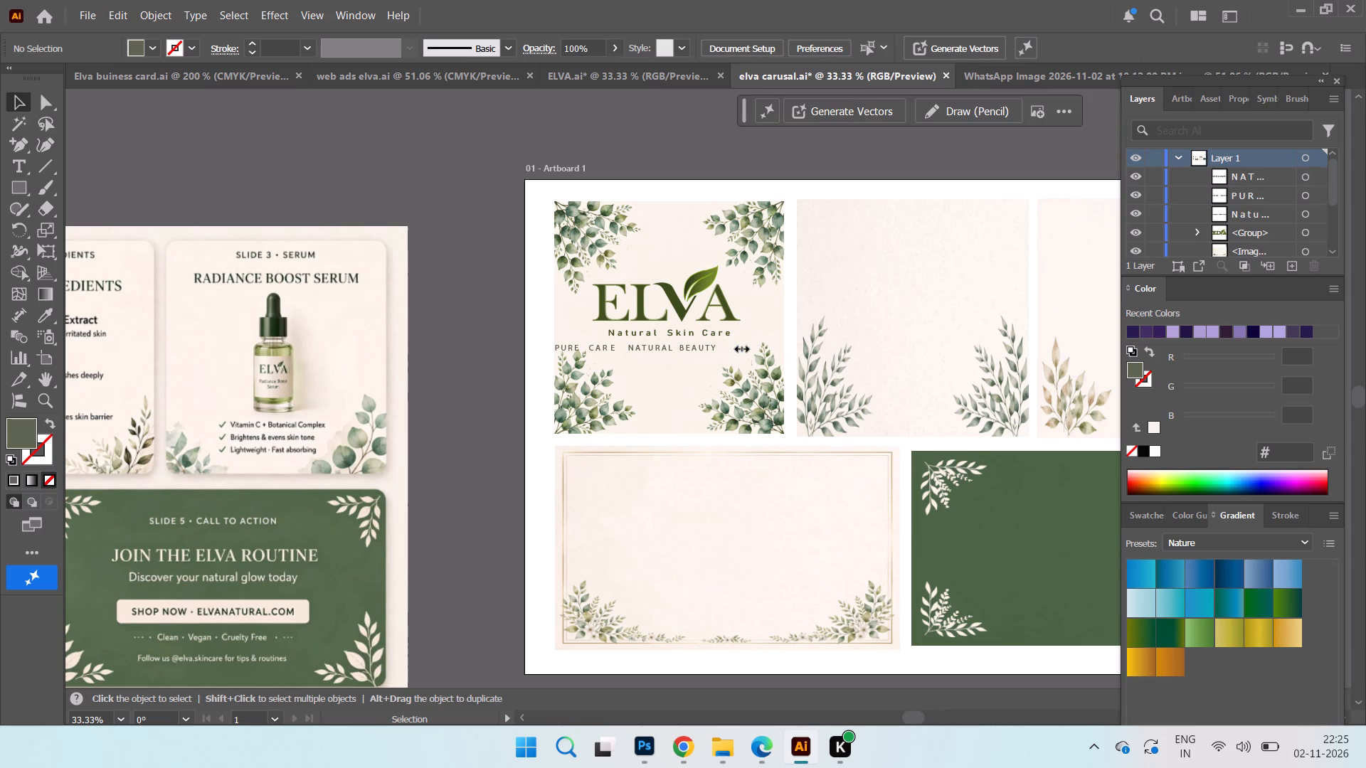
{"action": "left_click", "coordinate": [597, 350]}
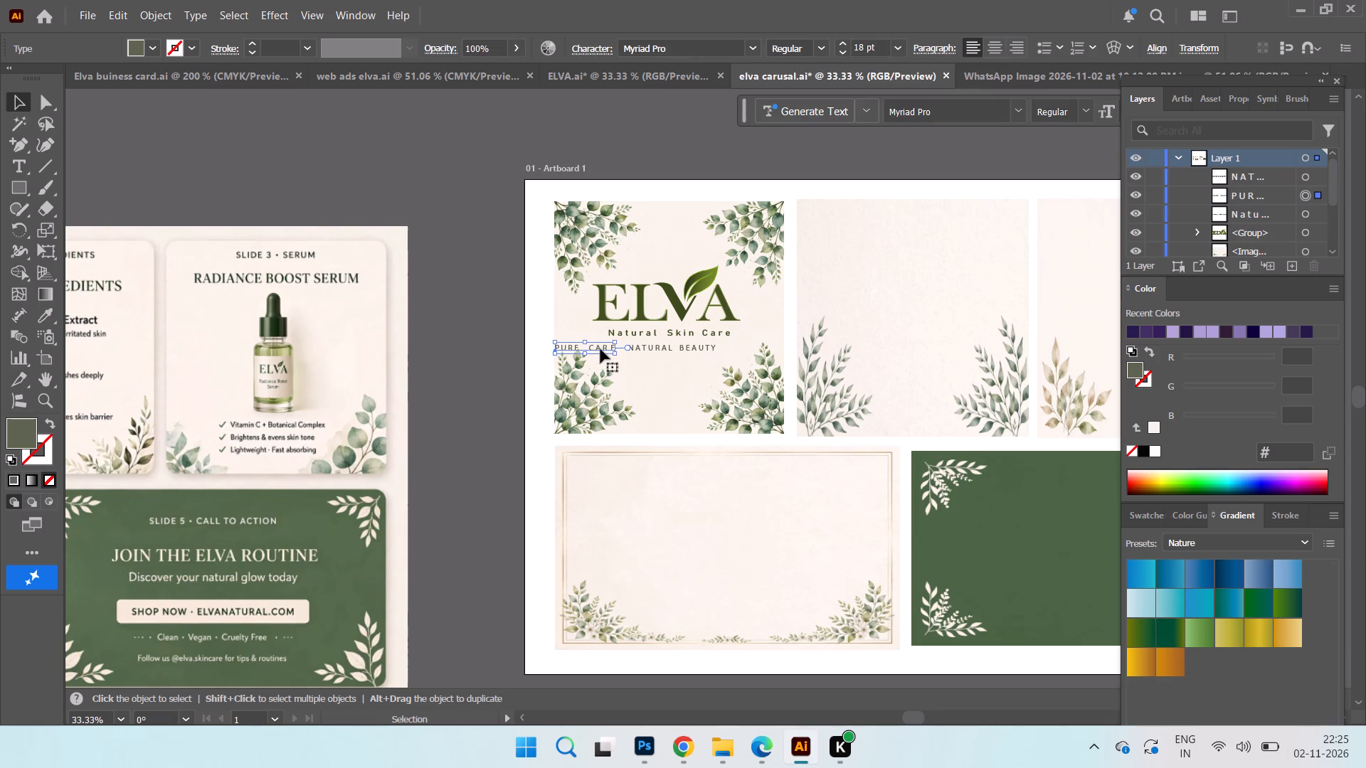
{"action": "key", "text": "Delete"}
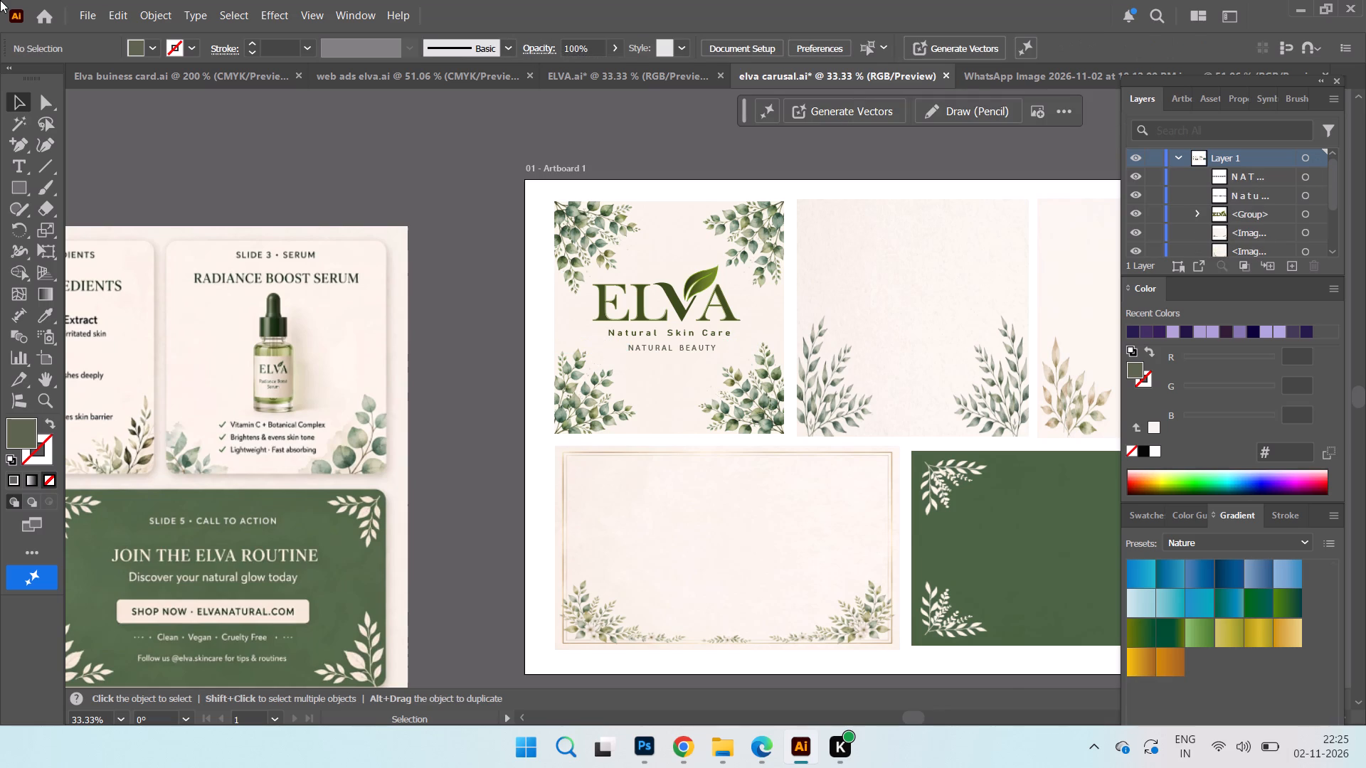
Insert ".Pure." at the start of the "NATURAL BEAUTY" text on Slide 1.
{"action": "key", "text": "ctrl+equal"}
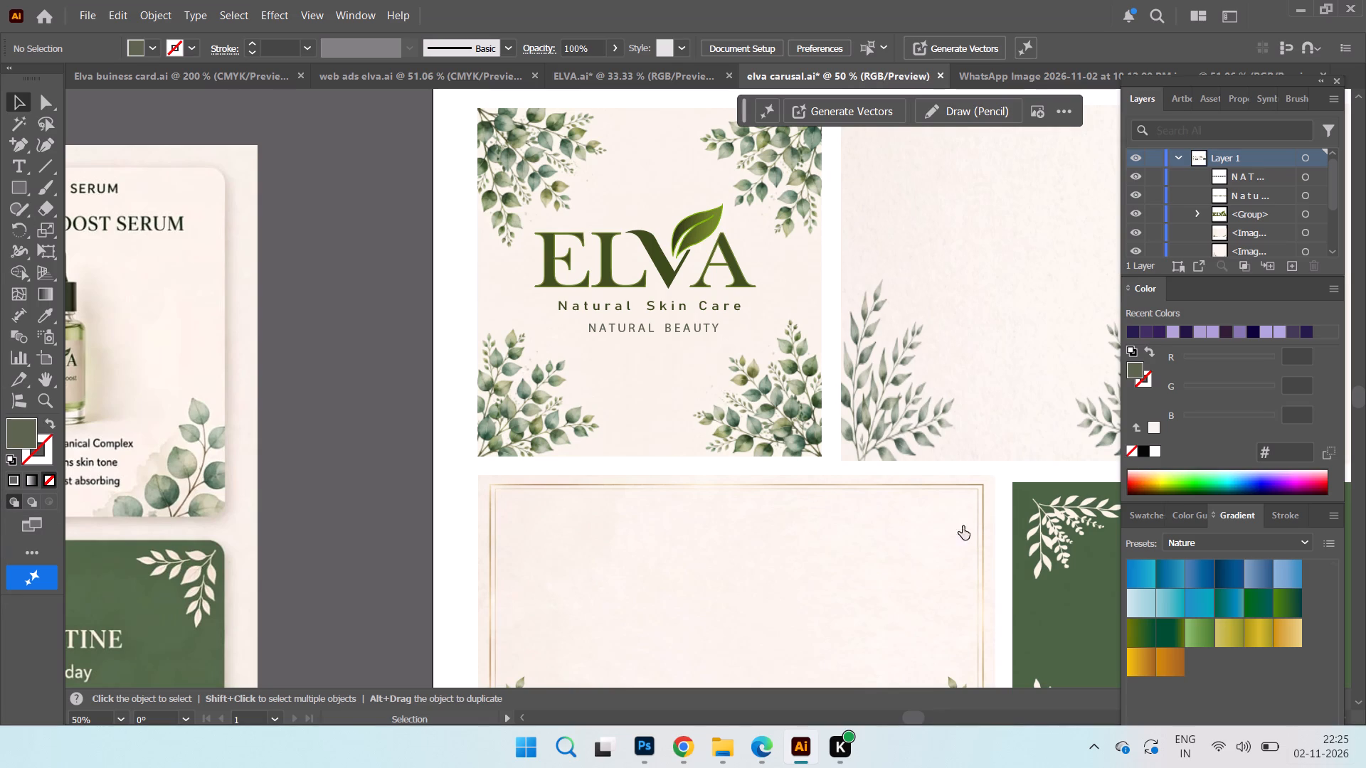
{"action": "left_click", "coordinate": [9, 169]}
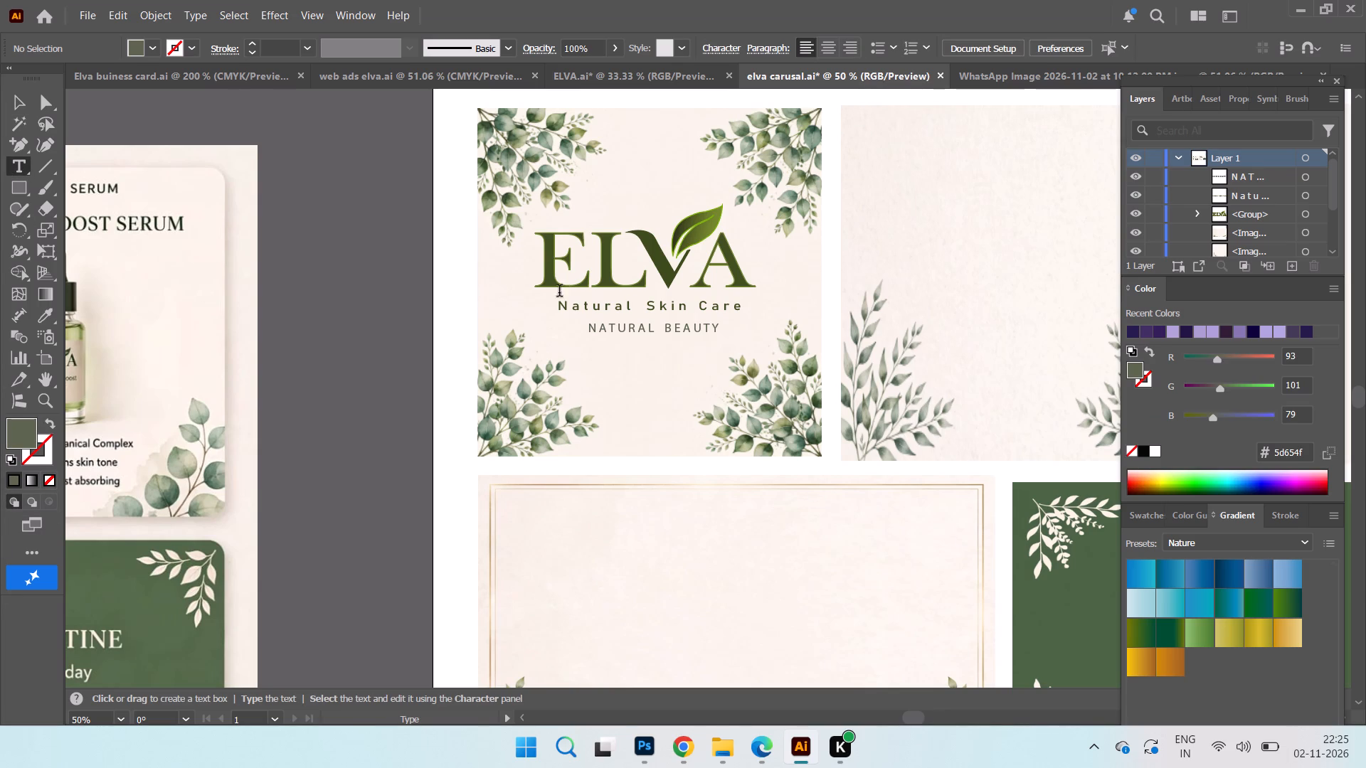
{"action": "left_click", "coordinate": [595, 330]}
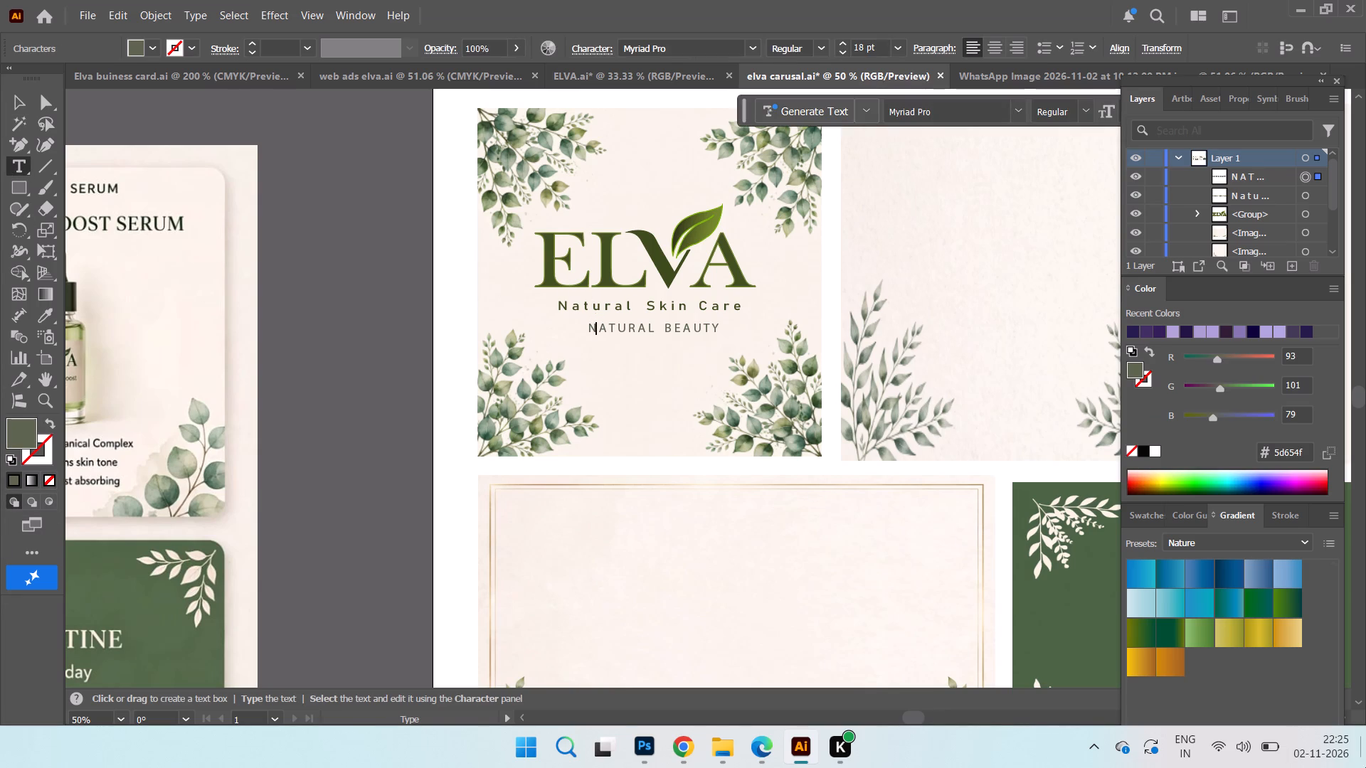
{"action": "key", "text": "Left"}
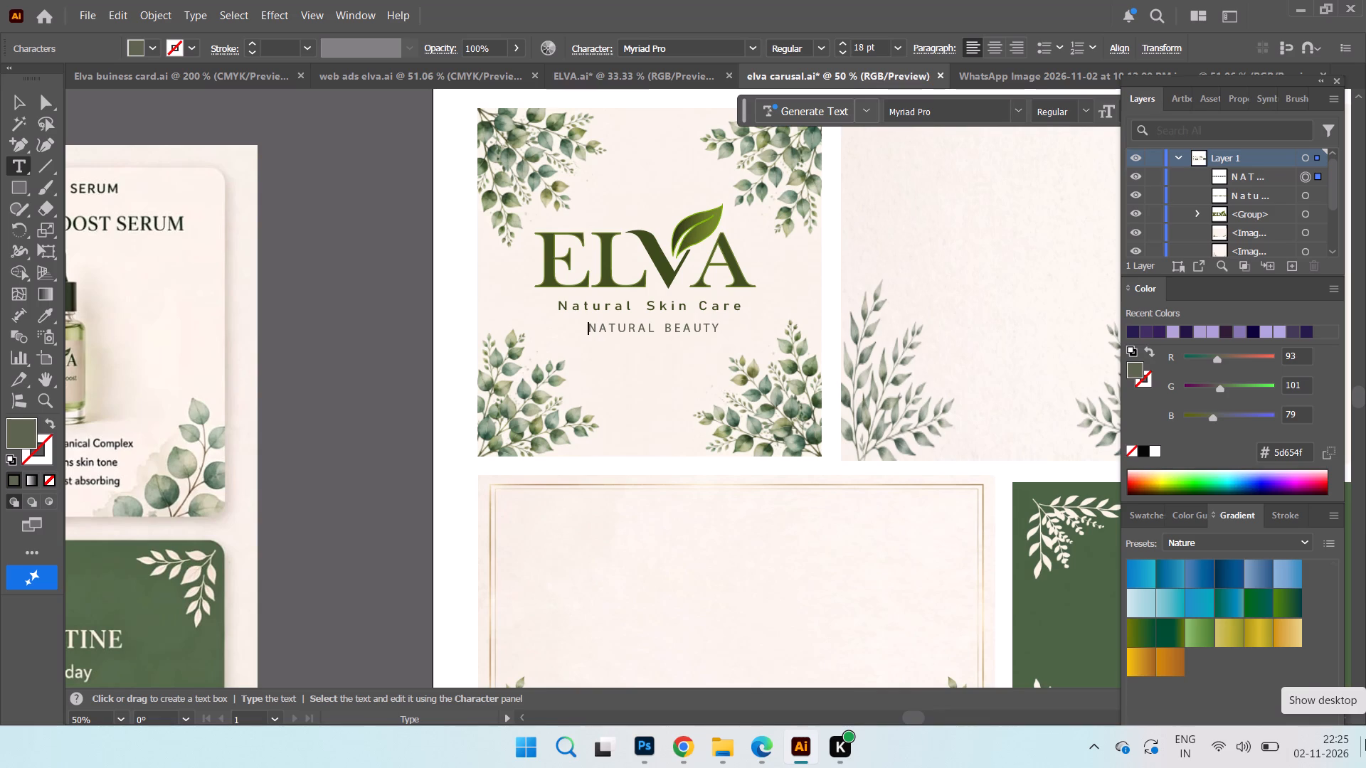
{"action": "key", "text": "period"}
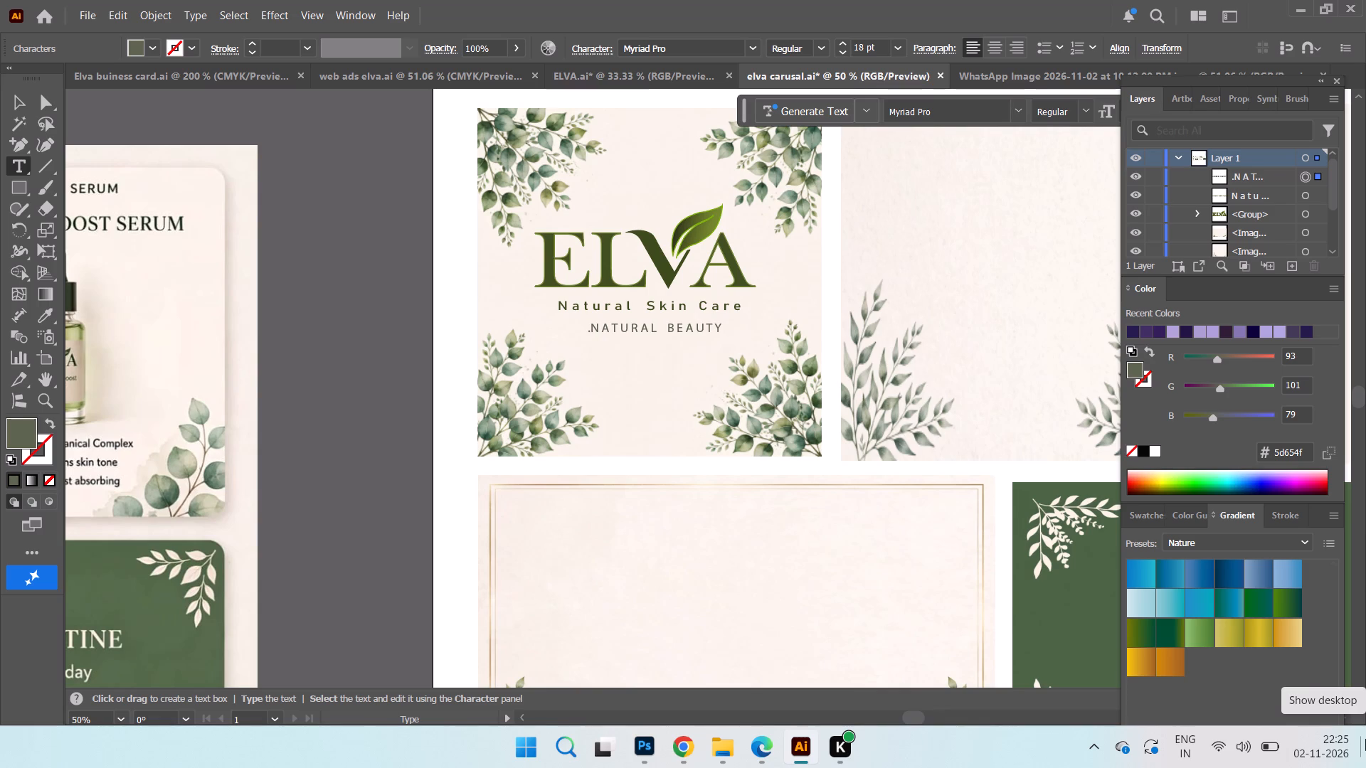
{"action": "key", "text": "p"}
{"action": "type", "text": "ure"}
{"action": "key", "text": "space"}
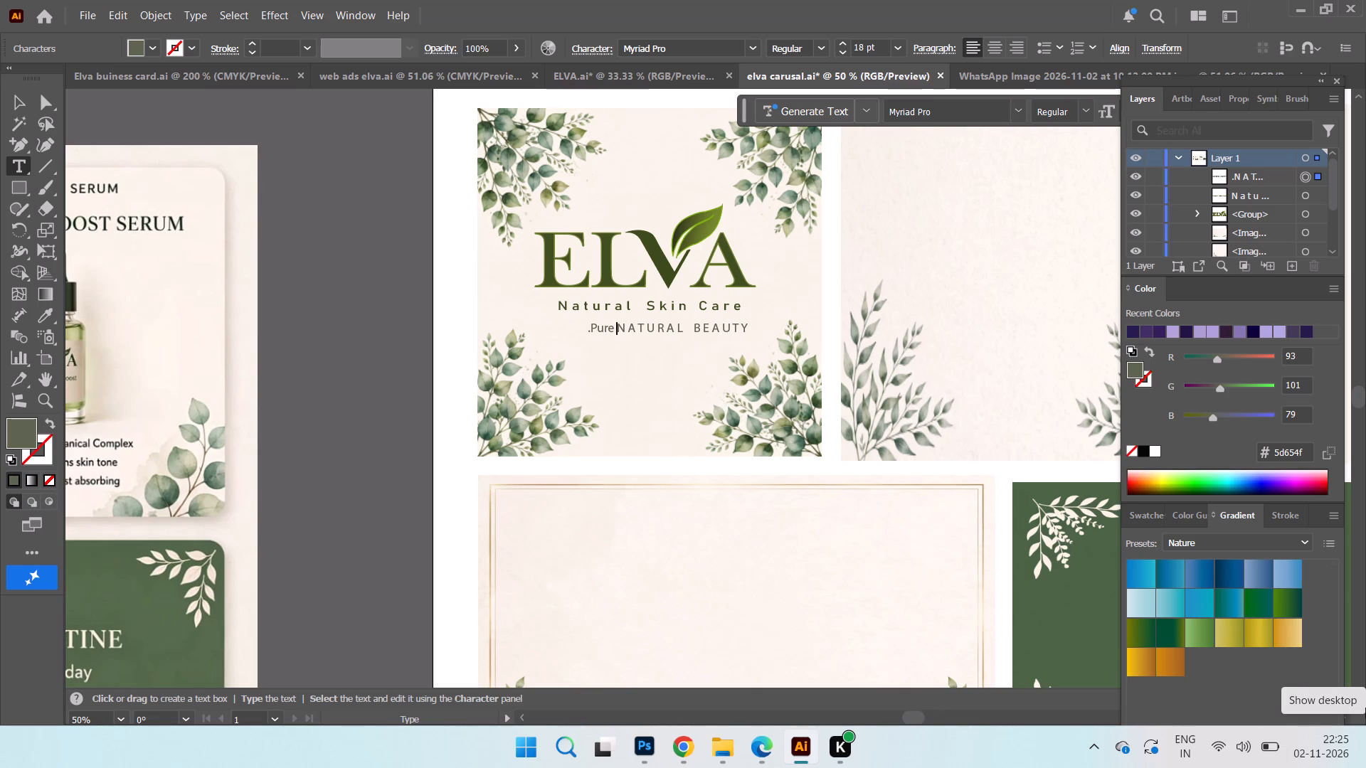
{"action": "key", "text": "BackSpace"}
{"action": "key", "text": "period"}
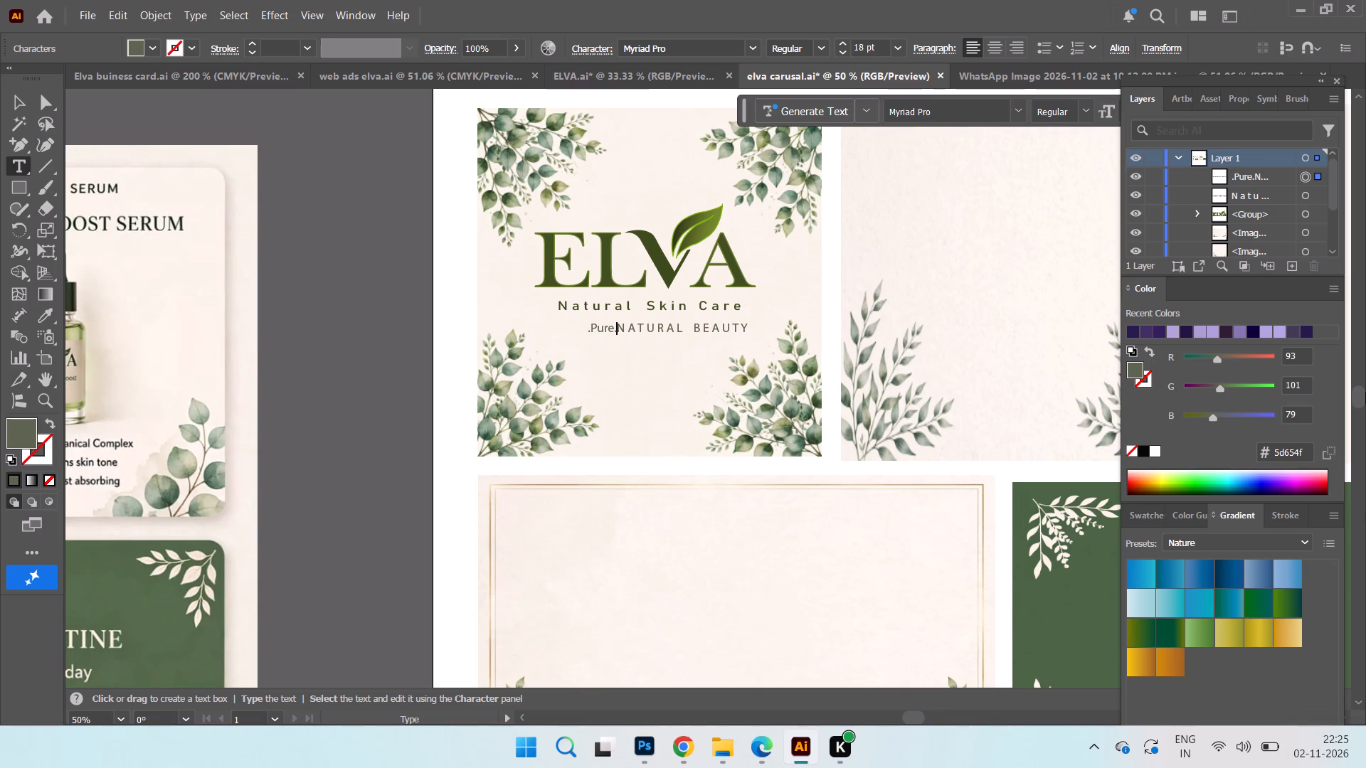
Replace the word "NATURAL" in the tagline with " Natural. " after ".Pure.".
{"action": "key", "text": "Right"}
{"action": "key", "text": "Right"}
{"action": "key", "text": "Right"}
{"action": "key", "text": "Right"}
{"action": "key", "text": "Right"}
{"action": "key", "text": "Right"}
{"action": "key", "text": "Right"}
{"action": "key", "text": "Right"}
{"action": "key", "text": "Right"}
{"action": "key", "text": "Right"}
{"action": "key", "text": "Right"}
{"action": "key", "text": "Right"}
{"action": "key", "text": "Right"}
{"action": "key", "text": "Right"}
{"action": "key", "text": "Right"}
{"action": "key", "text": "Right"}
{"action": "key", "text": "BackSpace"}
{"action": "key", "text": "BackSpace"}
{"action": "key", "text": "BackSpace"}
{"action": "key", "text": "BackSpace"}
{"action": "key", "text": "BackSpace"}
{"action": "key", "text": "BackSpace"}
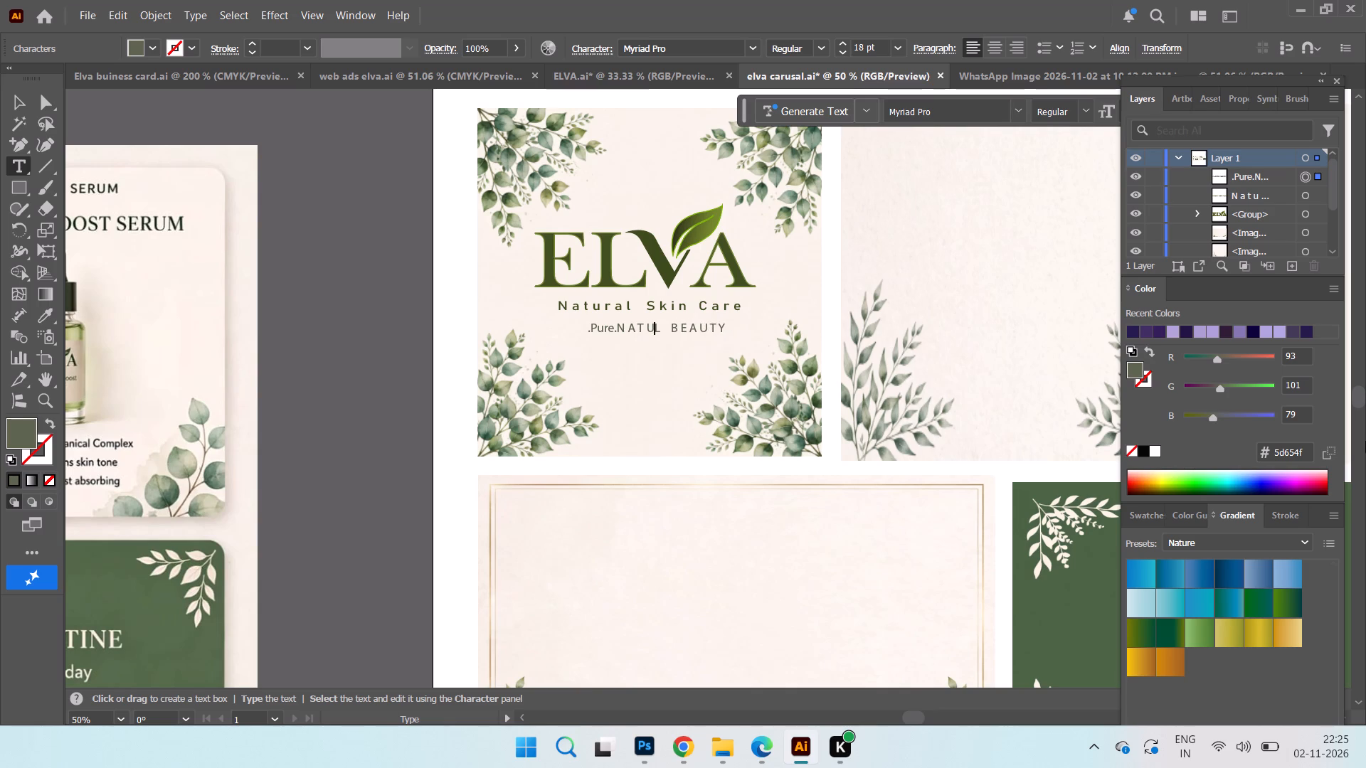
{"action": "key", "text": "BackSpace"}
{"action": "key", "text": "BackSpace"}
{"action": "key", "text": "BackSpace"}
{"action": "key", "text": "Right"}
{"action": "key", "text": "BackSpace"}
{"action": "key", "text": "BackSpace"}
{"action": "key", "text": "BackSpace"}
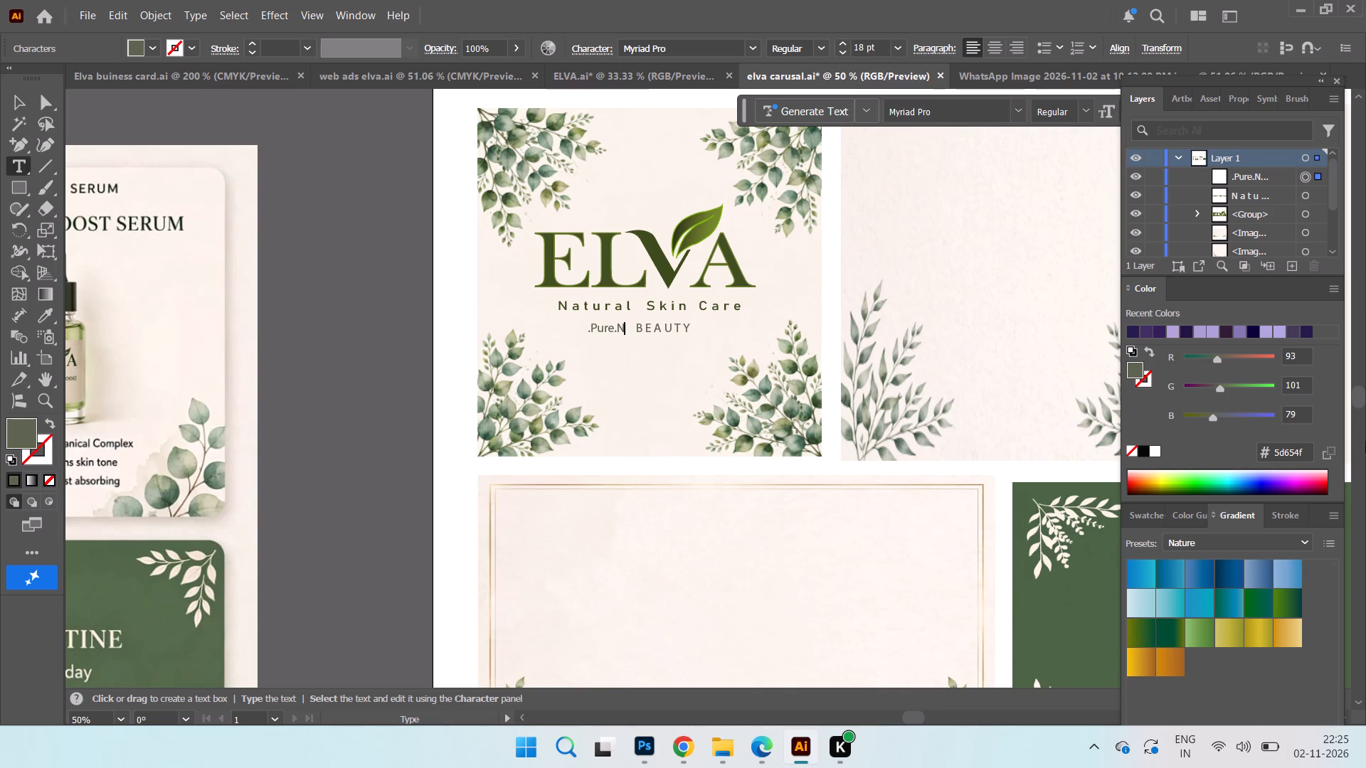
{"action": "key", "text": "BackSpace"}
{"action": "key", "text": "v"}
{"action": "key", "text": "BackSpace"}
{"action": "key", "text": "space"}
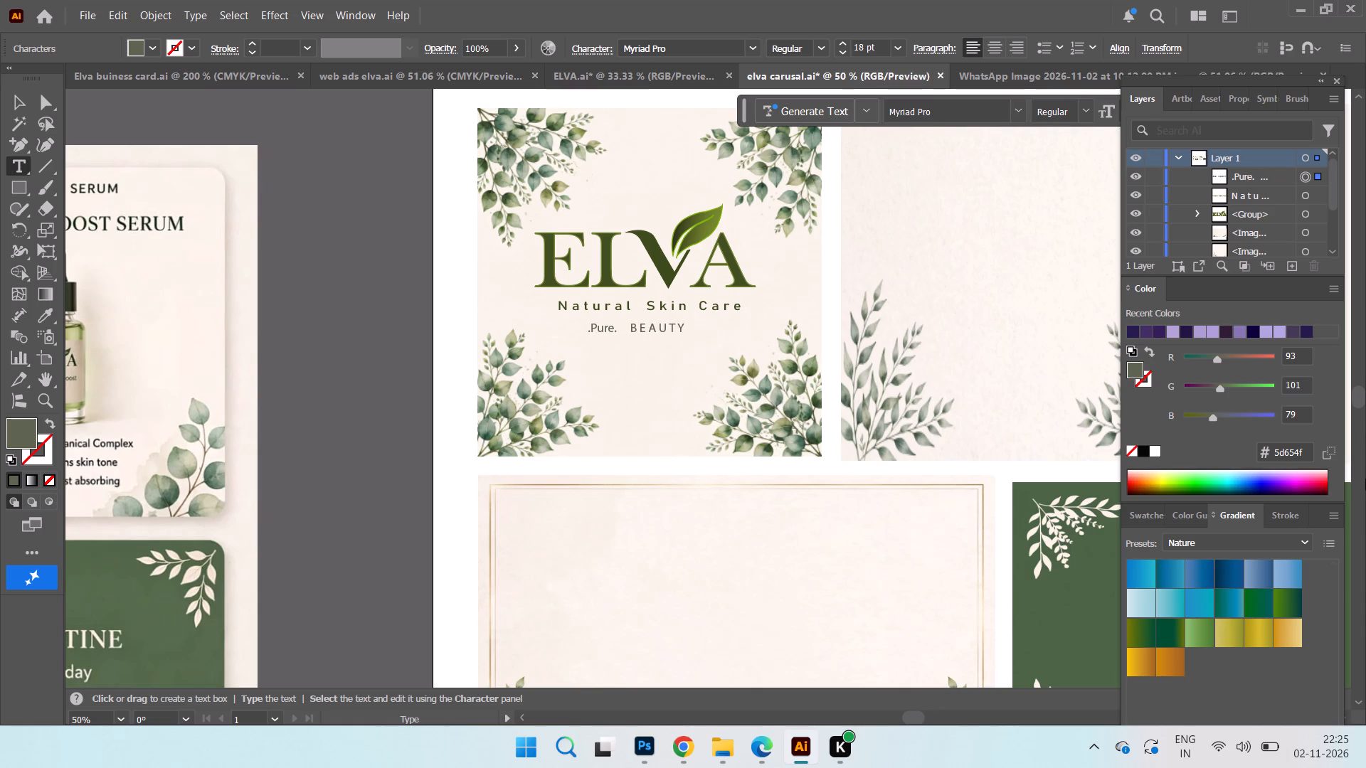
{"action": "key", "text": "n"}
{"action": "type", "text": "atu"}
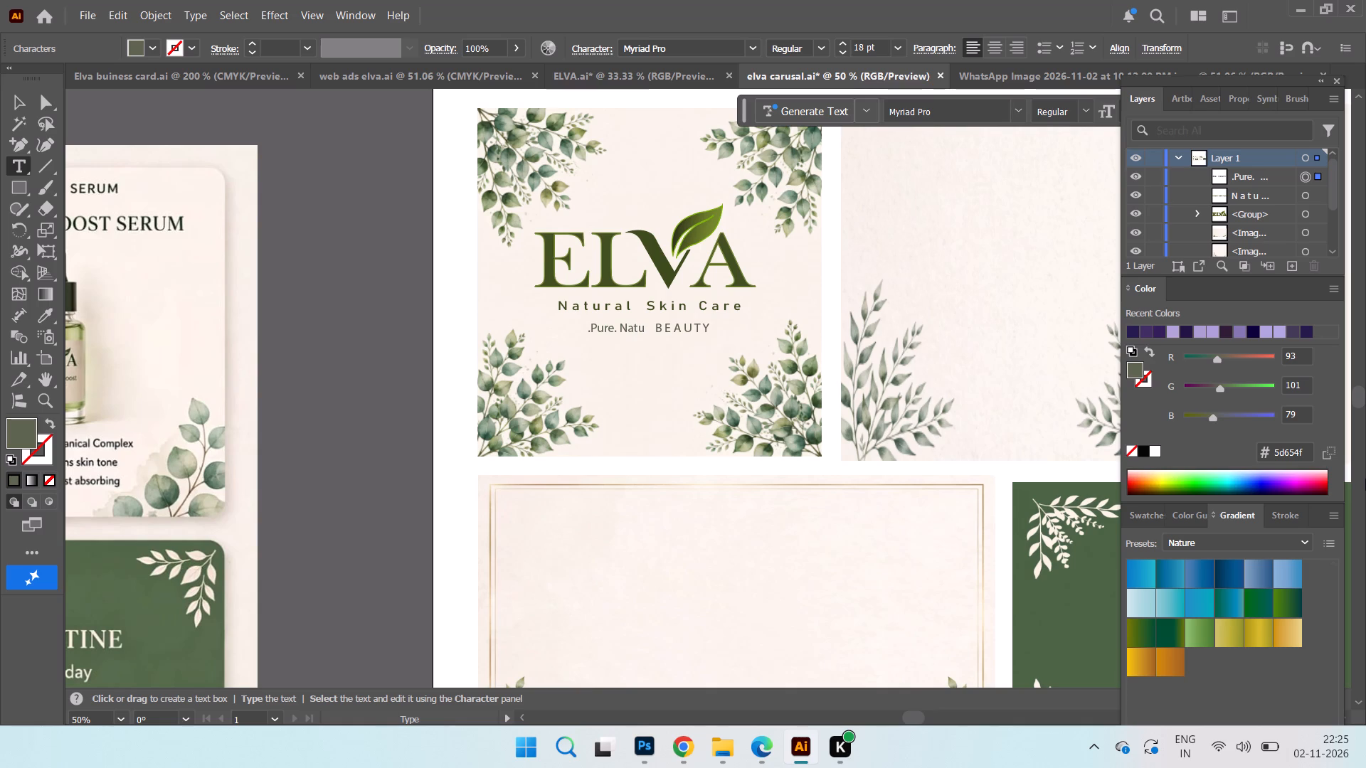
{"action": "type", "text": "ral"}
{"action": "type", "text": "."}
{"action": "key", "text": "space"}
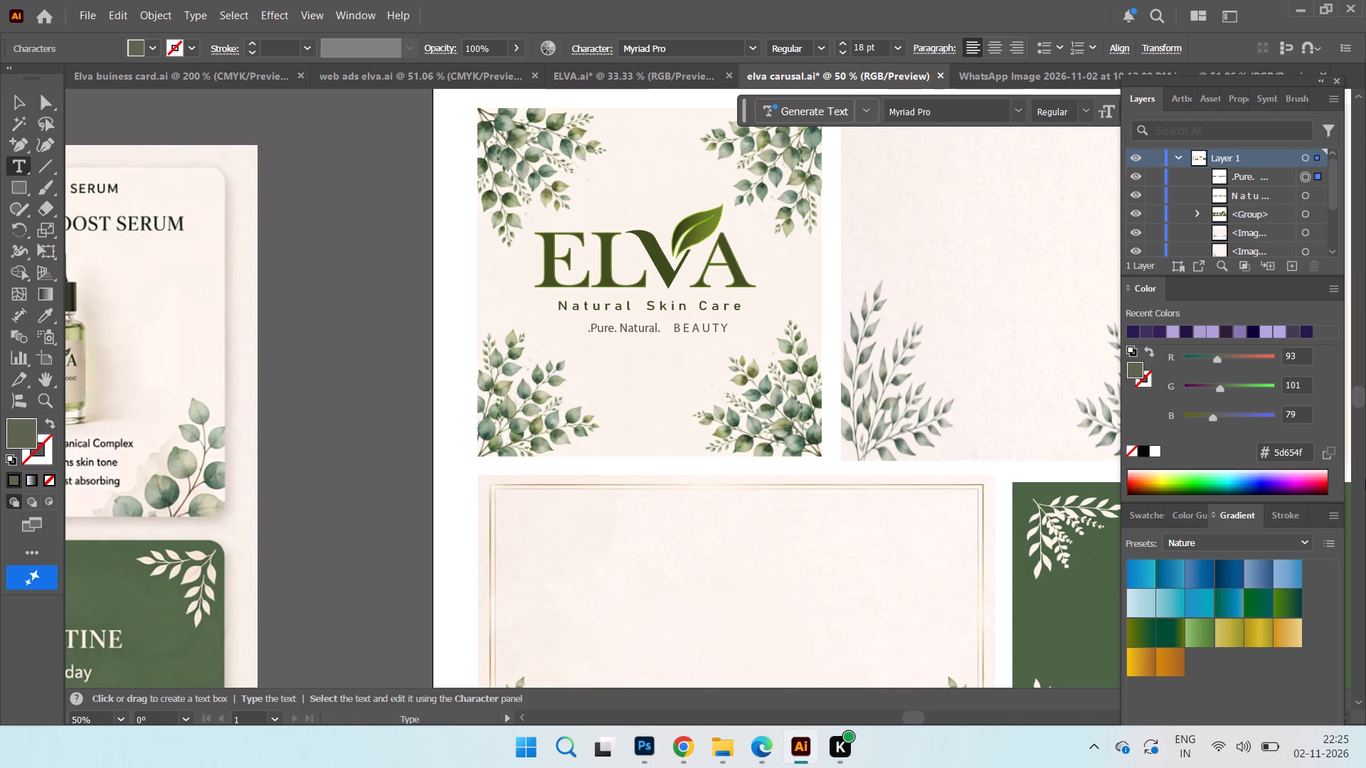
Replace the word "BEAUTY" at the end of the tagline with "Radiant." so it reads ".Pure. Natural. Radiant.".
{"action": "key", "text": "Right"}
{"action": "key", "text": "Right"}
{"action": "key", "text": "Right"}
{"action": "key", "text": "Right"}
{"action": "key", "text": "Right"}
{"action": "key", "text": "Right"}
{"action": "key", "text": "Right"}
{"action": "key", "text": "Right"}
{"action": "key", "text": "Right"}
{"action": "key", "text": "Right"}
{"action": "key", "text": "Right"}
{"action": "key", "text": "Right"}
{"action": "key", "text": "Right"}
{"action": "key", "text": "Right"}
{"action": "key", "text": "Right"}
{"action": "key", "text": "Right"}
{"action": "key", "text": "Right"}
{"action": "key", "text": "Right"}
{"action": "key", "text": "Right"}
{"action": "key", "text": "Right"}
{"action": "key", "text": "BackSpace"}
{"action": "key", "text": "BackSpace"}
{"action": "key", "text": "BackSpace"}
{"action": "key", "text": "BackSpace"}
{"action": "key", "text": "BackSpace"}
{"action": "key", "text": "BackSpace"}
{"action": "key", "text": "BackSpace"}
{"action": "key", "text": "BackSpace"}
{"action": "key", "text": "BackSpace"}
{"action": "key", "text": "BackSpace"}
{"action": "key", "text": "BackSpace"}
{"action": "key", "text": "BackSpace"}
{"action": "key", "text": "BackSpace"}
{"action": "key", "text": "BackSpace"}
{"action": "key", "text": "BackSpace"}
{"action": "key", "text": "BackSpace"}
{"action": "key", "text": "BackSpace"}
{"action": "key", "text": "BackSpace"}
{"action": "type", "text": "adiant"}
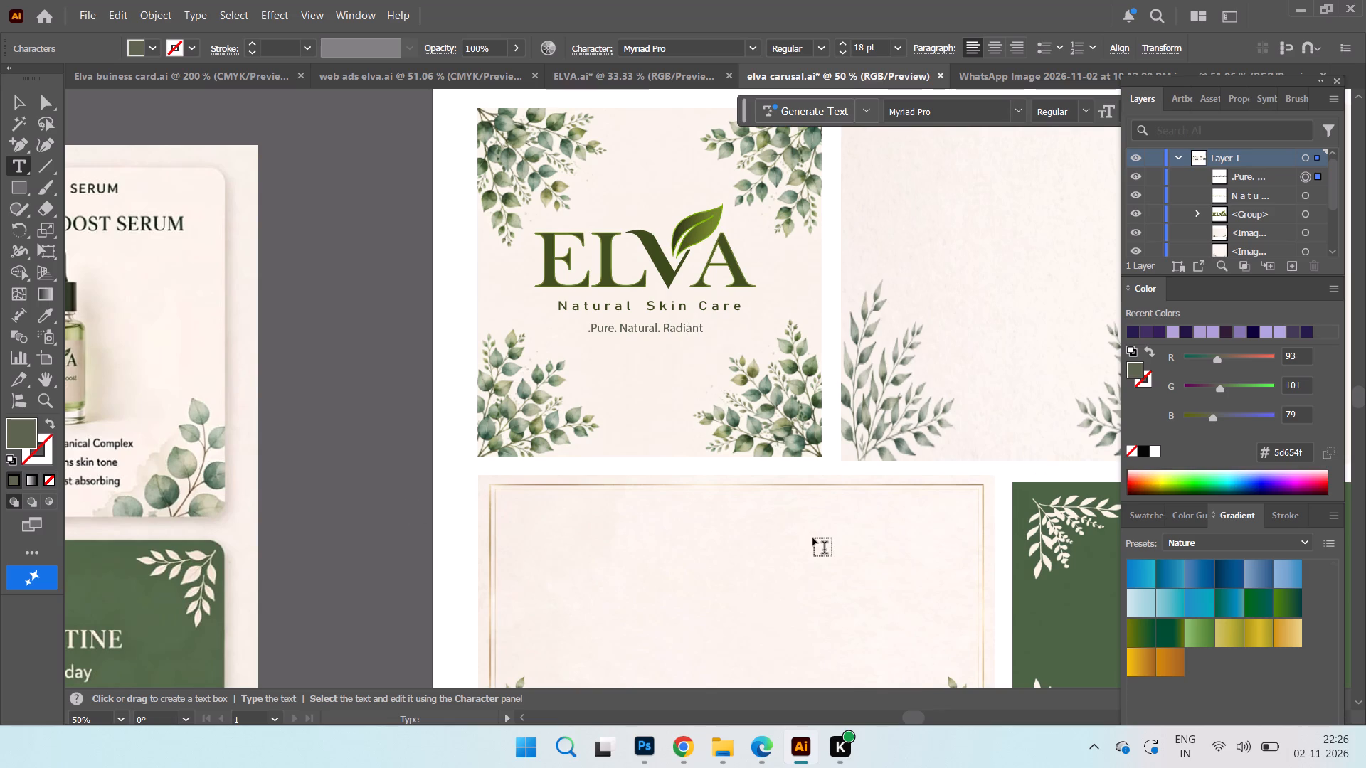
{"action": "key", "text": "period"}
Add the text "Clean beauty rooted in nature" in the empty area beneath the ".Pure. Natural. Radiant." tagline on Slide 1.
{"action": "left_click", "coordinate": [579, 374]}
{"action": "left_click", "coordinate": [579, 374]}
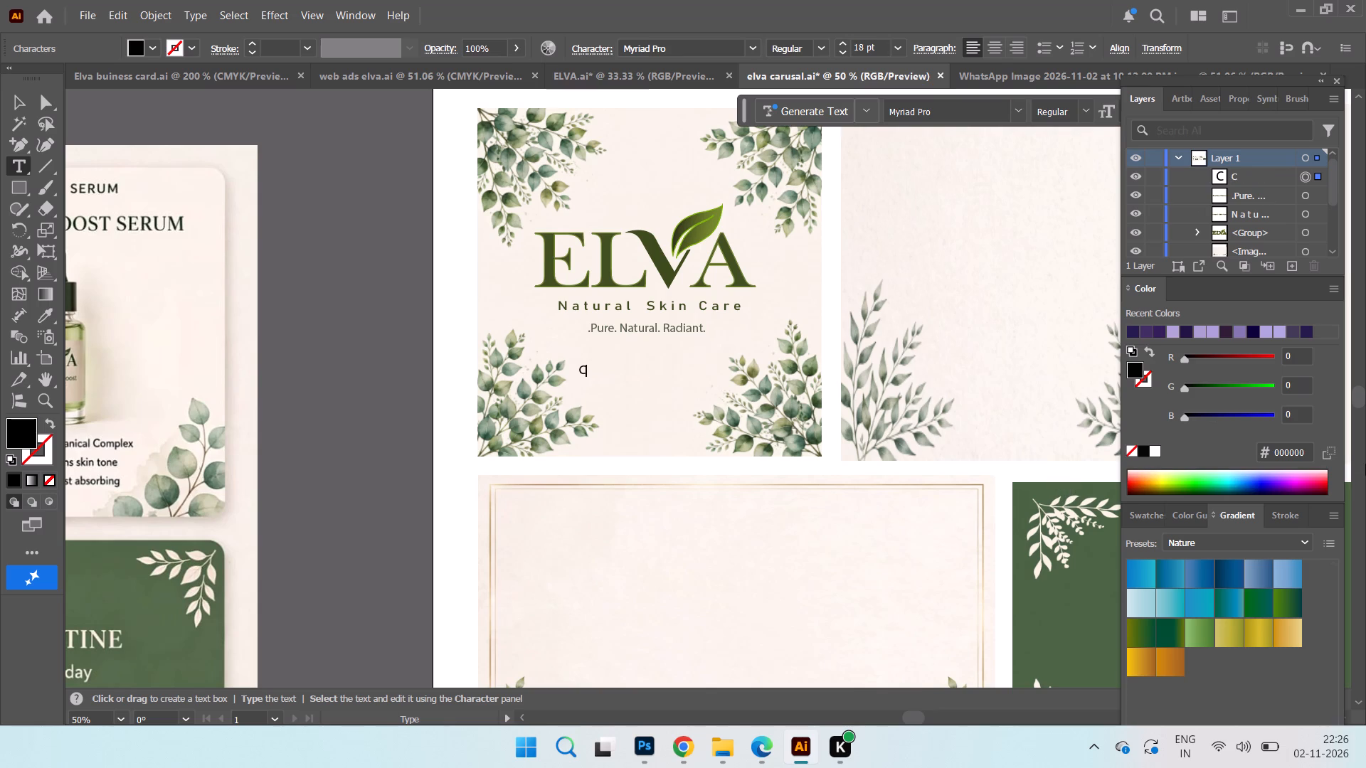
{"action": "type", "text": "lean"}
{"action": "key", "text": "space"}
{"action": "type", "text": "be"}
{"action": "key", "text": "a"}
{"action": "type", "text": "uty"}
{"action": "key", "text": "space"}
{"action": "type", "text": "rooted i"}
{"action": "key", "text": "n"}
{"action": "key", "text": "space"}
{"action": "type", "text": "na"}
{"action": "type", "text": "ture"}
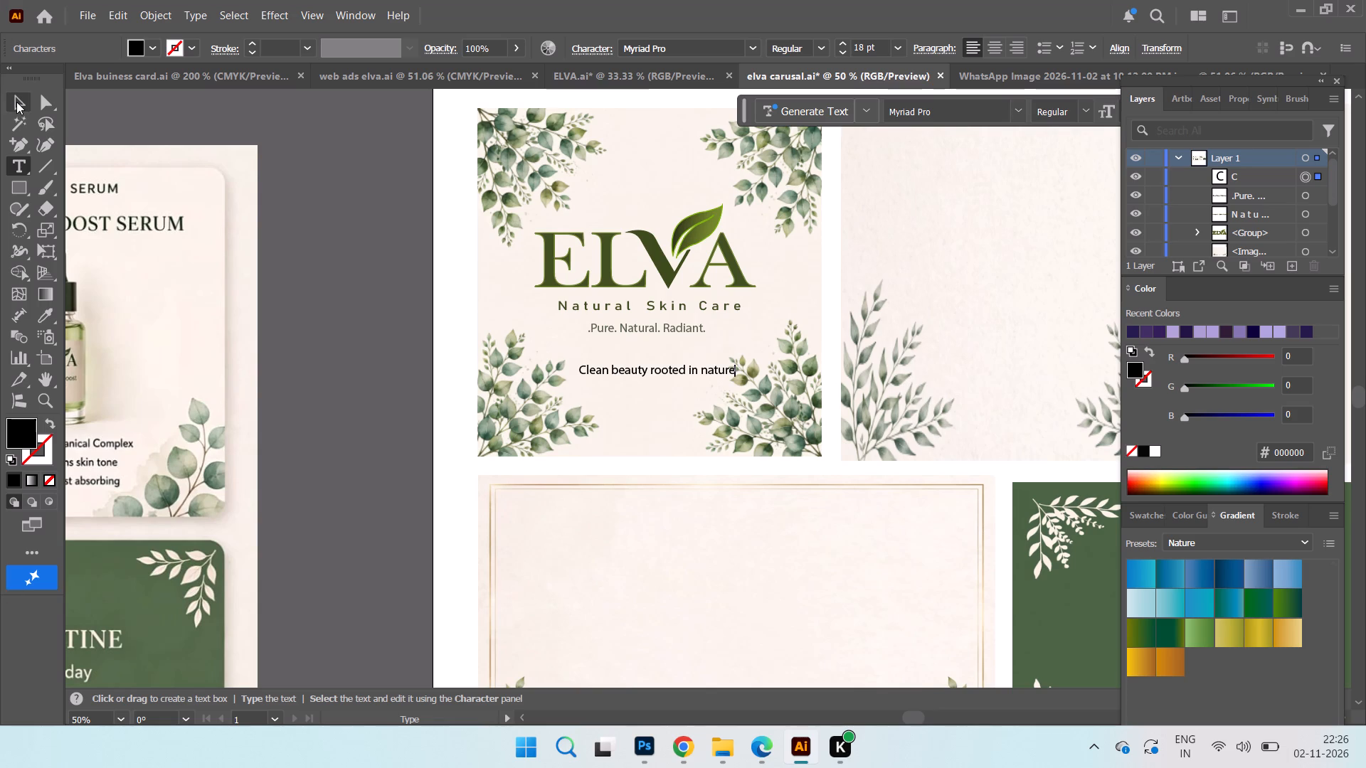
Recolour "Clean beauty rooted in nature" dark olive #2f3a0e, sampling the ELVA logo's green and darkening it.
{"action": "left_click", "coordinate": [16, 102]}
{"action": "left_click", "coordinate": [154, 51]}
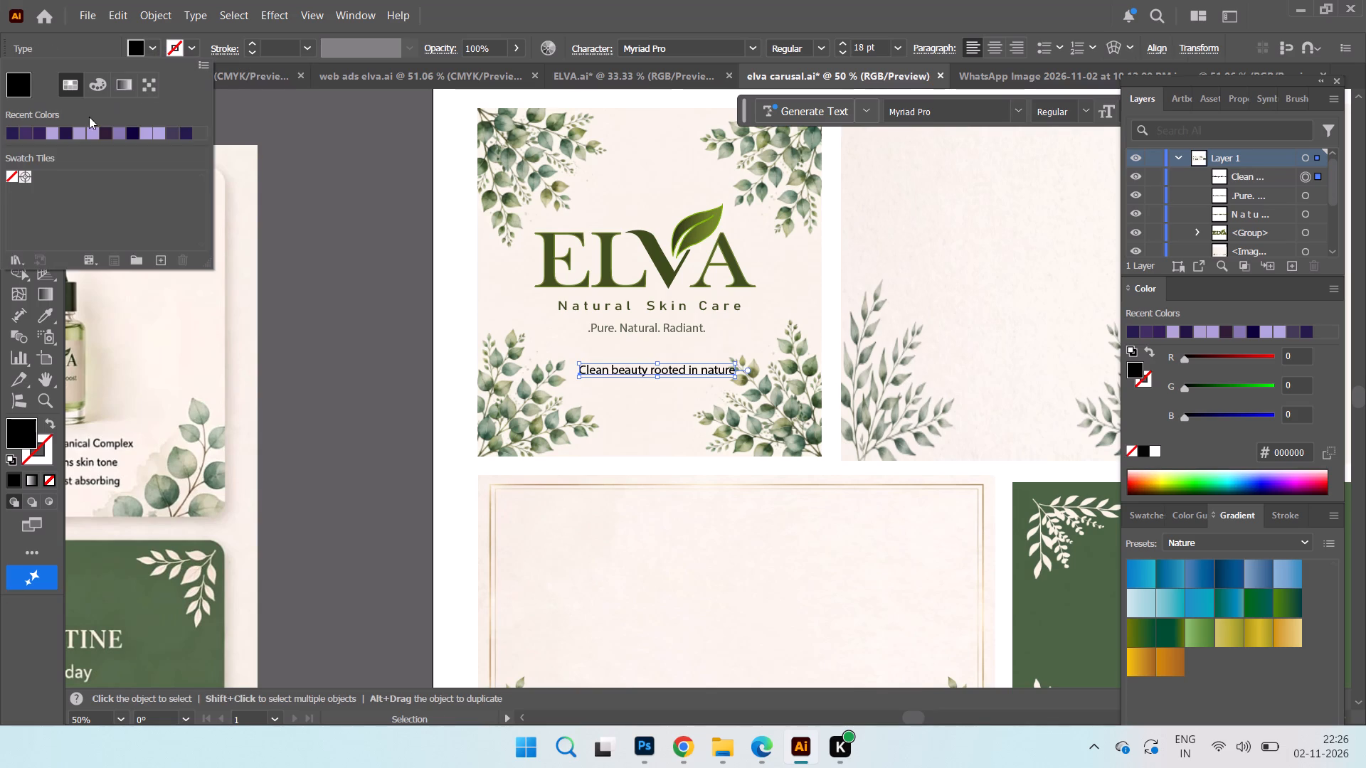
{"action": "left_click", "coordinate": [149, 46]}
{"action": "left_click", "coordinate": [149, 46]}
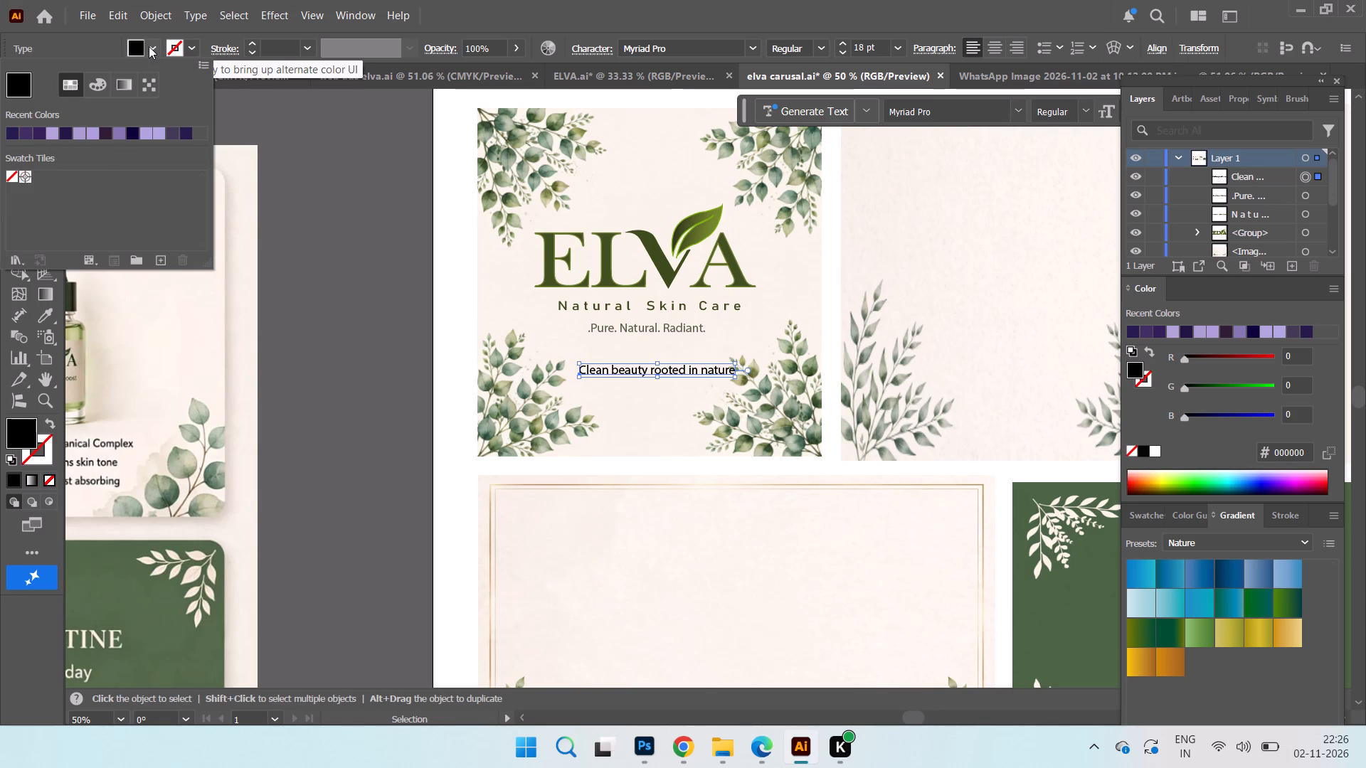
{"action": "double_click", "coordinate": [23, 422]}
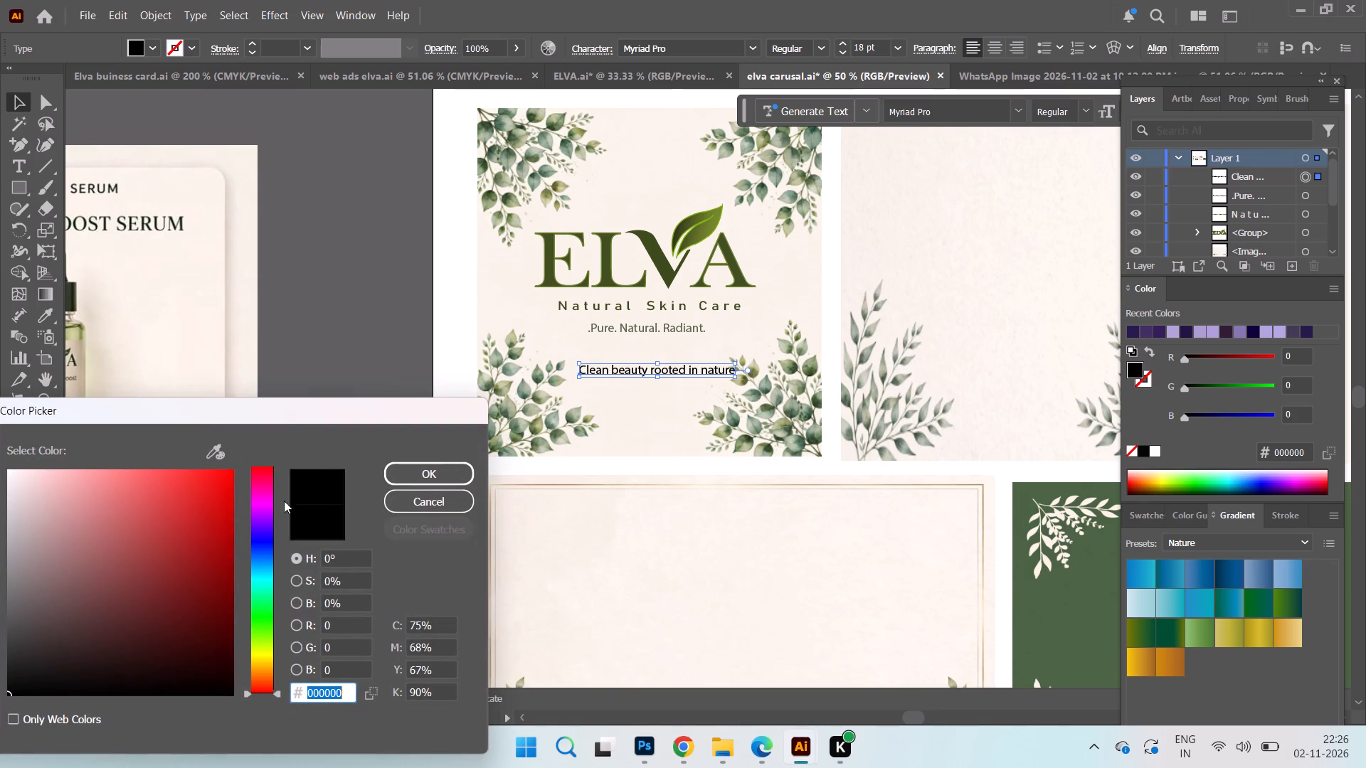
{"action": "left_click", "coordinate": [212, 457]}
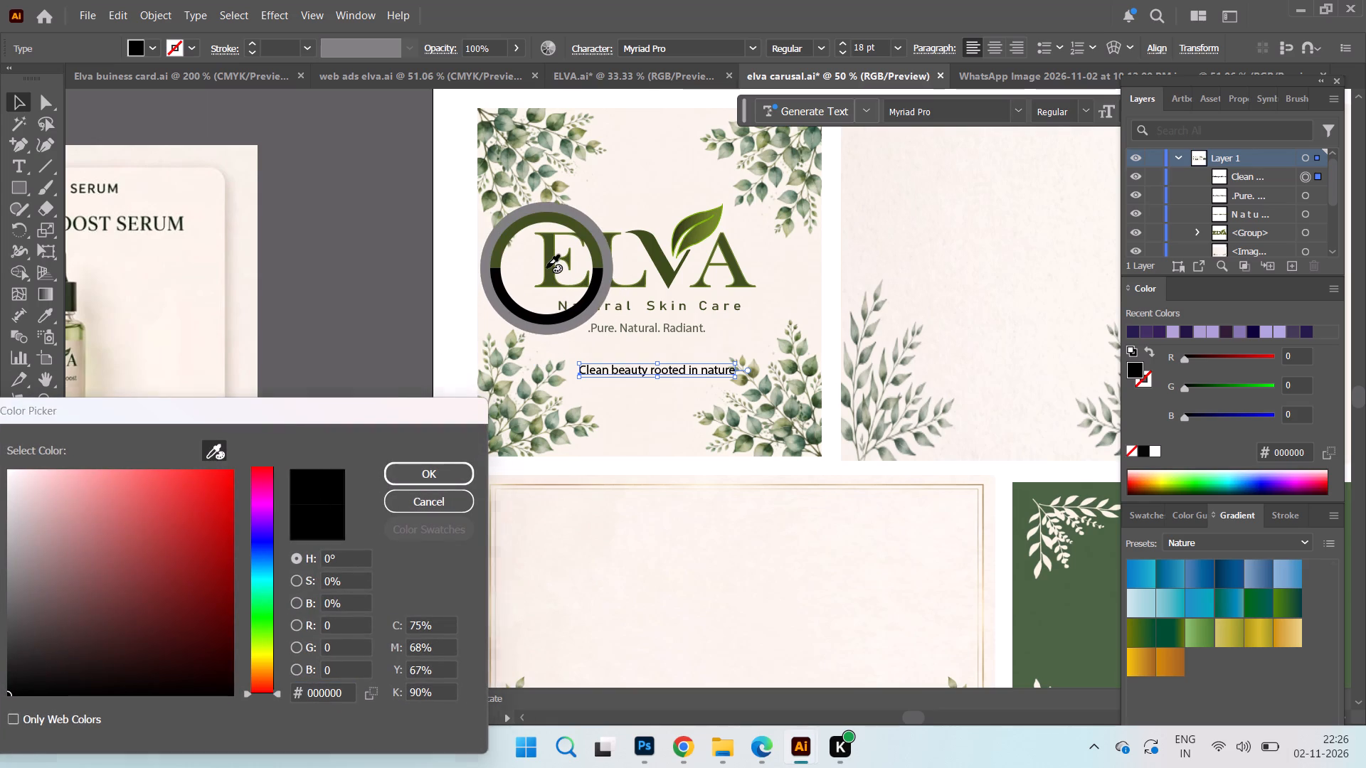
{"action": "left_click", "coordinate": [546, 268]}
{"action": "left_click", "coordinate": [181, 642]}
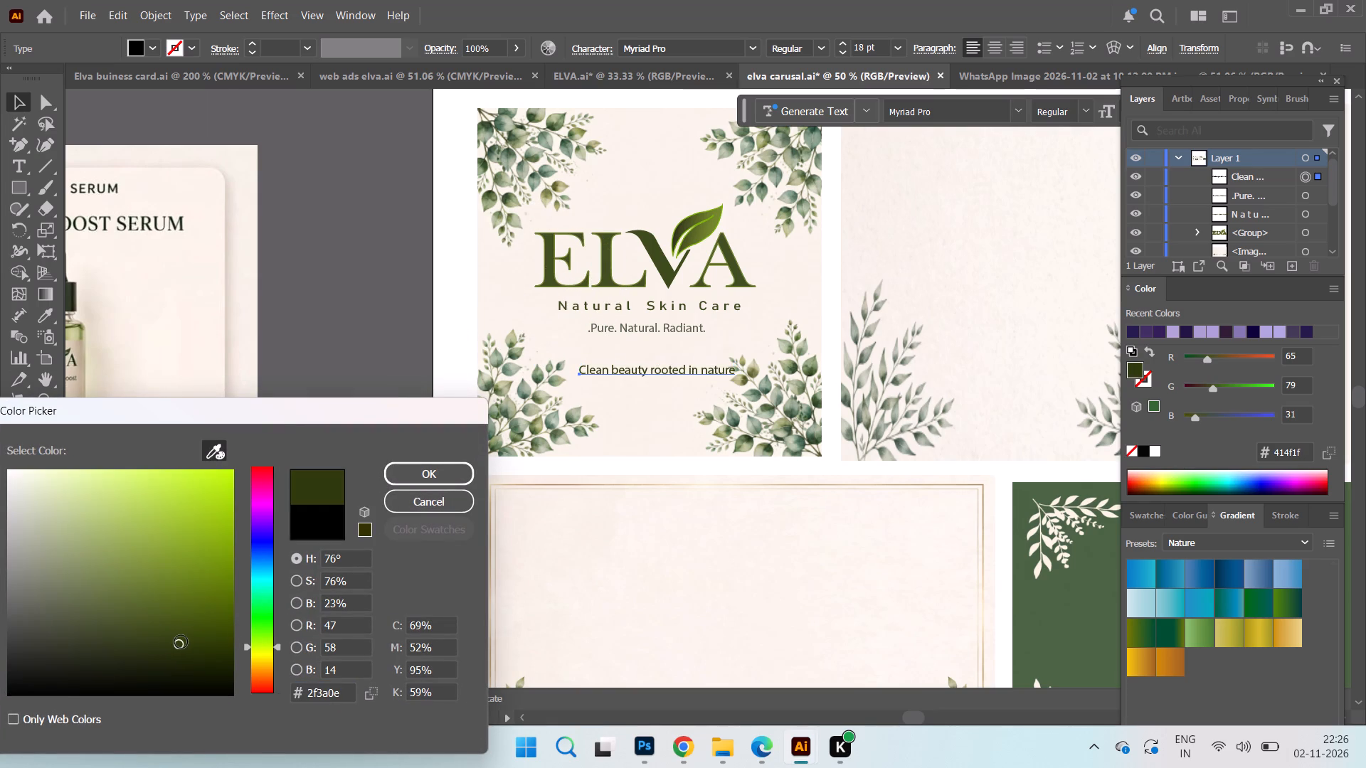
{"action": "left_click", "coordinate": [433, 468]}
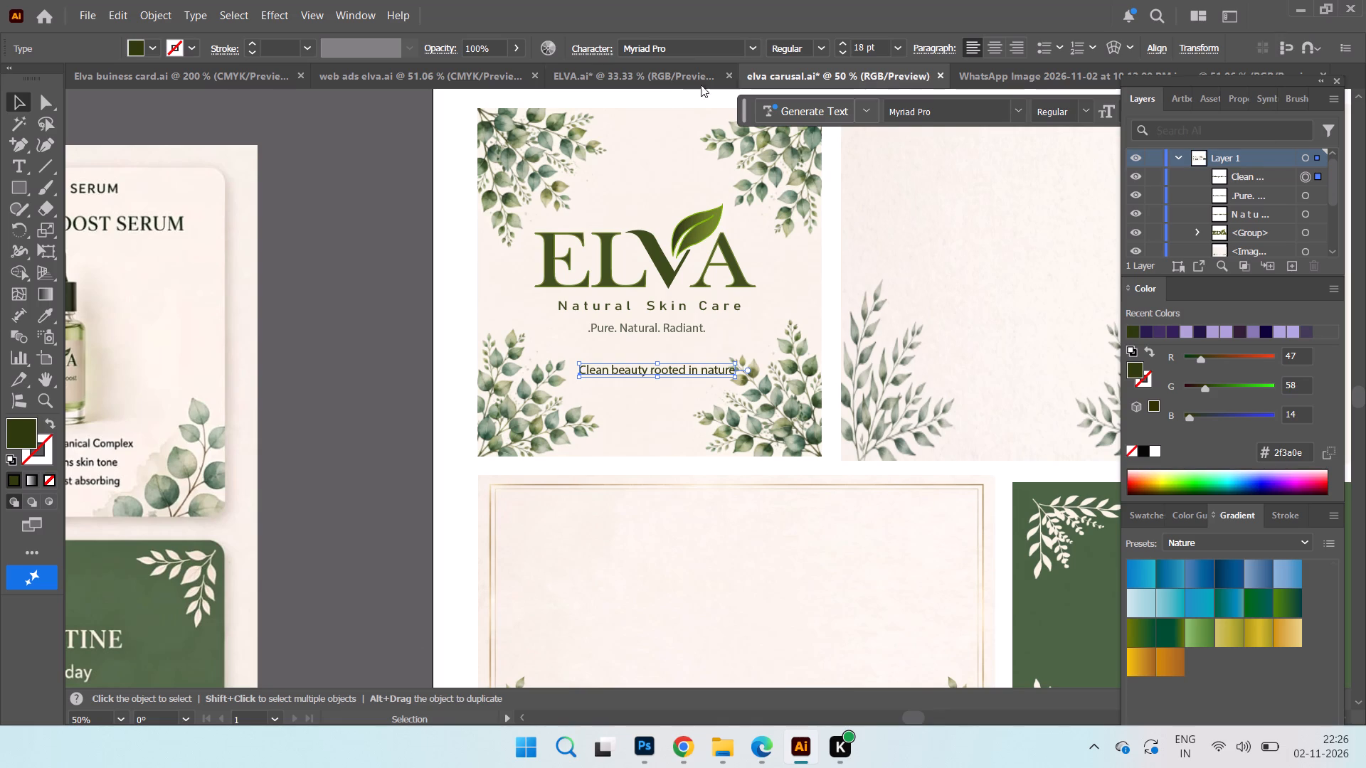
Move "Clean beauty rooted in nature" up so it sits centred directly beneath the ".Pure. Natural. Radiant." tagline.
{"action": "left_click_drag", "start_coordinate": [628, 368], "coordinate": [612, 347]}
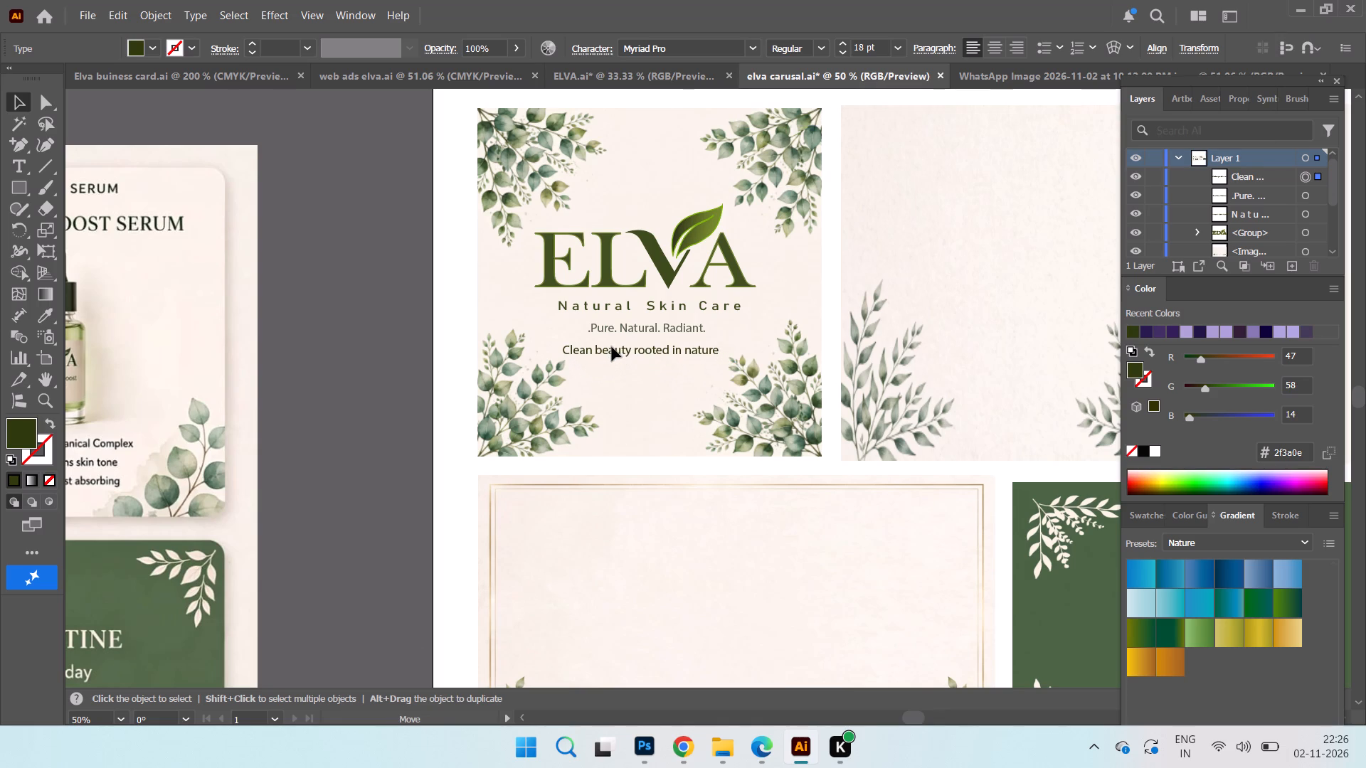
{"action": "left_click_drag", "start_coordinate": [612, 347], "coordinate": [615, 346]}
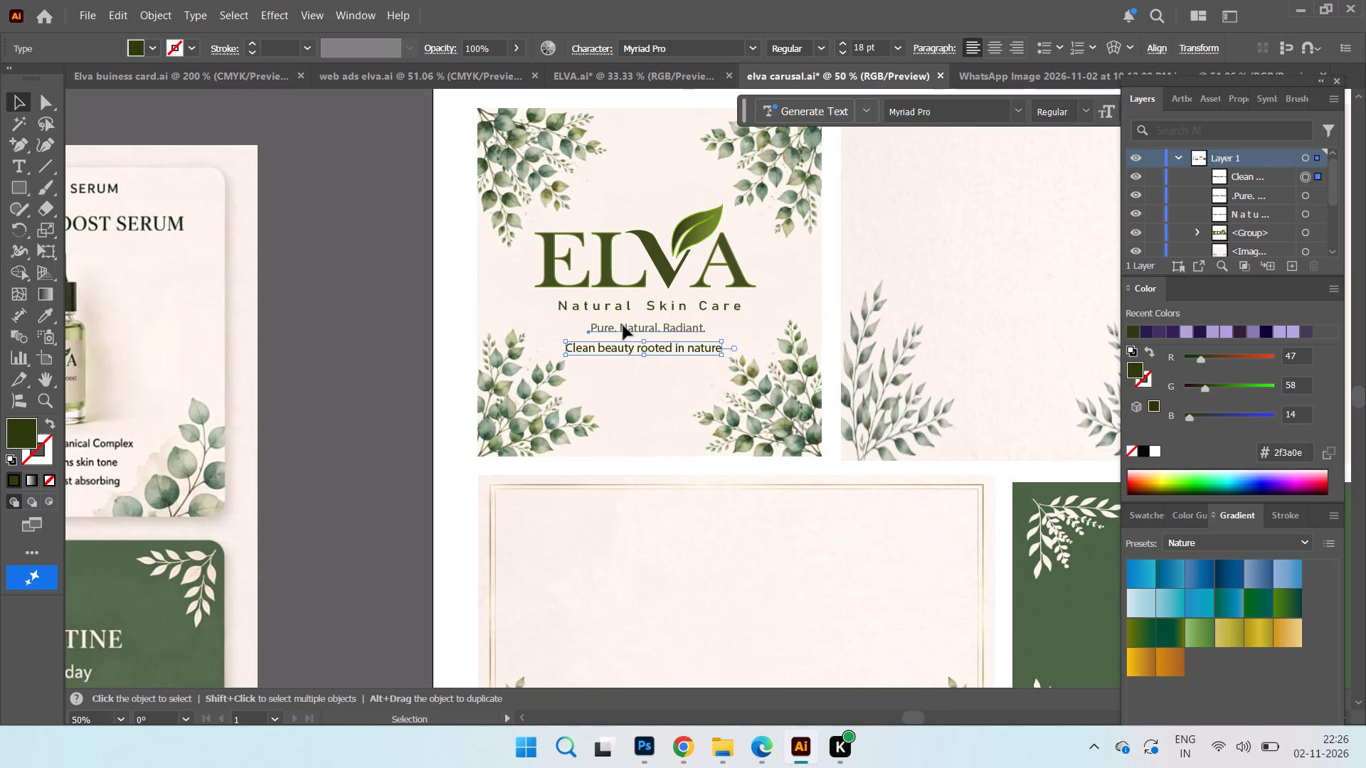
Stretch the "Natural Skin Care" text slightly taller.
{"action": "left_click", "coordinate": [623, 326]}
{"action": "left_click", "coordinate": [616, 307]}
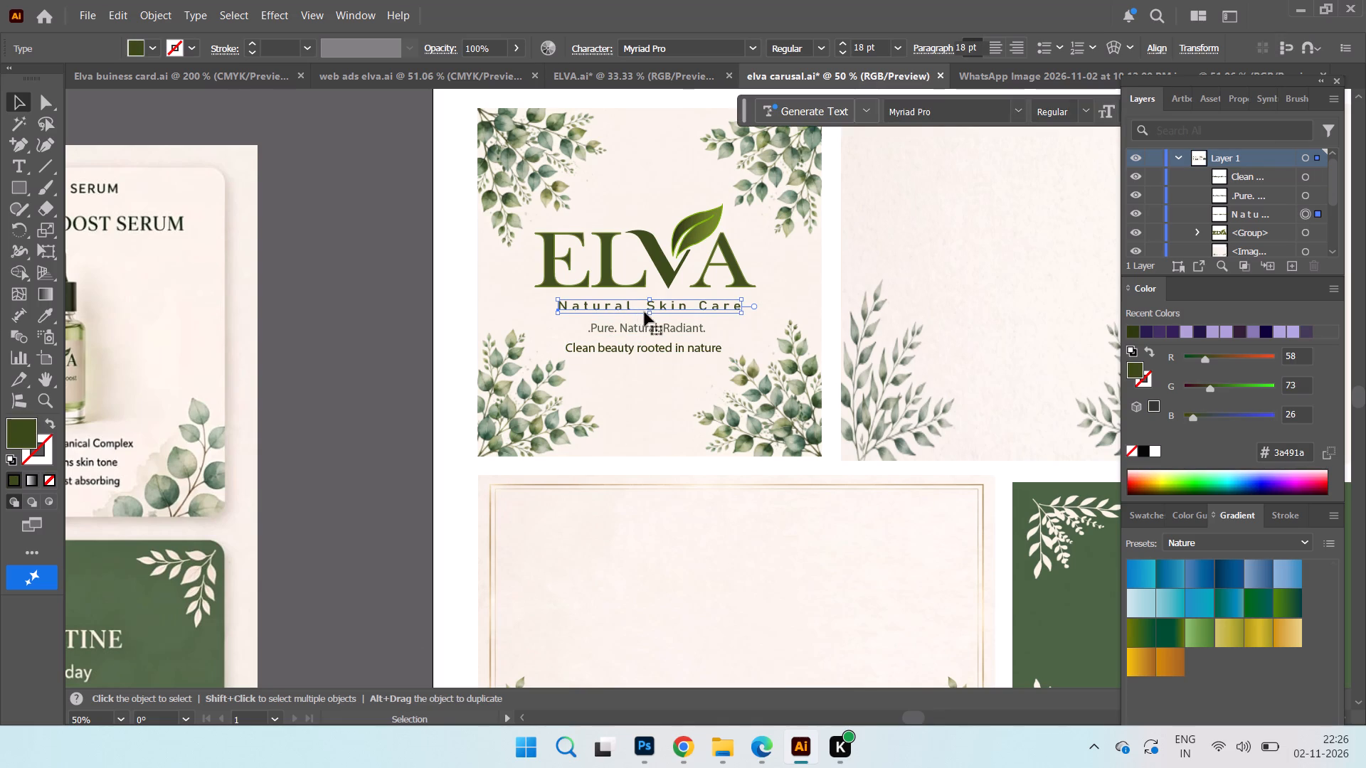
{"action": "left_click", "coordinate": [650, 313]}
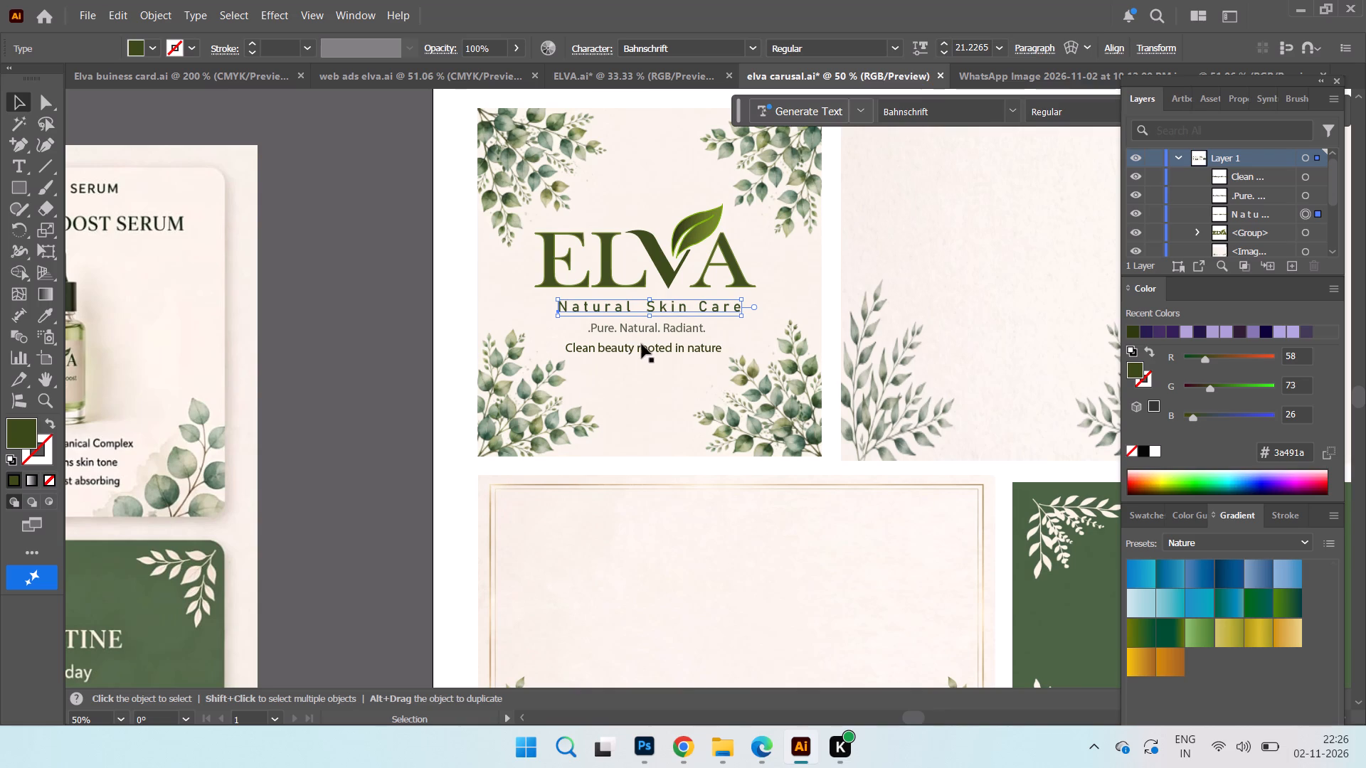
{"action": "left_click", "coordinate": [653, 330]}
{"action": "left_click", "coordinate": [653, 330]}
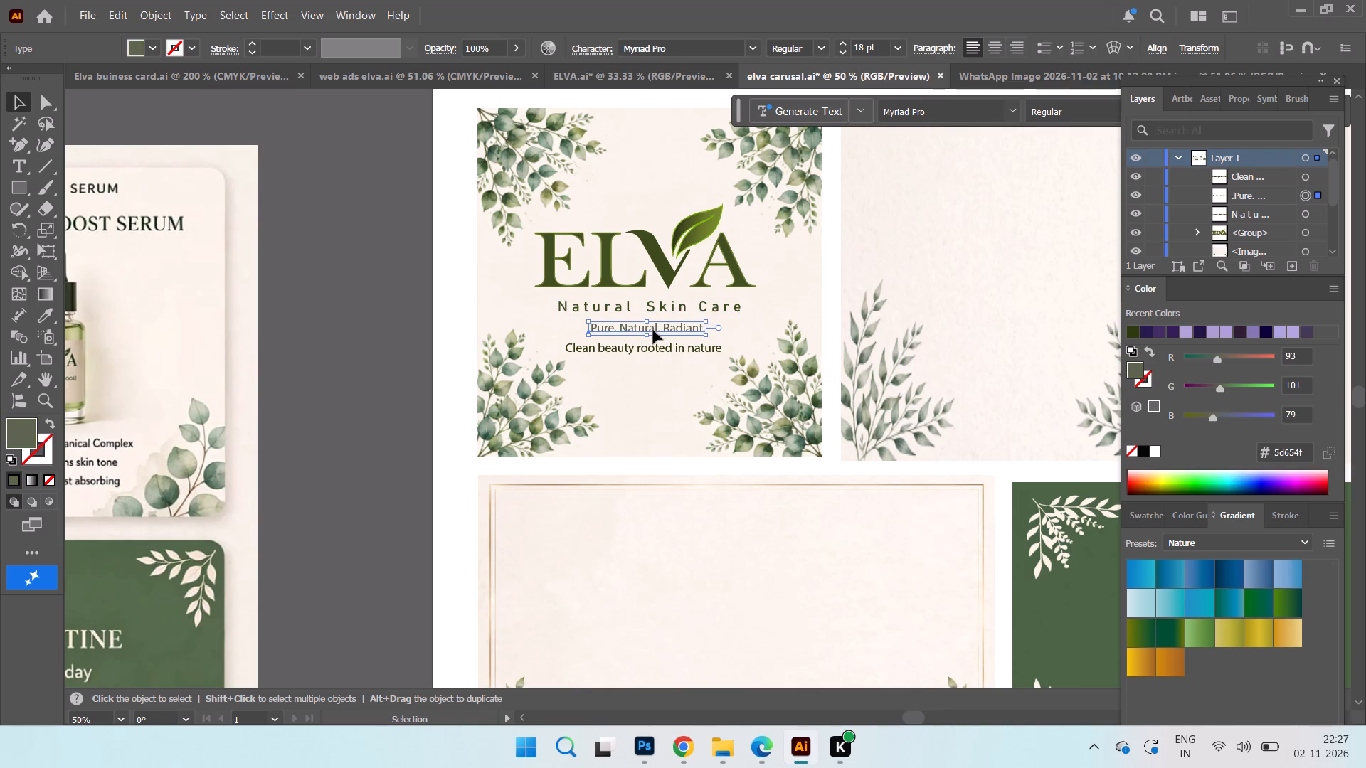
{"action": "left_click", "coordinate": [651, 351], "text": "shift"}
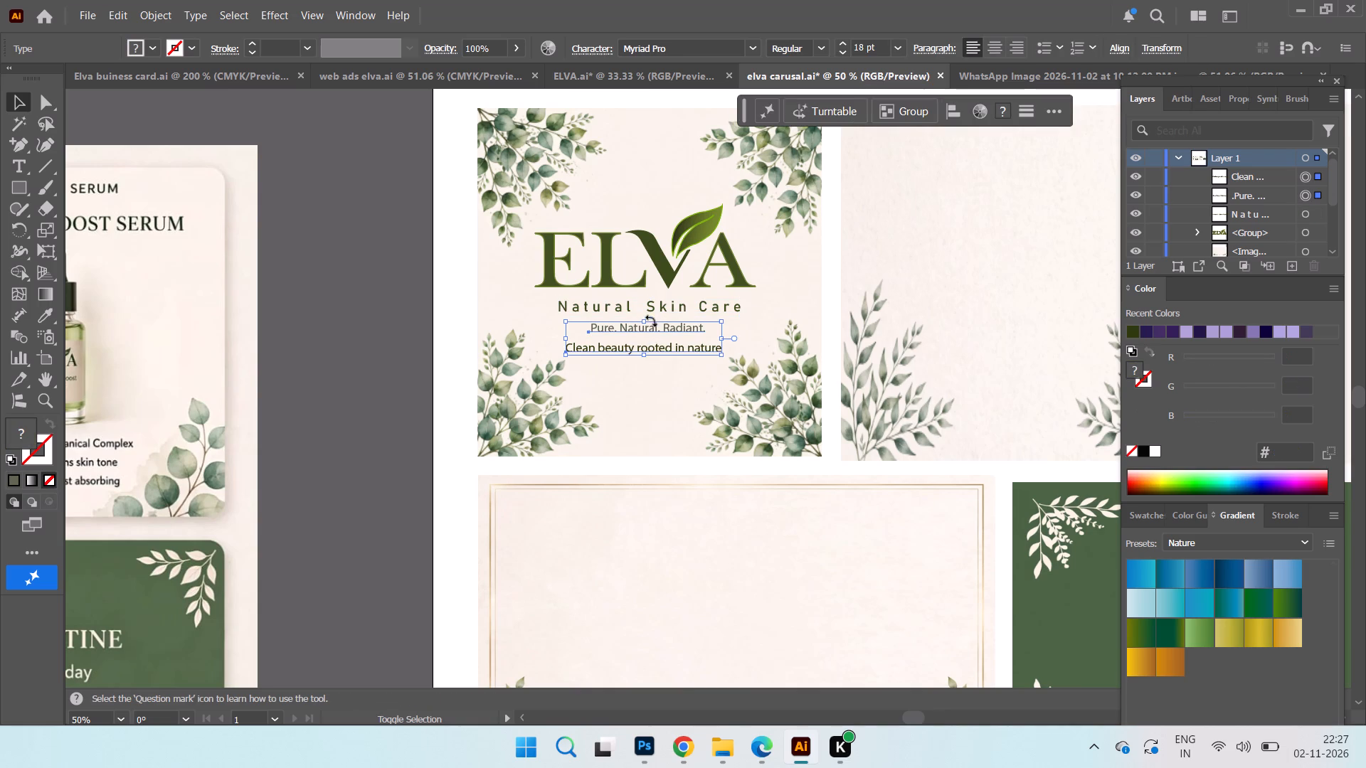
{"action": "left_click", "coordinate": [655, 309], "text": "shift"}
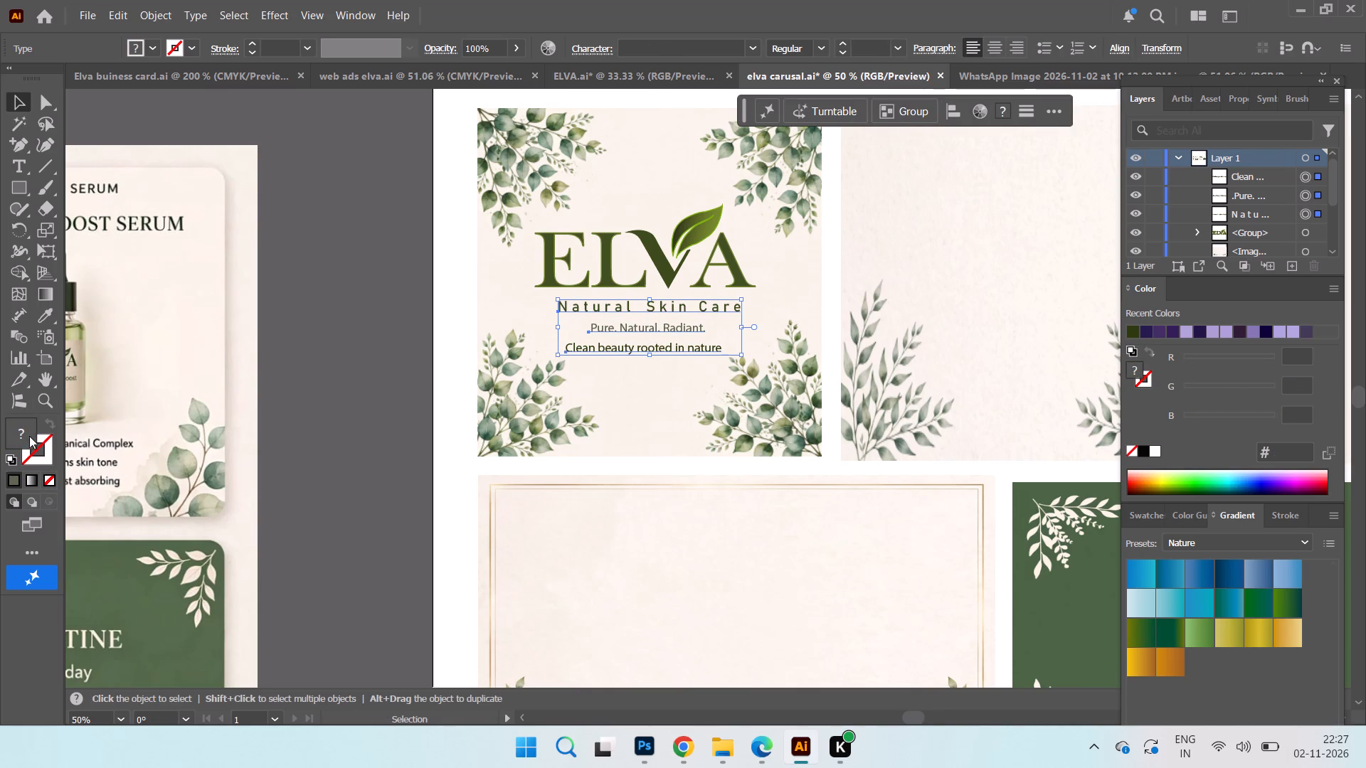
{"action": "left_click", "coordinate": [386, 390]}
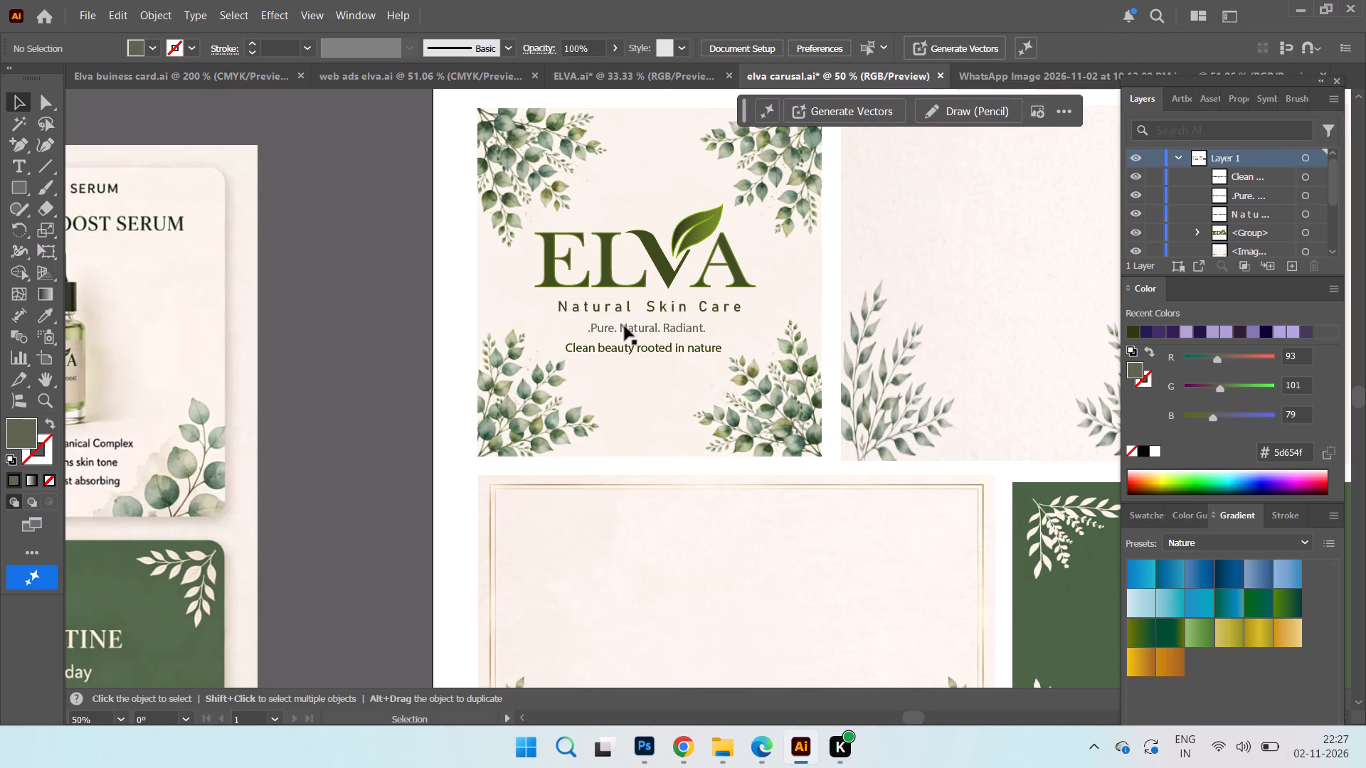
Recolour the ".Pure. Natural. Radiant." tagline to #414f1f, sampled from the ELVA logo.
{"action": "left_click", "coordinate": [625, 326]}
{"action": "double_click", "coordinate": [25, 433]}
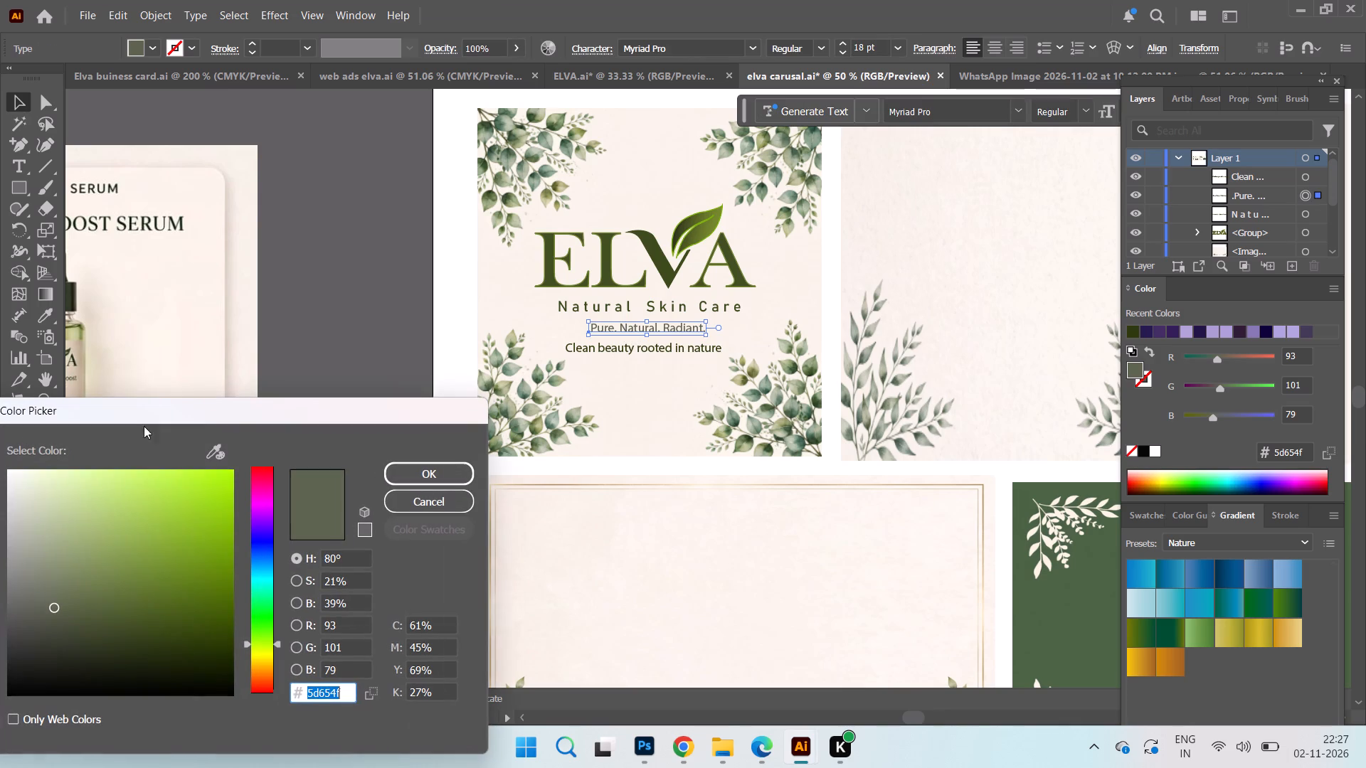
{"action": "left_click", "coordinate": [216, 459]}
{"action": "left_click", "coordinate": [551, 265]}
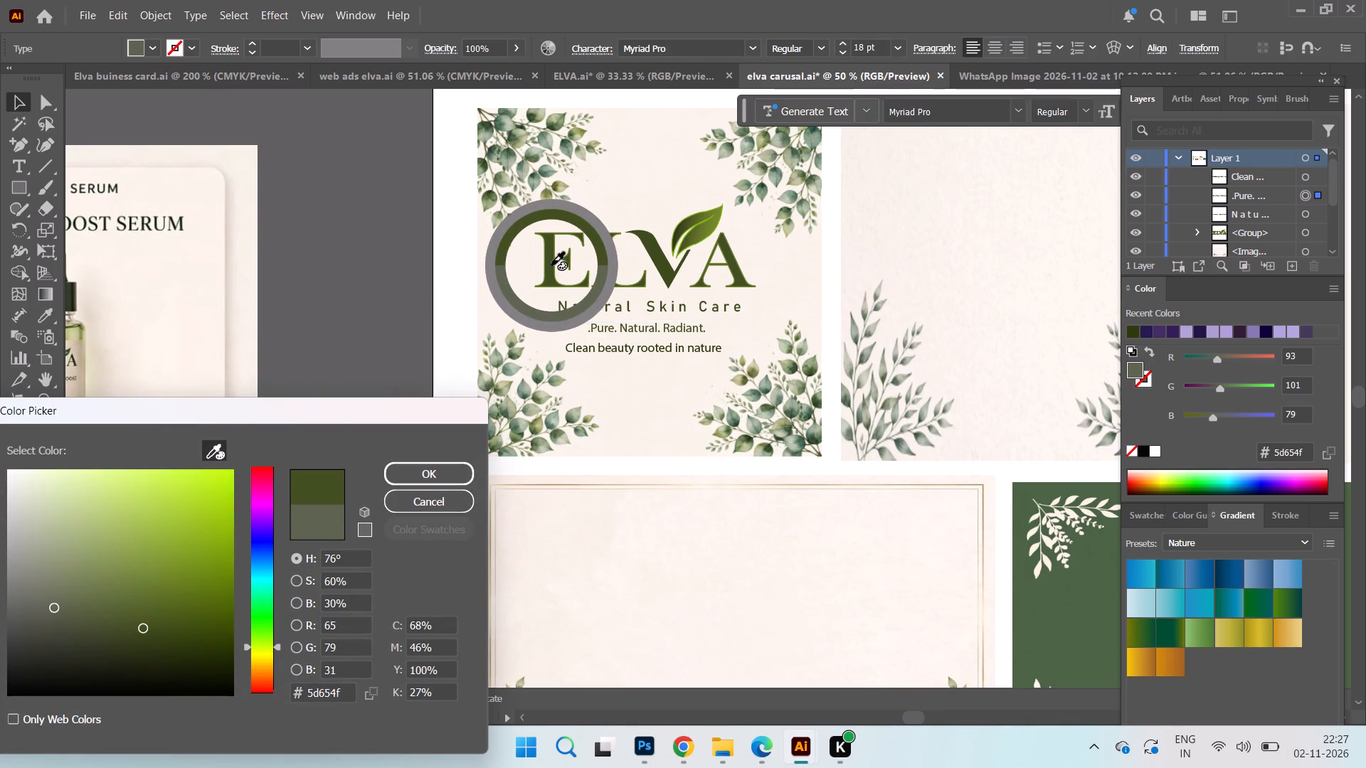
{"action": "left_click", "coordinate": [389, 480]}
{"action": "left_click", "coordinate": [326, 330]}
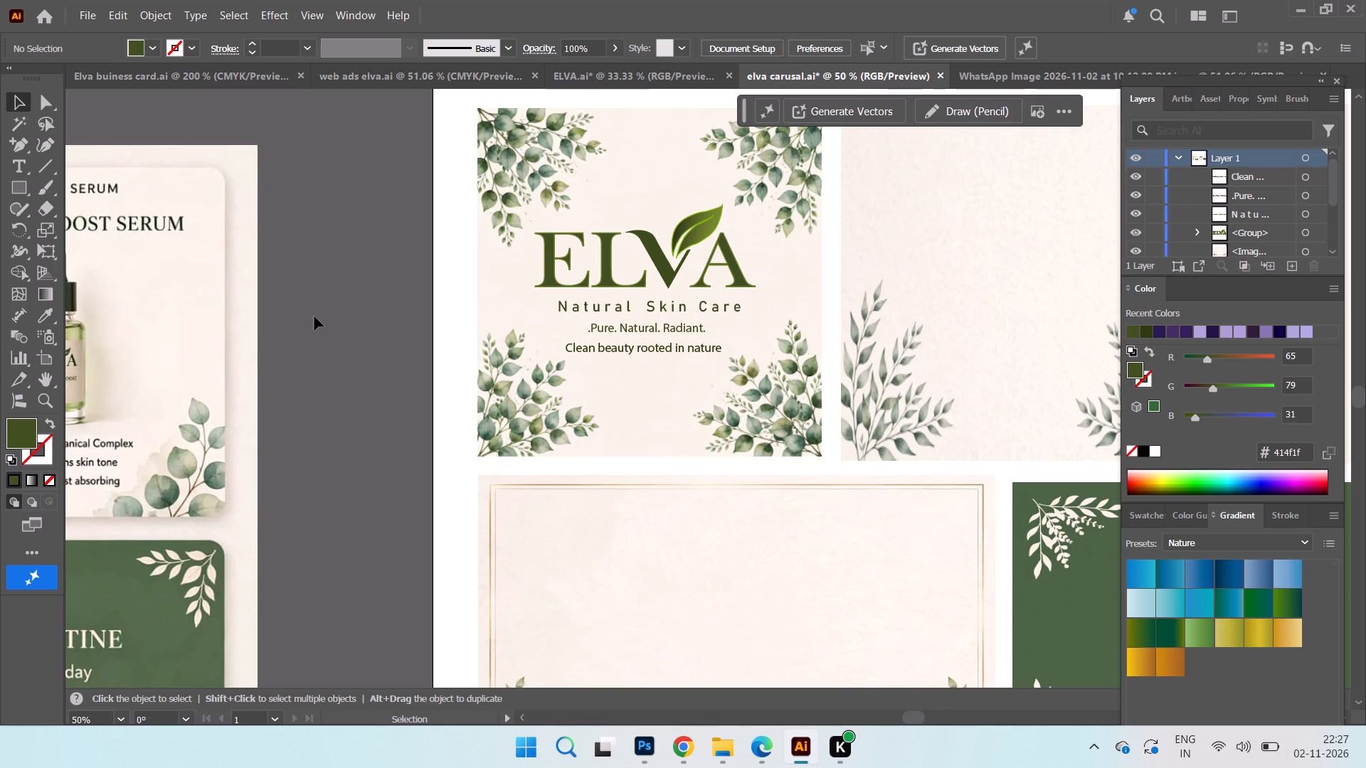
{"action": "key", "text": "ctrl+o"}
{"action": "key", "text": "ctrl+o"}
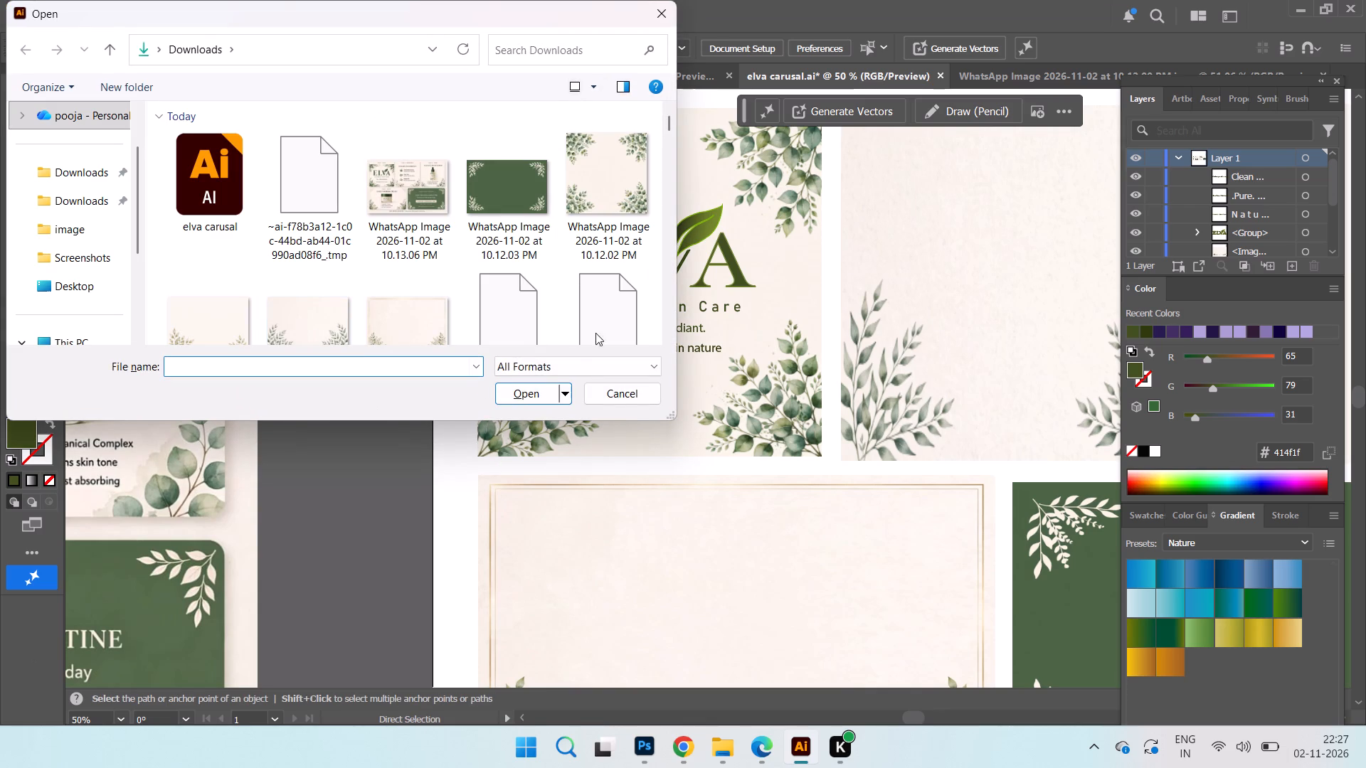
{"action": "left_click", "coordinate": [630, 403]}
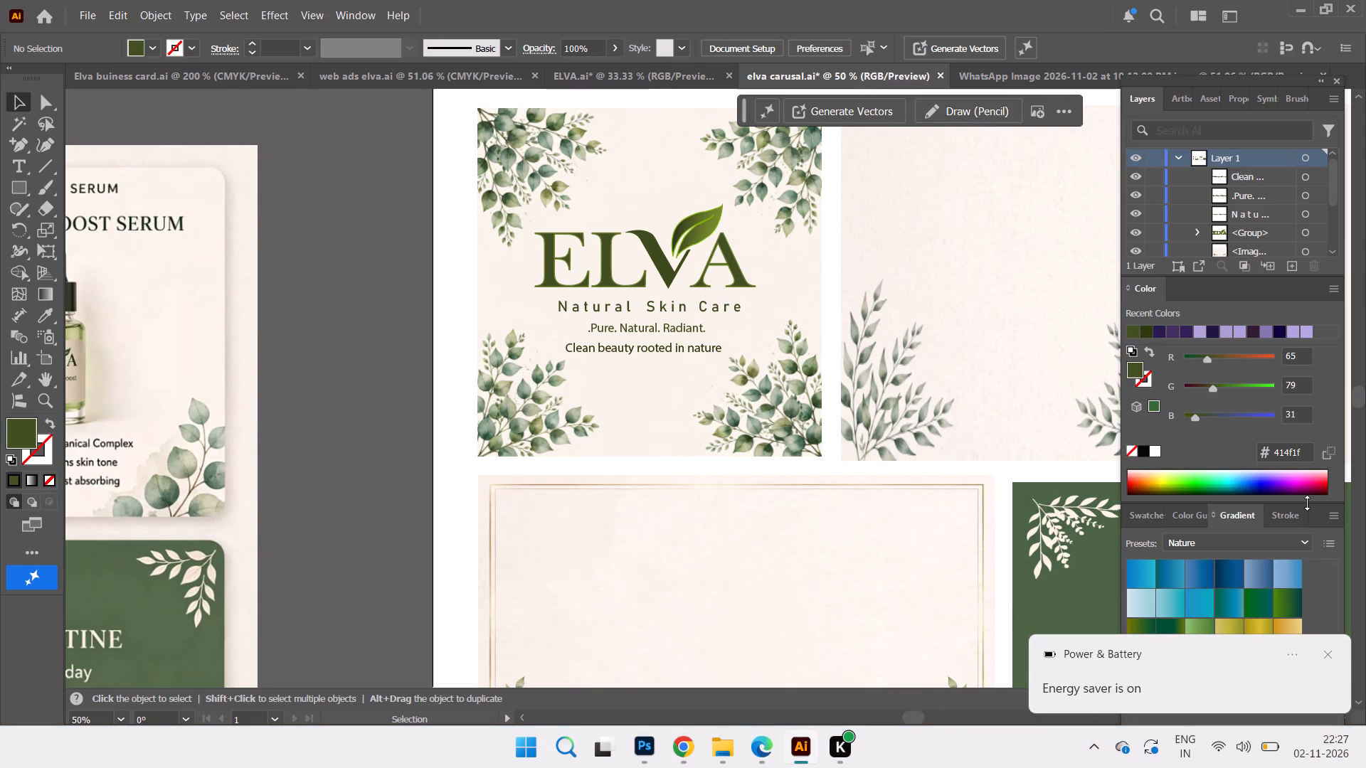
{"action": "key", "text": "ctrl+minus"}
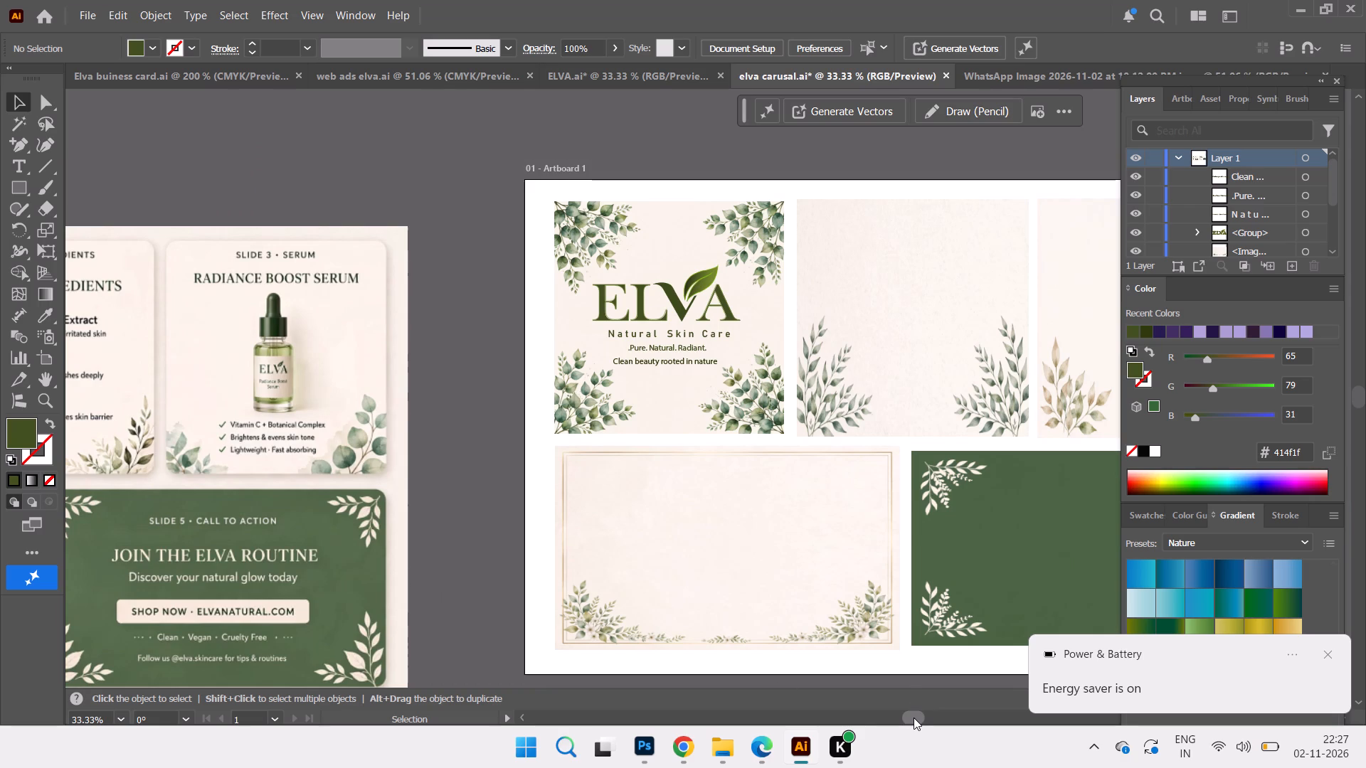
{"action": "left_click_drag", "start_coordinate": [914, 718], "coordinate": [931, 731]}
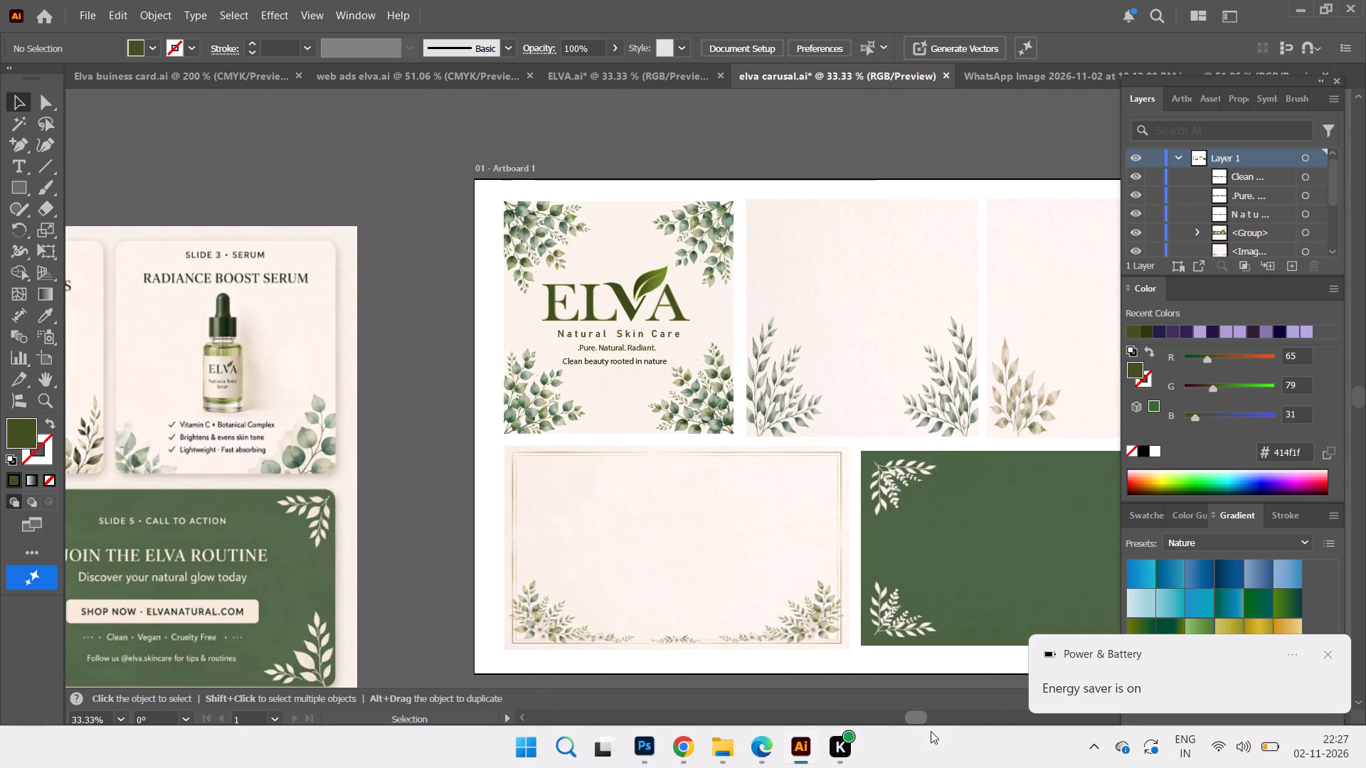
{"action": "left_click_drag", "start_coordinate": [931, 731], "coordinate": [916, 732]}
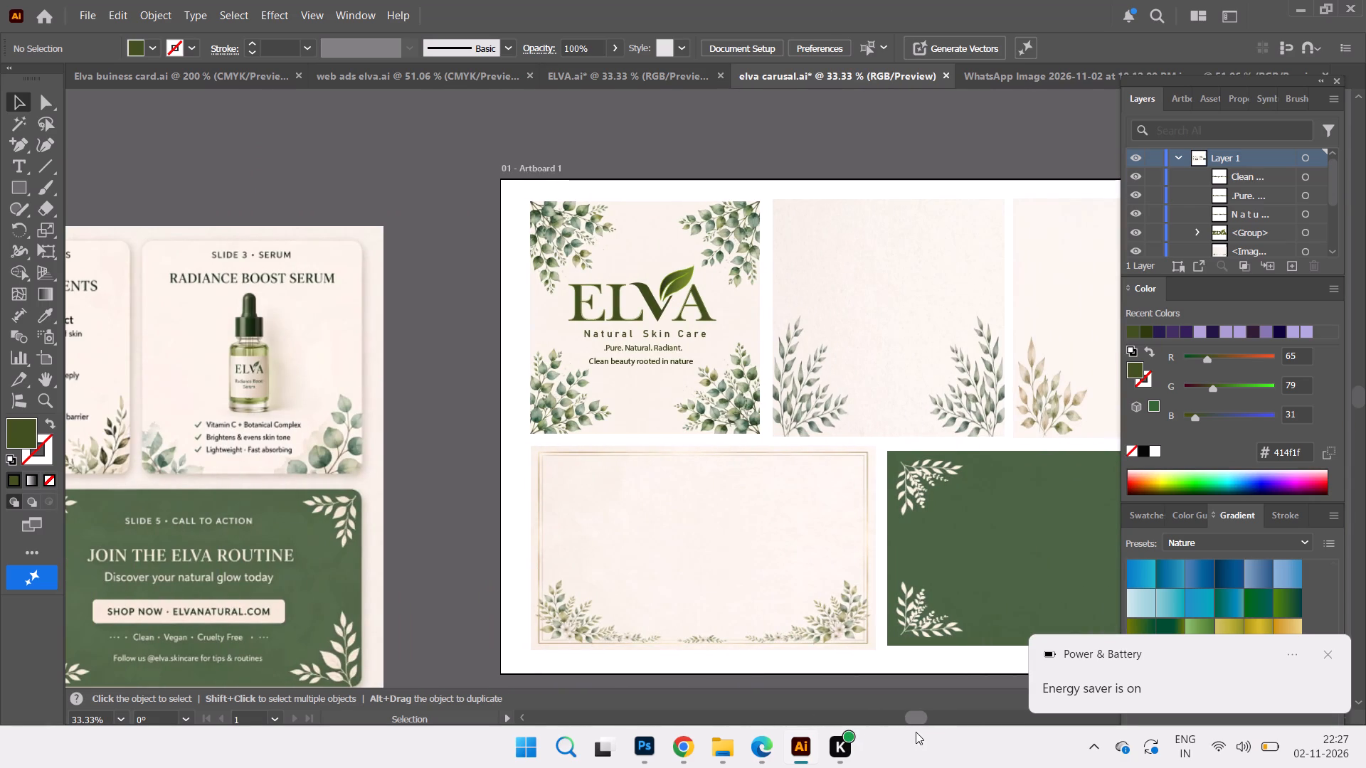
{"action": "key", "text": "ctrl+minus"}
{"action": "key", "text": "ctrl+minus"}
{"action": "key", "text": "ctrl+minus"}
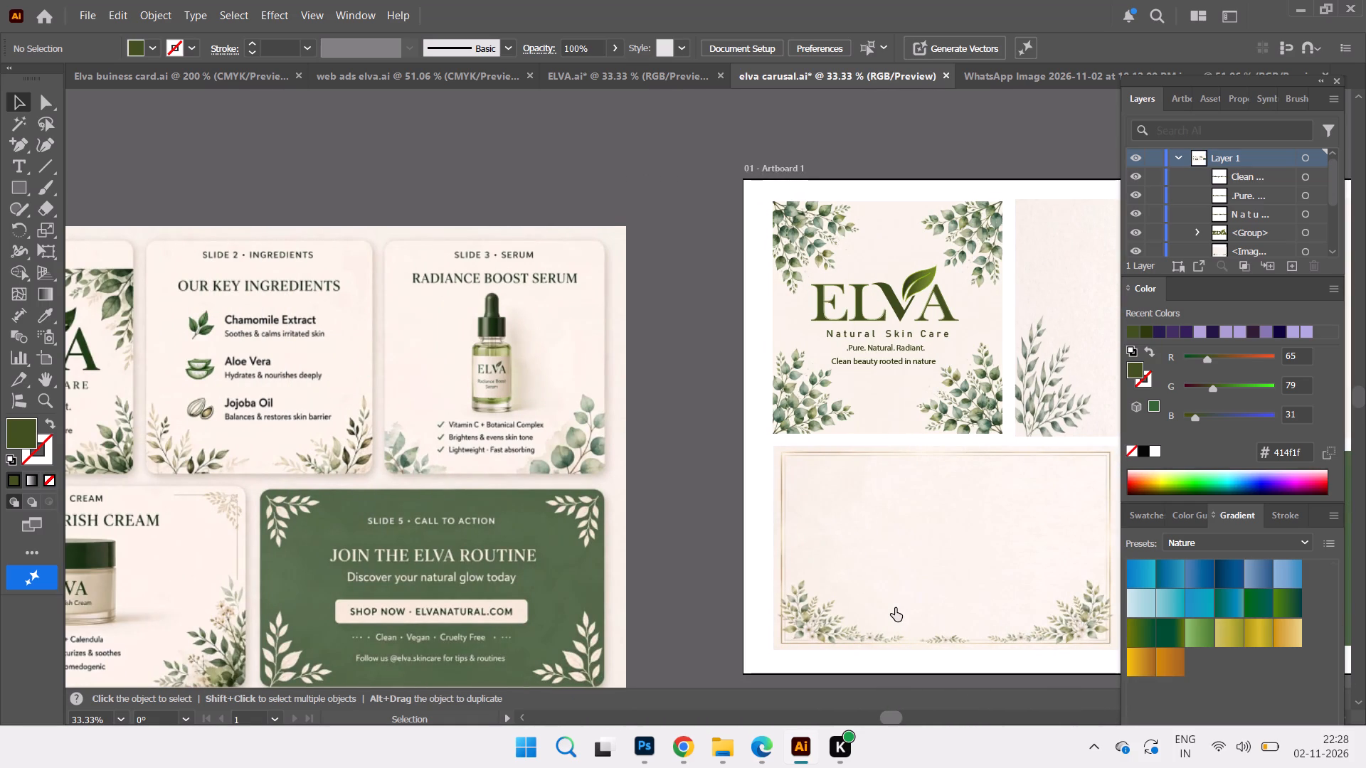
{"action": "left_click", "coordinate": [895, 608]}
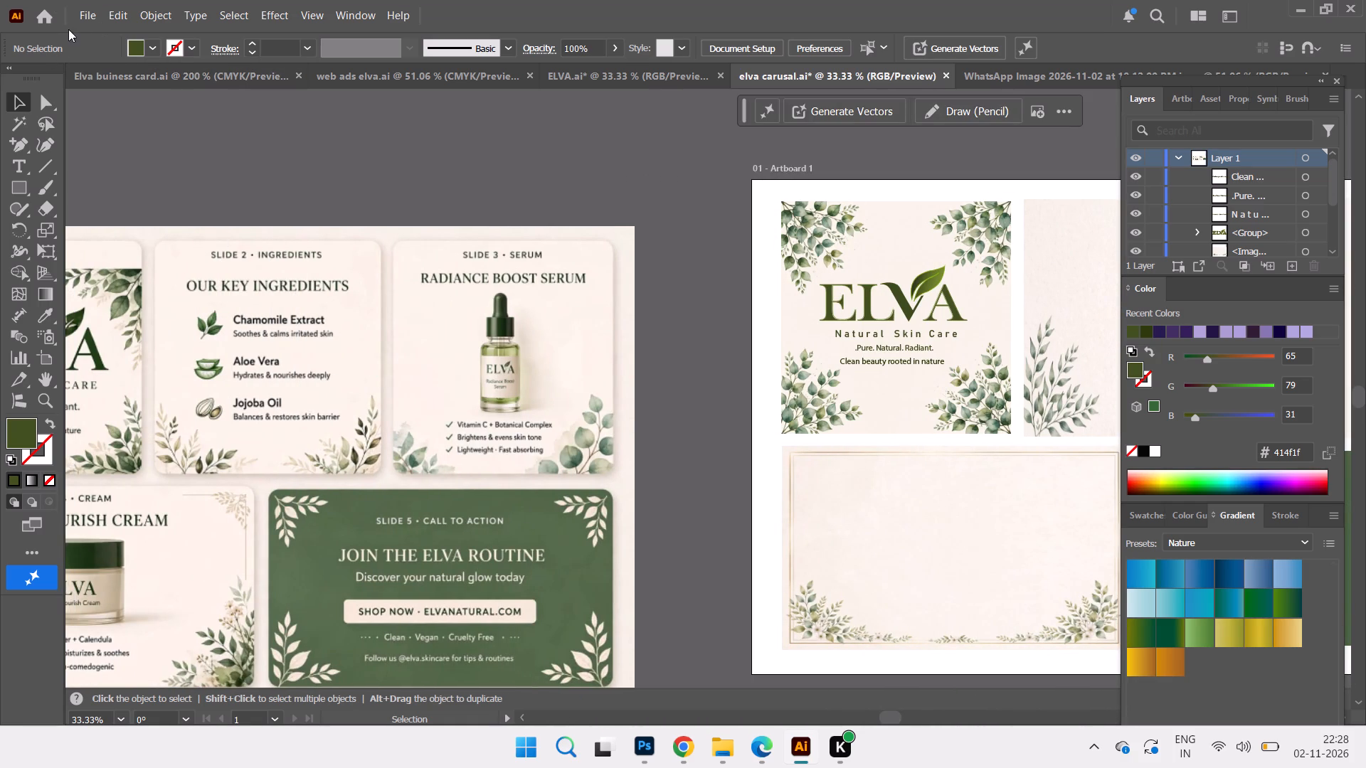
Save the elva carusal.ai document.
{"action": "left_click", "coordinate": [89, 11]}
{"action": "left_click", "coordinate": [163, 167]}
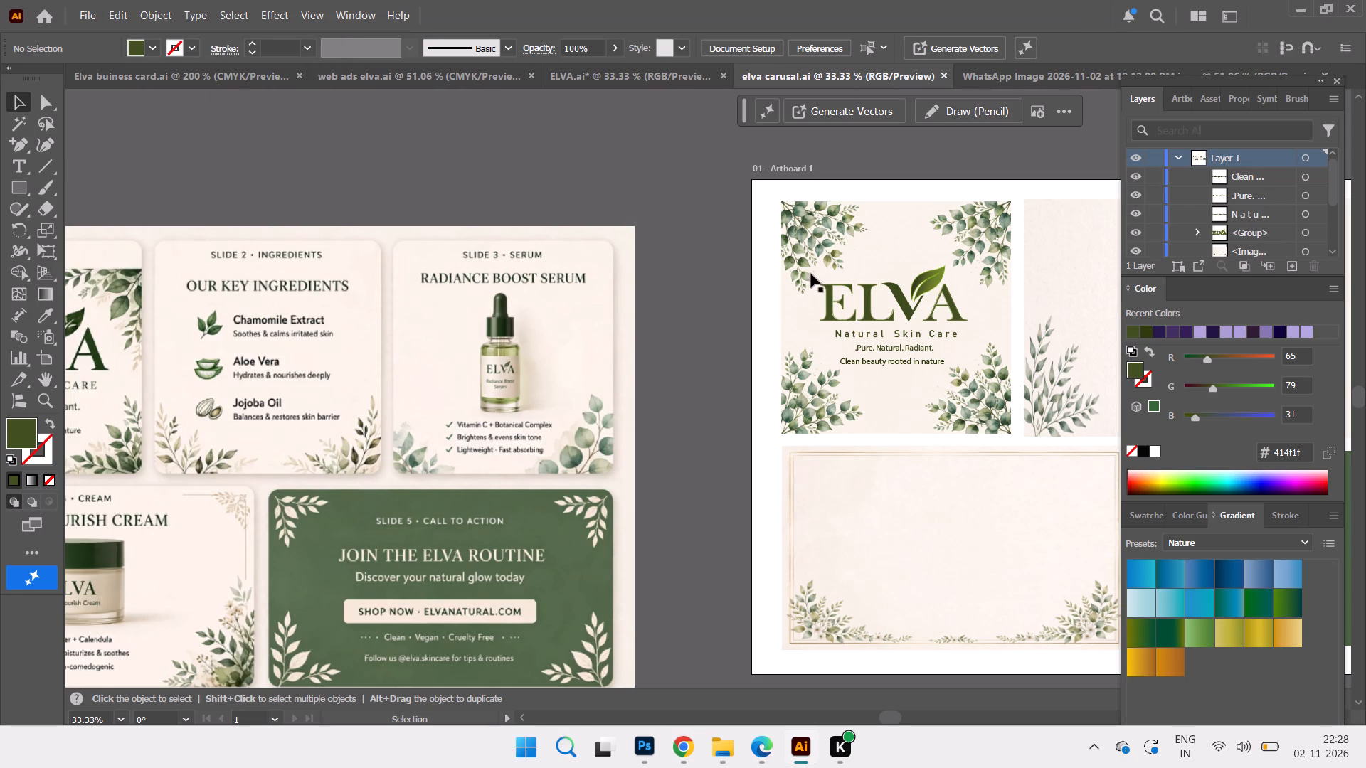
Move the ELVA logo off Slide 1 onto the empty canvas above the Slide 3 reference and ungroup it.
{"action": "left_click", "coordinate": [868, 334]}
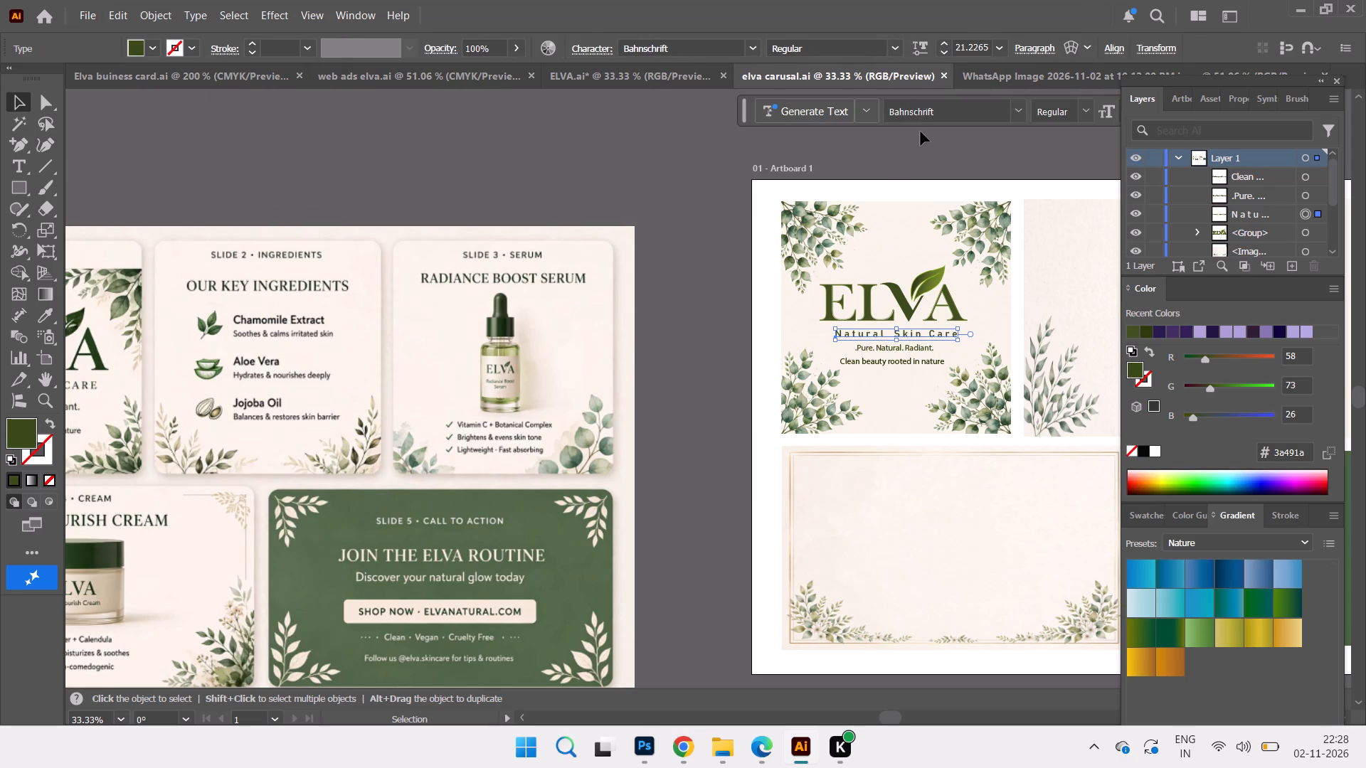
{"action": "left_click", "coordinate": [869, 306]}
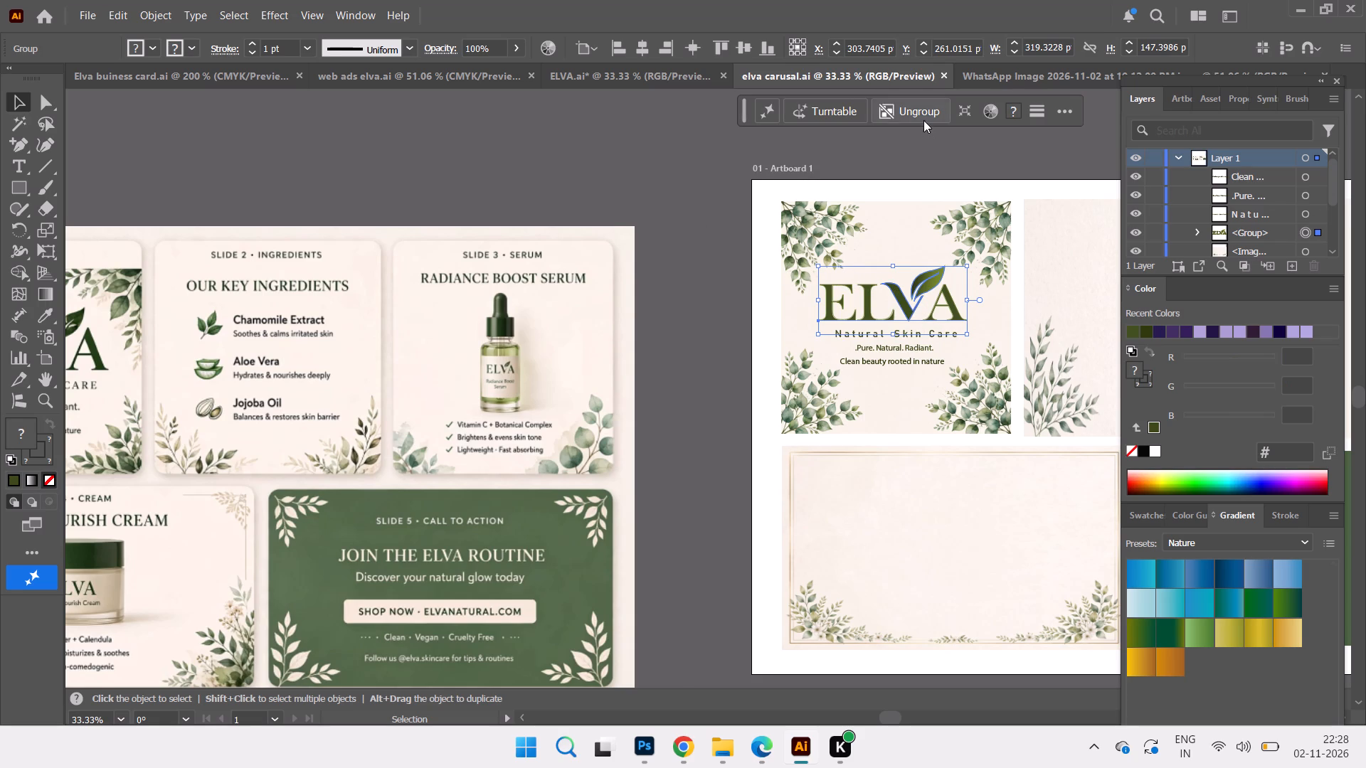
{"action": "left_click_drag", "start_coordinate": [869, 303], "coordinate": [581, 174]}
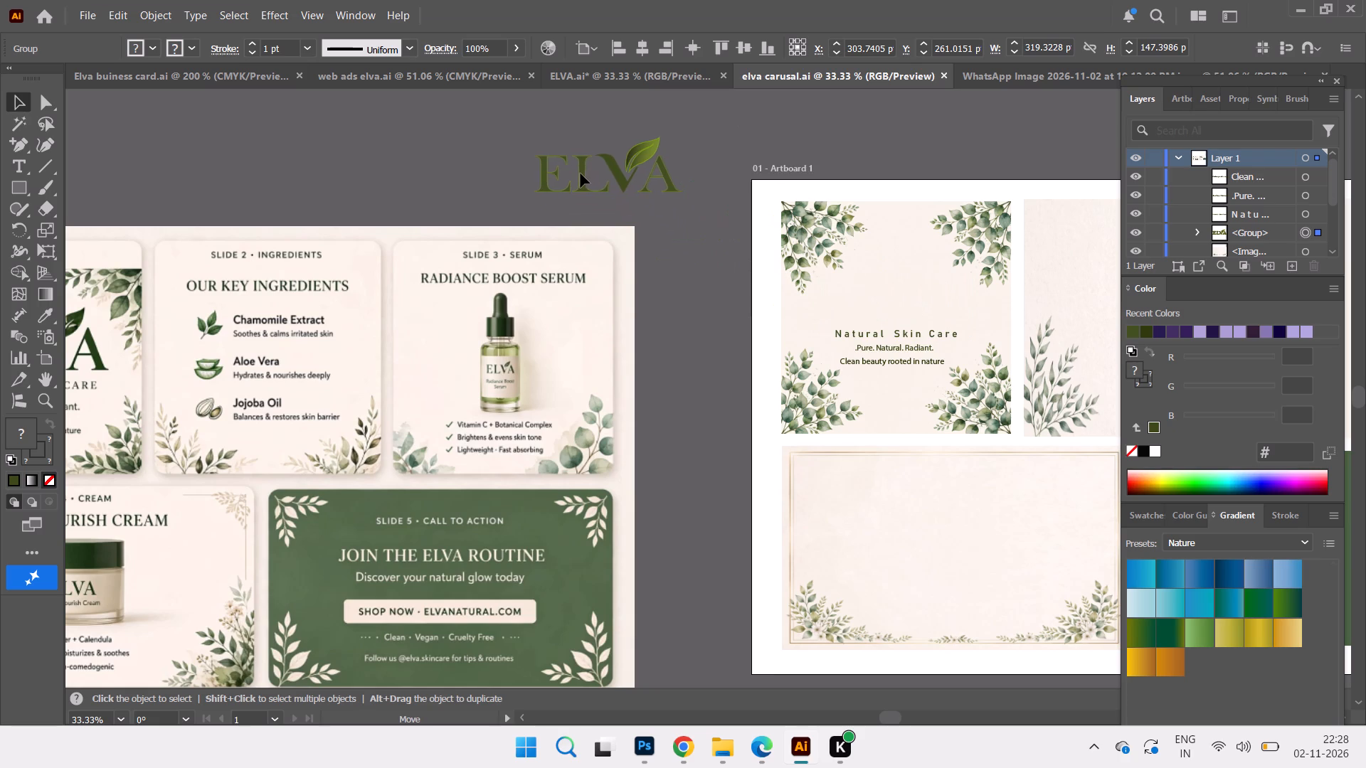
{"action": "left_click_drag", "start_coordinate": [581, 174], "coordinate": [571, 165]}
{"action": "left_click", "coordinate": [926, 113]}
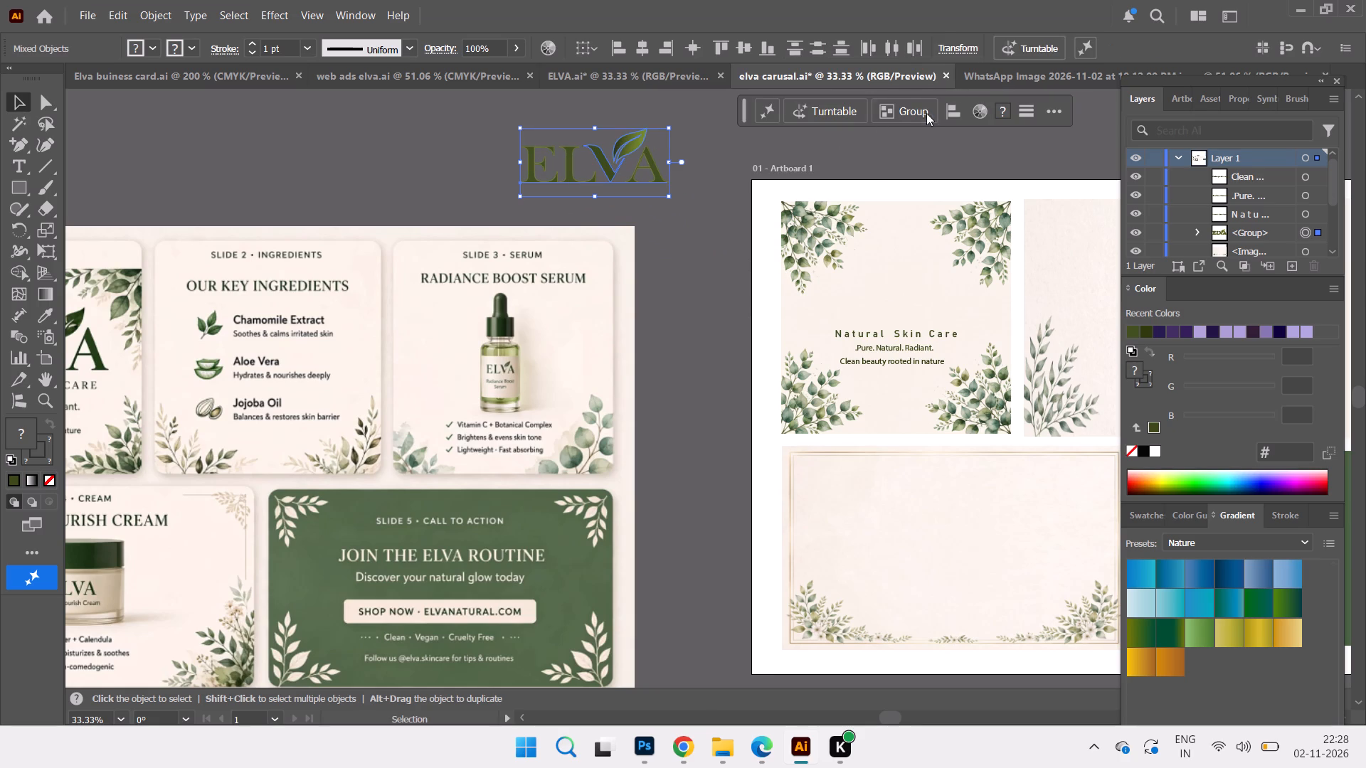
Undo the ungrouping and the move of the ELVA logo off Slide 1.
{"action": "left_click", "coordinate": [440, 133]}
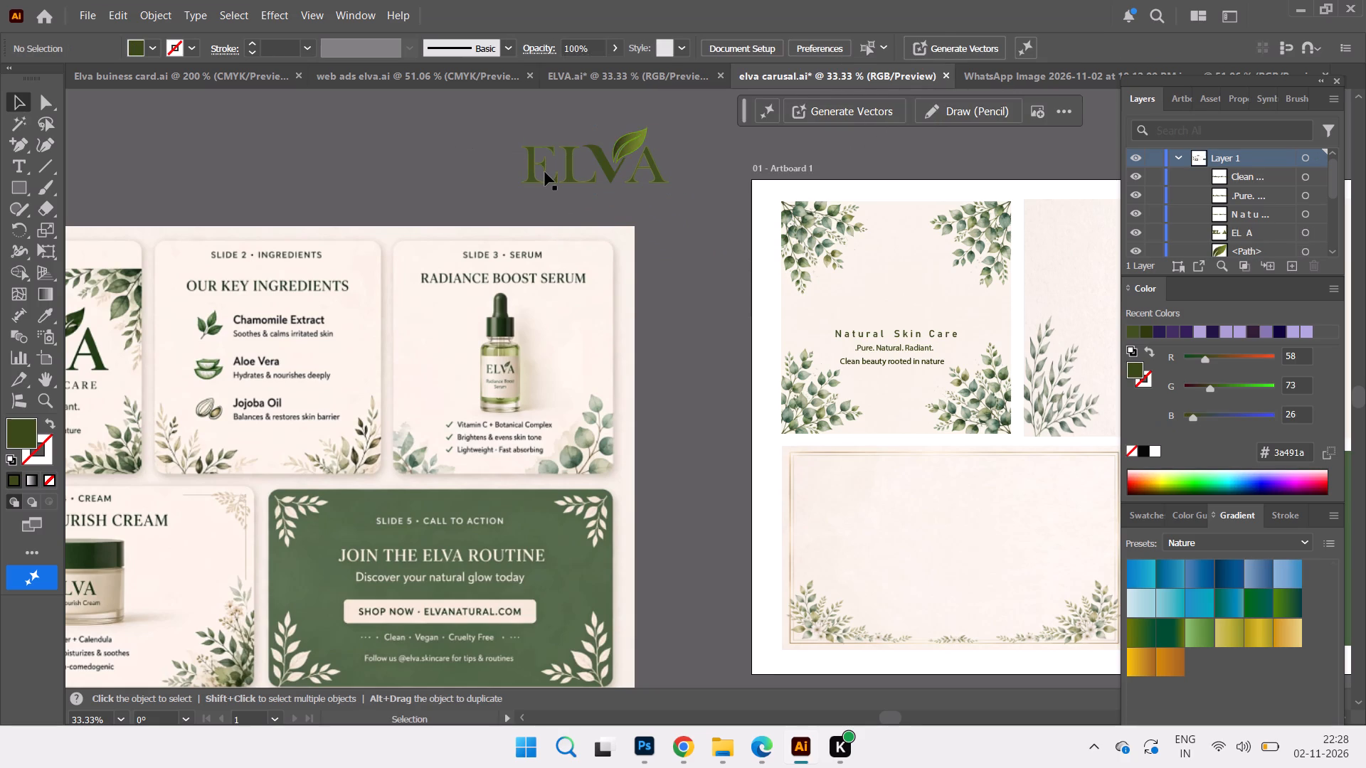
{"action": "key", "text": "ctrl+z"}
{"action": "key", "text": "ctrl+z"}
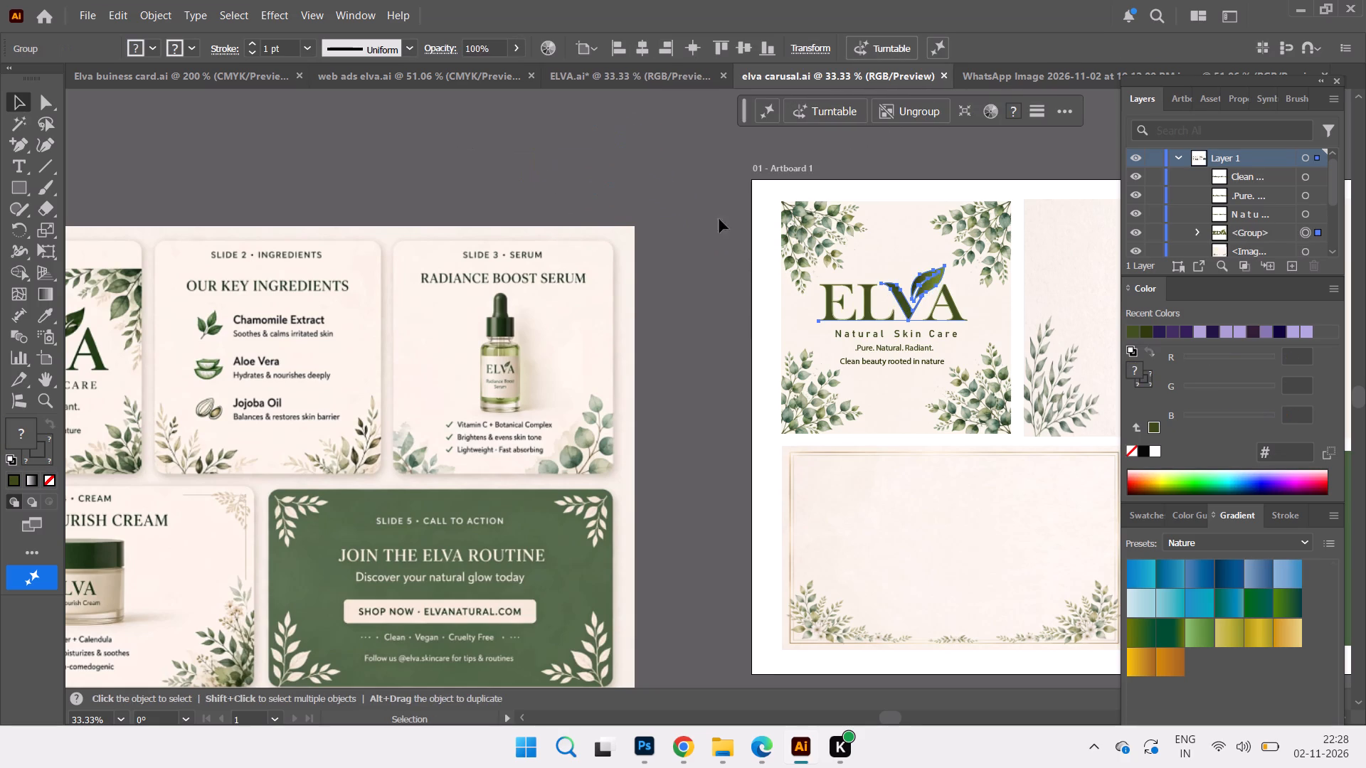
Duplicate Slide 1's grouped ELVA logo onto the empty canvas above the Slide 3 reference and ungroup the copy.
{"action": "left_click", "coordinate": [916, 112]}
{"action": "left_click", "coordinate": [912, 103]}
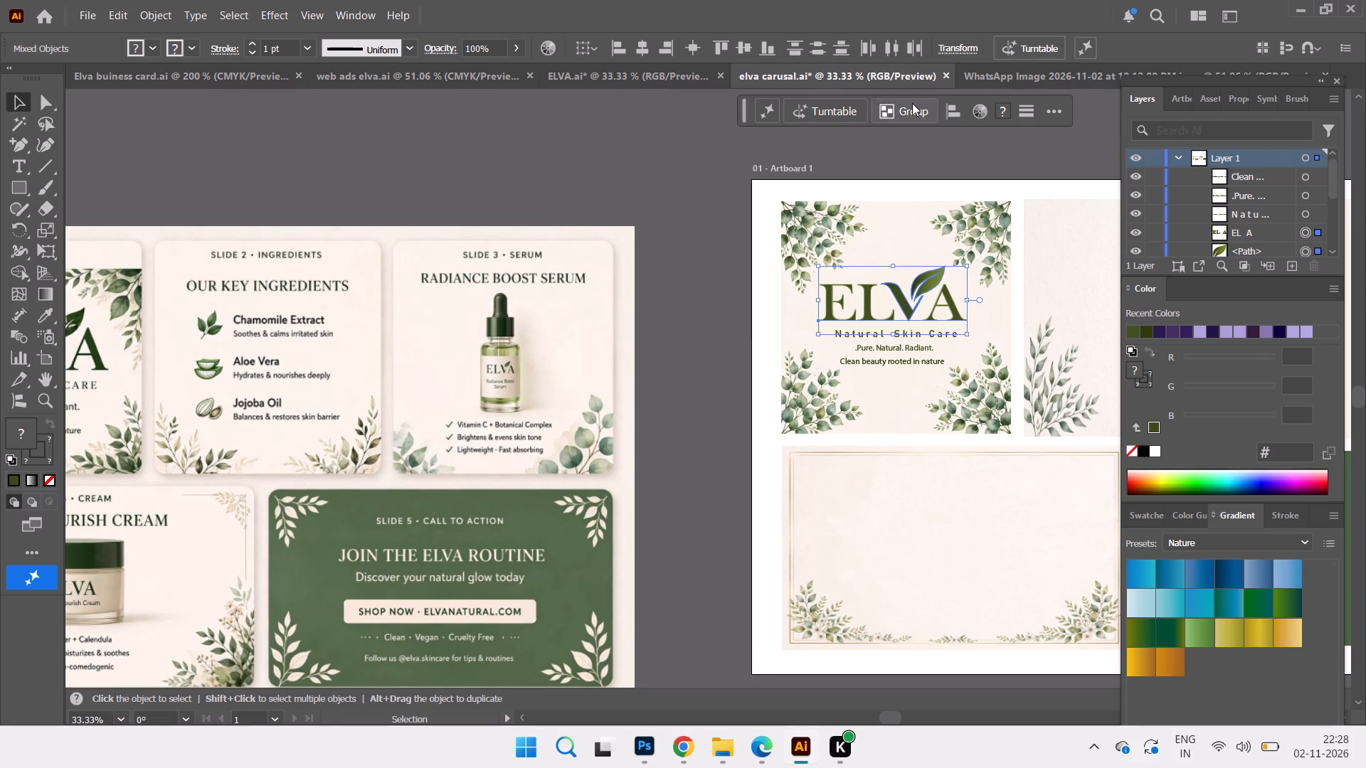
{"action": "left_click_drag", "start_coordinate": [869, 310], "coordinate": [690, 256], "text": "alt"}
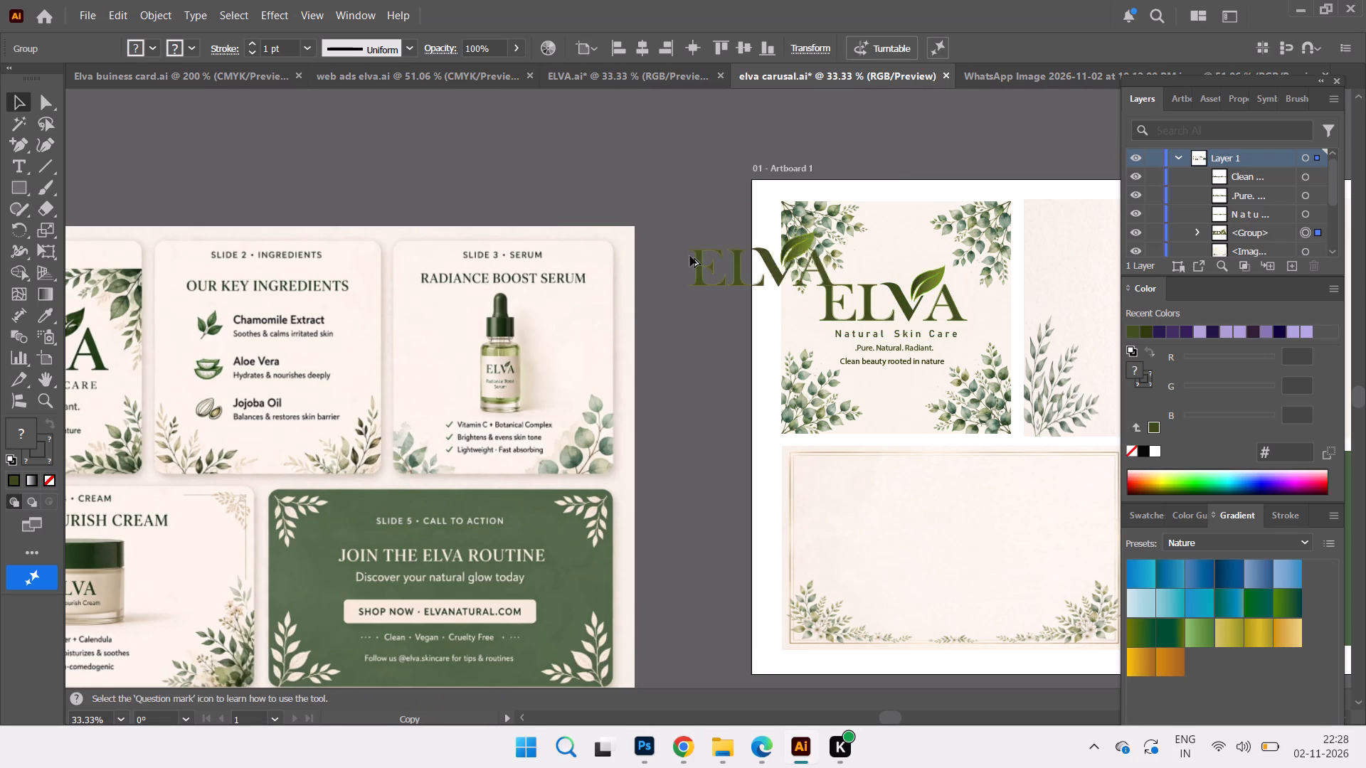
{"action": "left_click_drag", "start_coordinate": [690, 256], "coordinate": [515, 155], "text": "alt"}
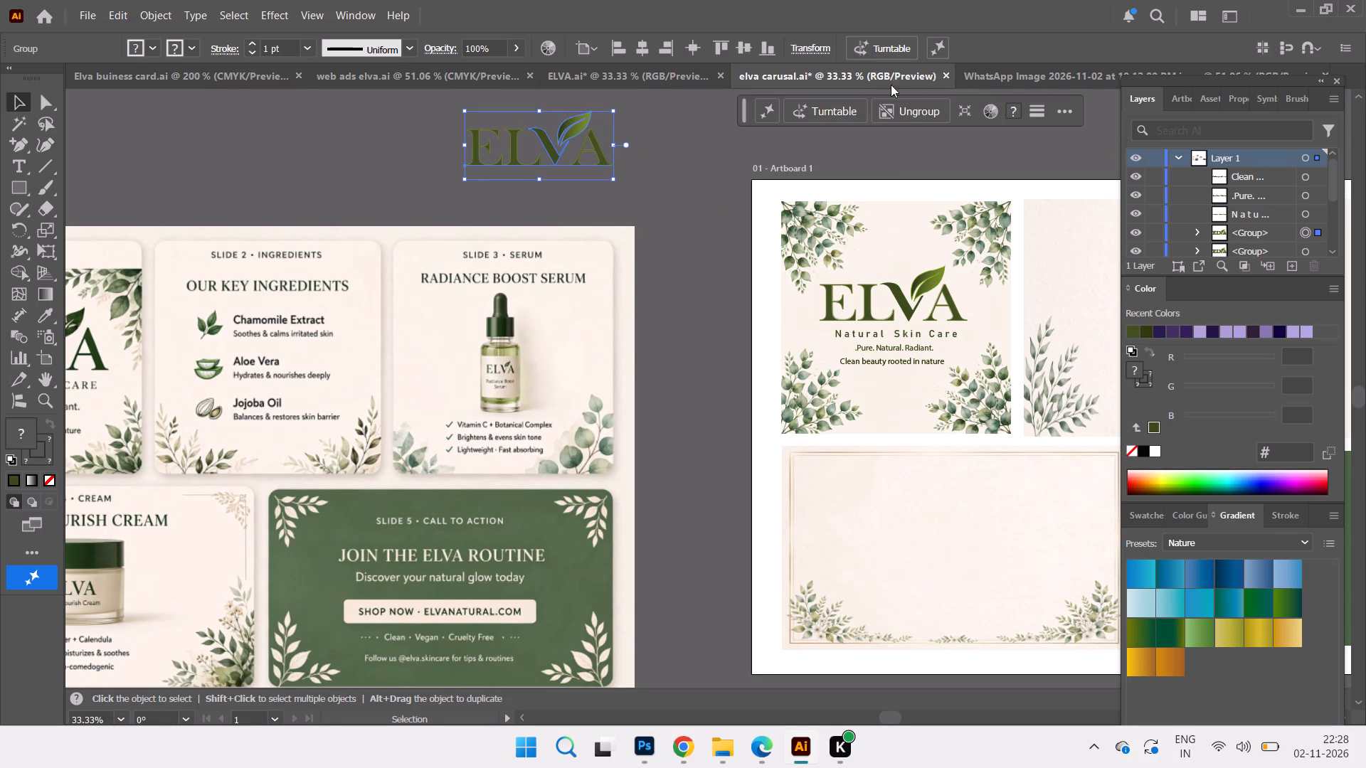
{"action": "left_click", "coordinate": [904, 111]}
{"action": "left_click", "coordinate": [662, 192]}
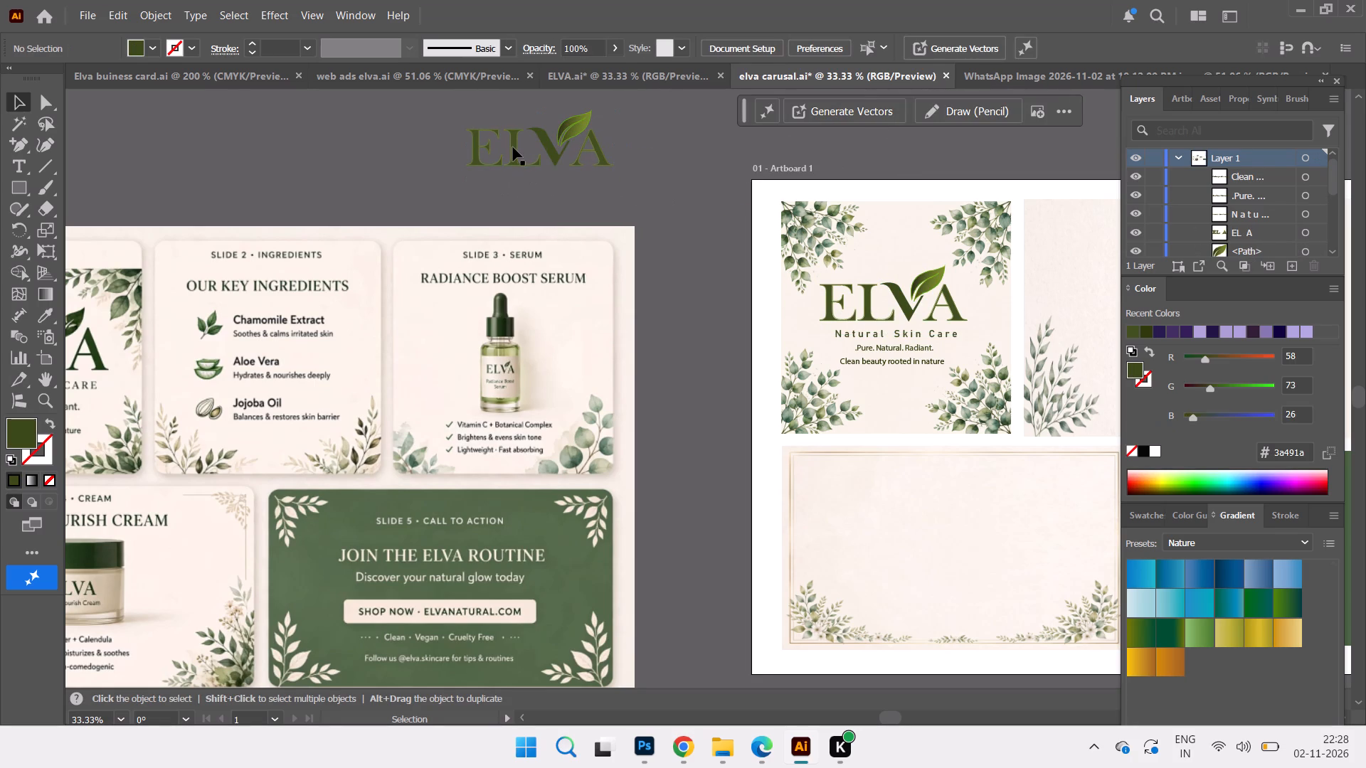
{"action": "left_click", "coordinate": [513, 147]}
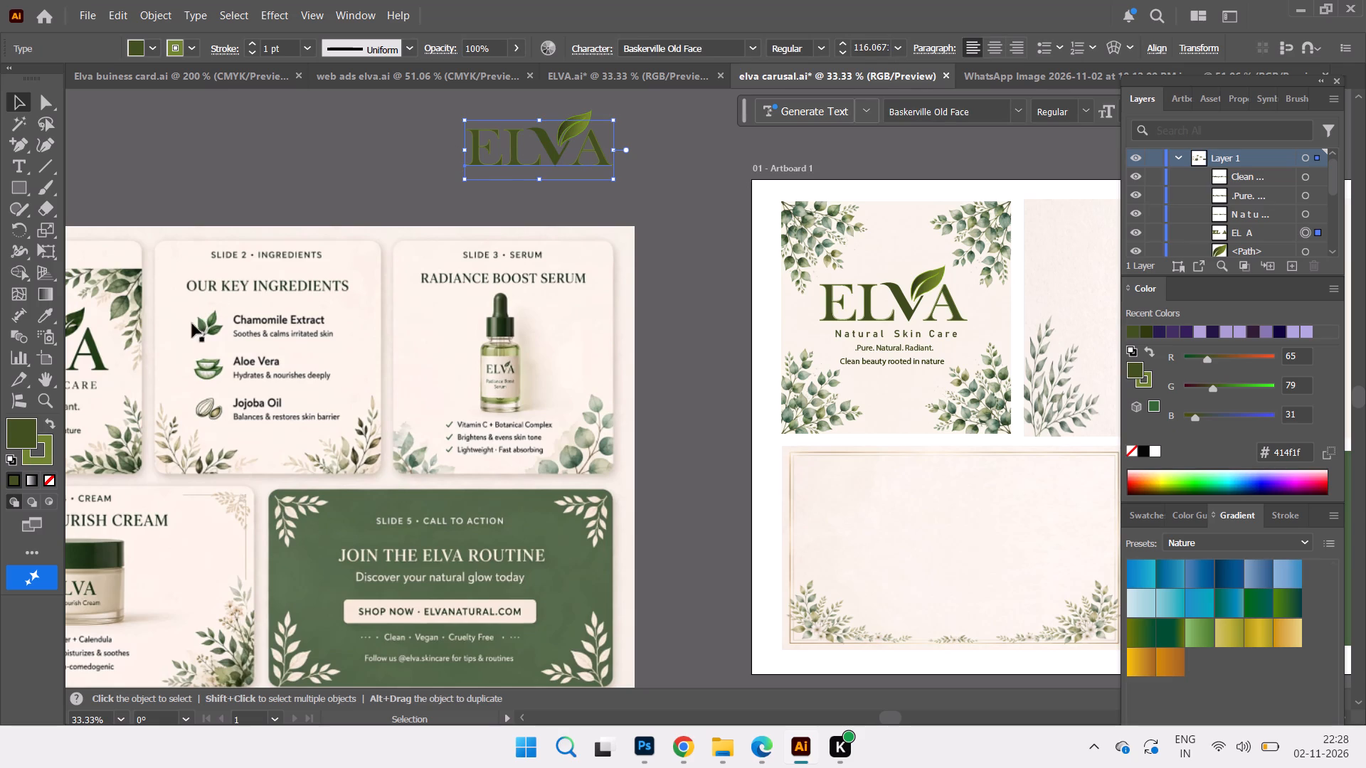
Add the text "OUR KEY INGREDIENTES" near the heading of the Slide 2 reference.
{"action": "left_click", "coordinate": [31, 170]}
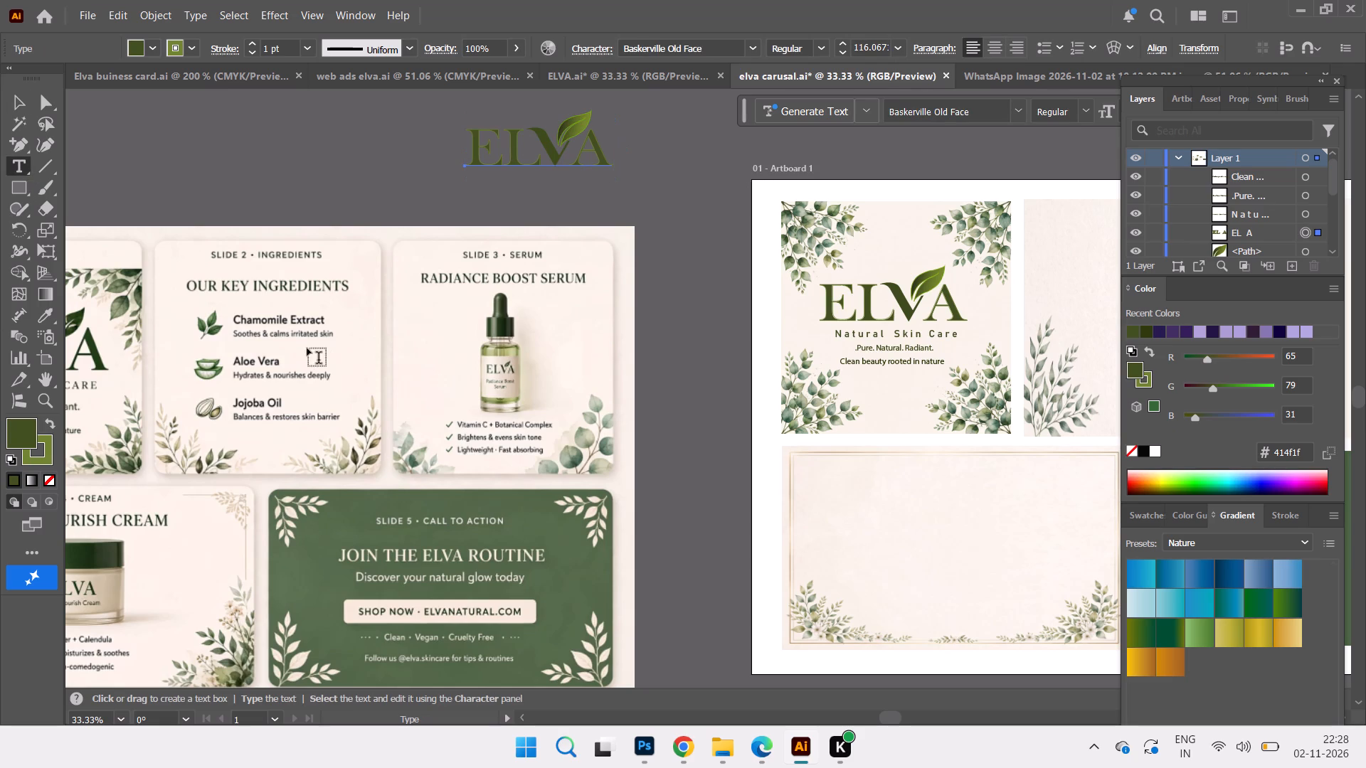
{"action": "left_click", "coordinate": [181, 276]}
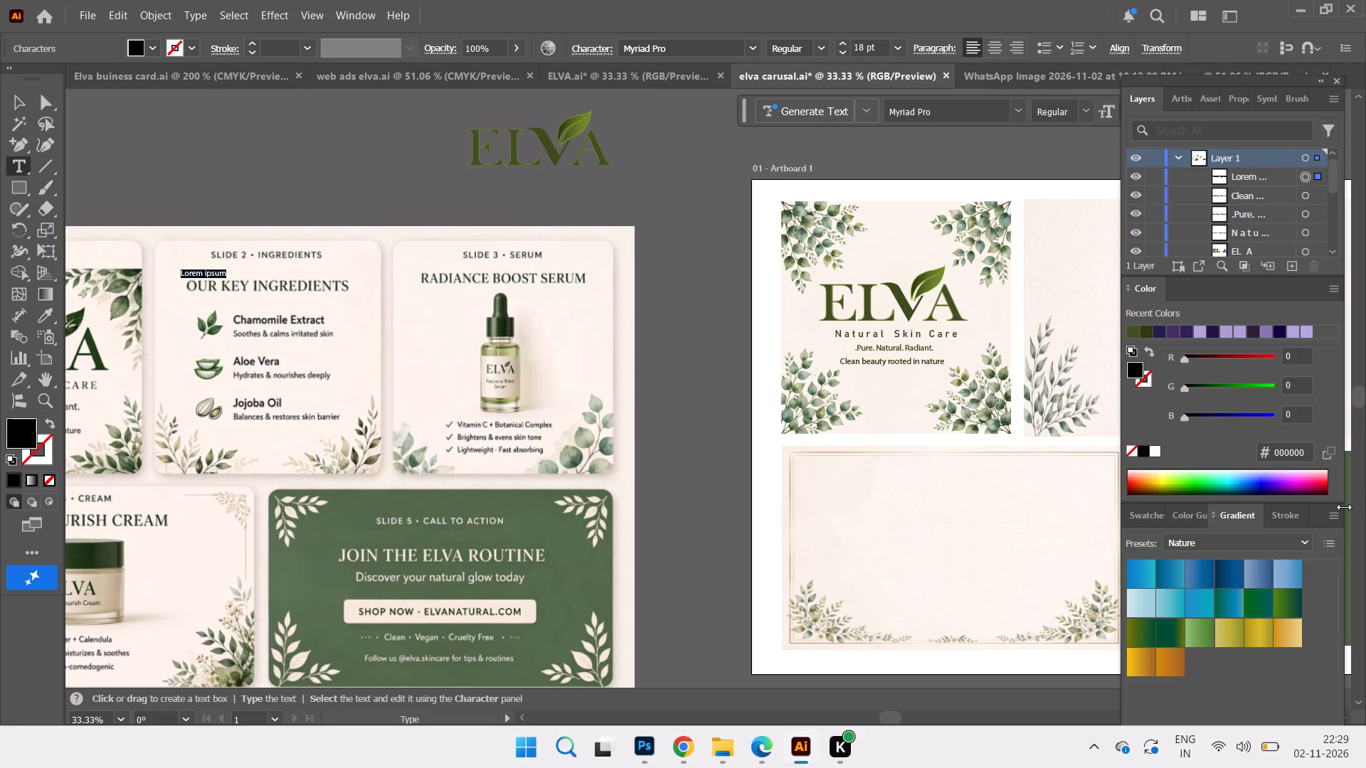
{"action": "type", "text": "OUR"}
{"action": "key", "text": "space"}
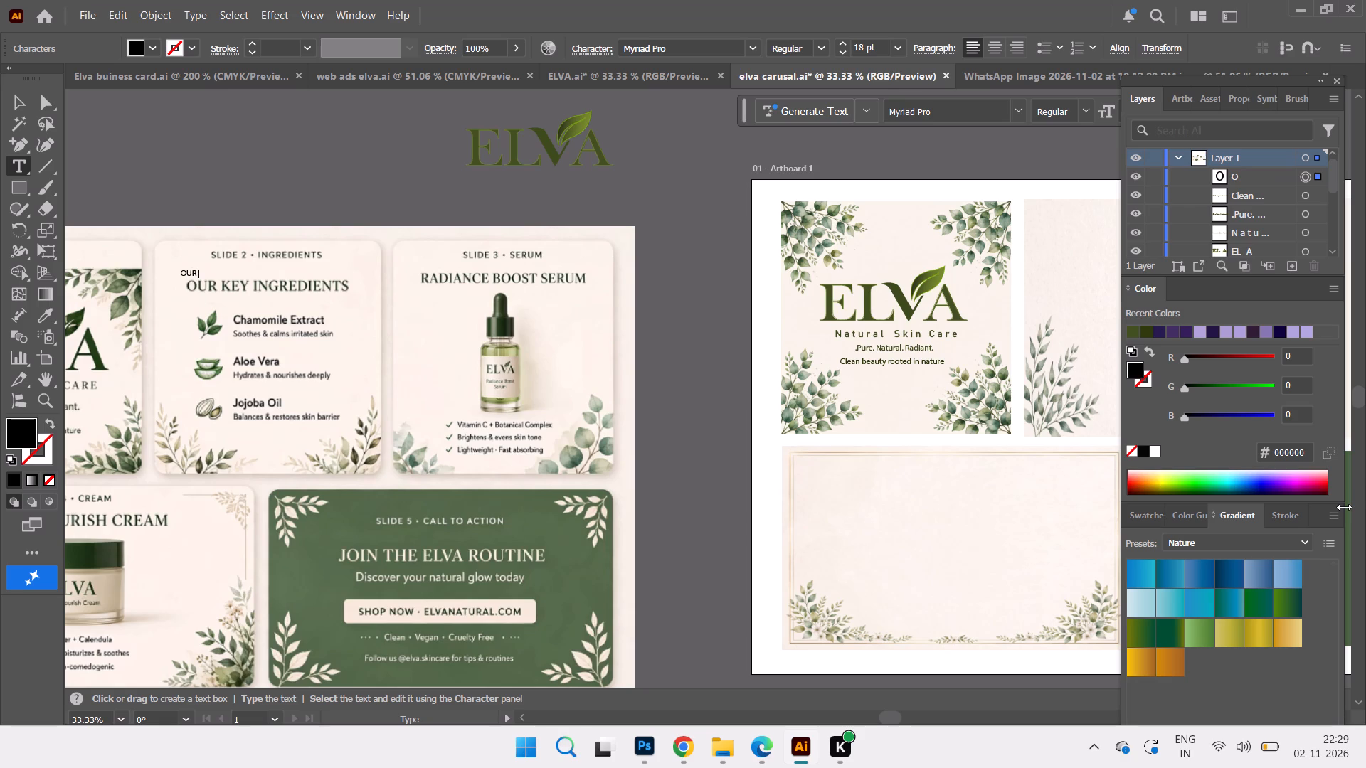
{"action": "type", "text": "KEY INGREDIENTES"}
Add the text "RADIANCE BOOST SERUM" above the heading of the Slide 3 reference.
{"action": "double_click", "coordinate": [394, 259]}
{"action": "type", "text": "RA"}
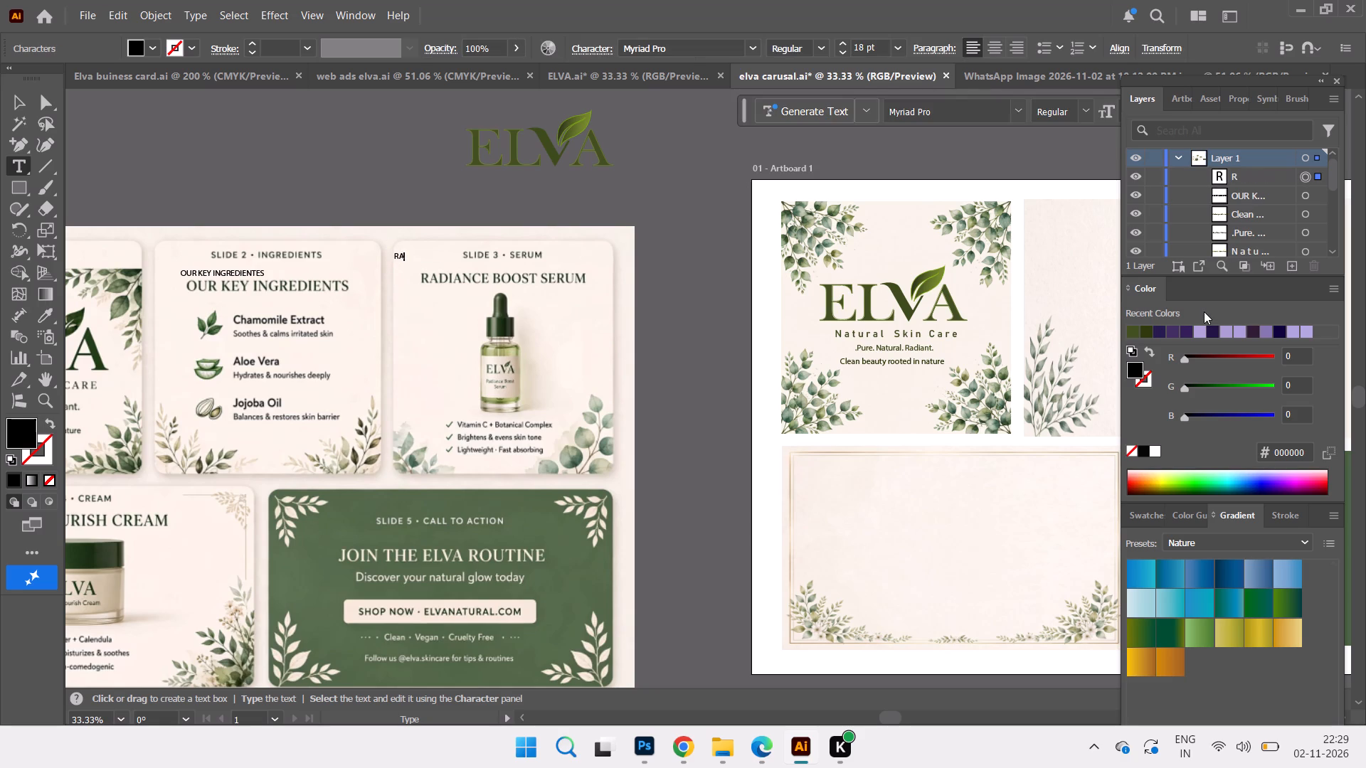
{"action": "type", "text": "DIAN"}
{"action": "type", "text": "CE BOOST SERUM"}
Add the text "JOIN THE ELVA ROUTINE" near the top of the green Slide 5 reference.
{"action": "double_click", "coordinate": [341, 510]}
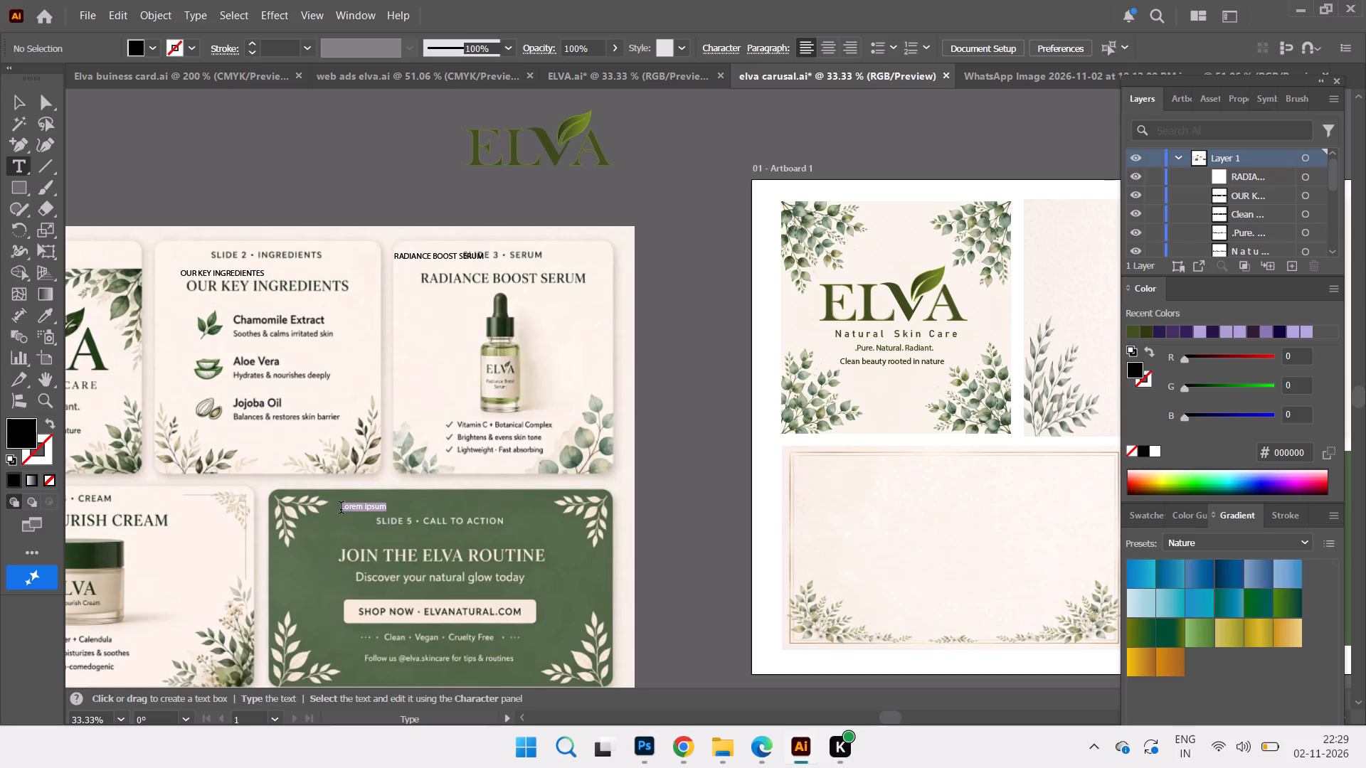
{"action": "type", "text": "JOIN TH"}
{"action": "type", "text": "E ELVA ROU"}
{"action": "type", "text": "TINE"}
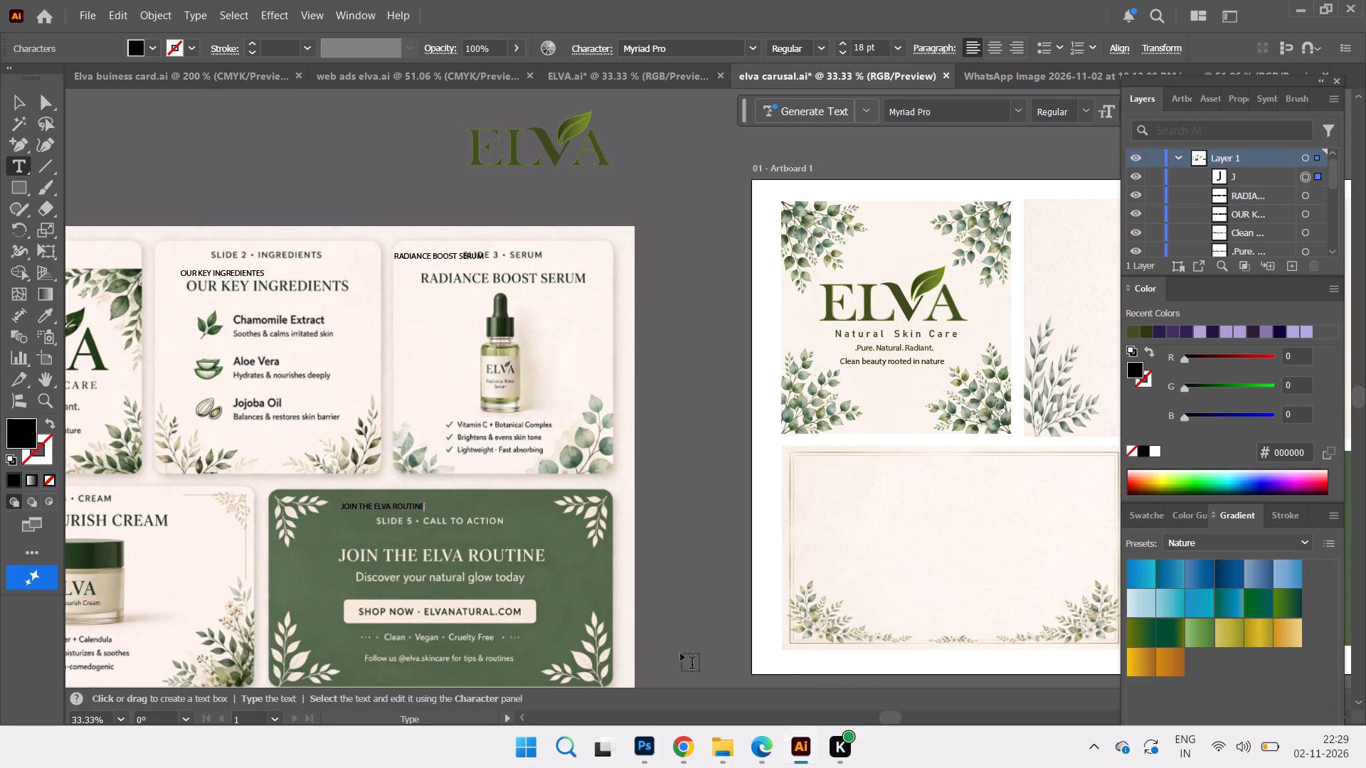
Add the text "DAILY NOURISH CREAM" just below the heading of the Slide 4 reference.
{"action": "left_click_drag", "start_coordinate": [896, 715], "coordinate": [879, 720]}
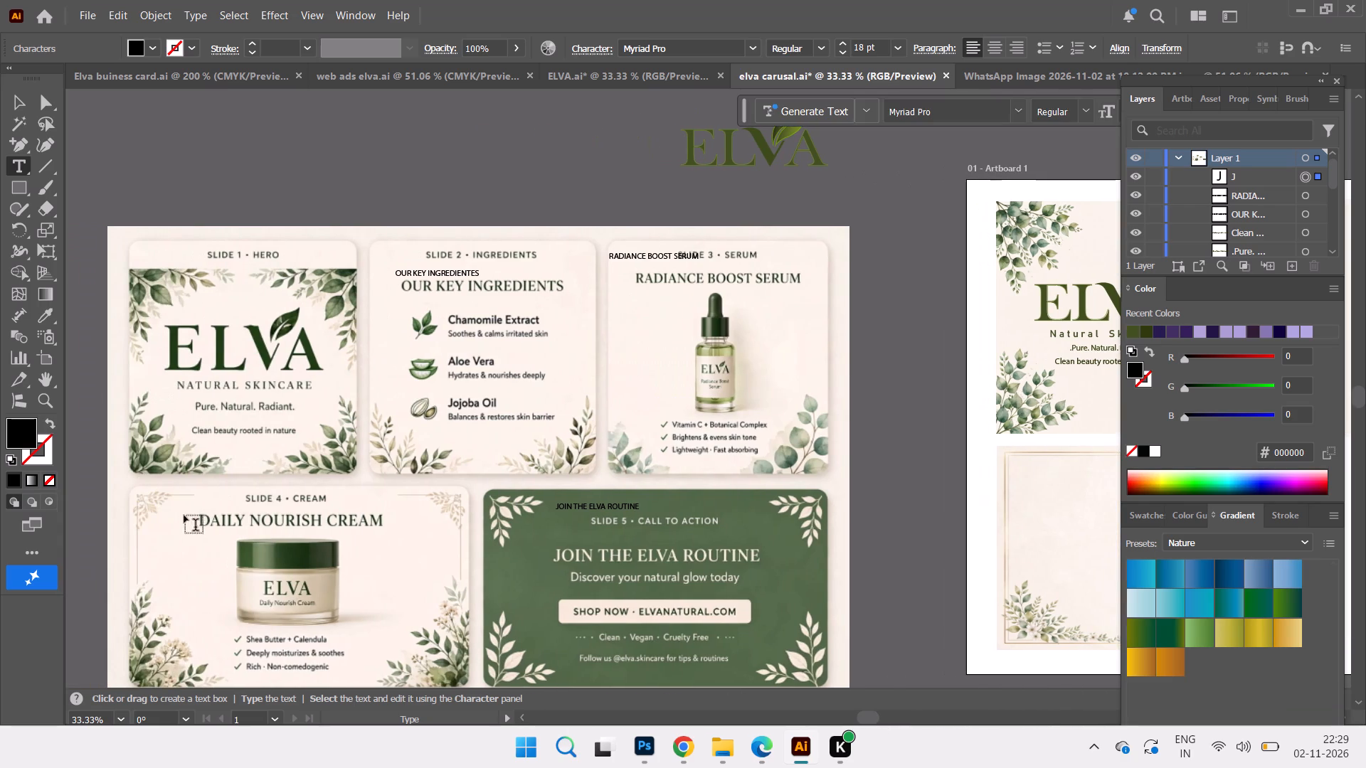
{"action": "double_click", "coordinate": [175, 536]}
{"action": "type", "text": "DAILY NOU"}
{"action": "type", "text": "RISH CREAM"}
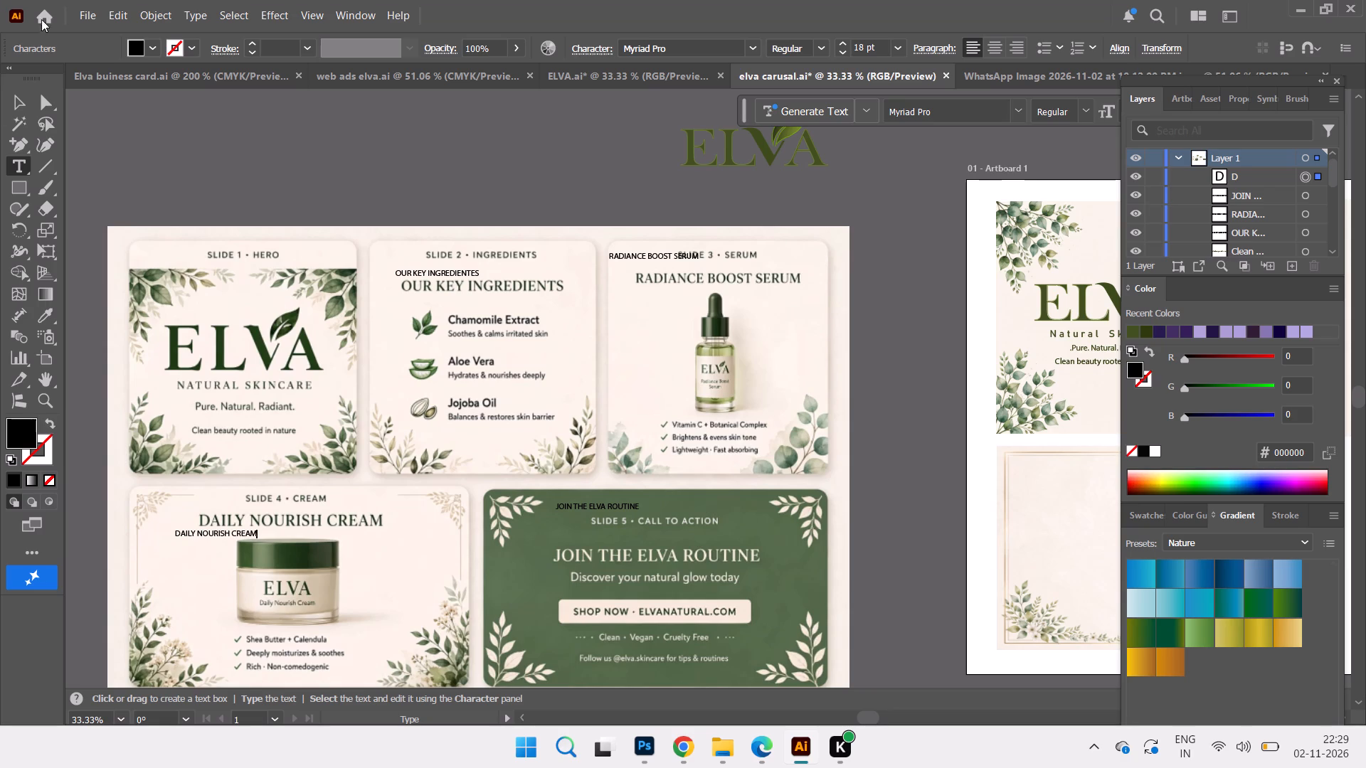
Set all four new headings for Slides 2 to 5 to a font size of 36 pt.
{"action": "left_click", "coordinate": [26, 101]}
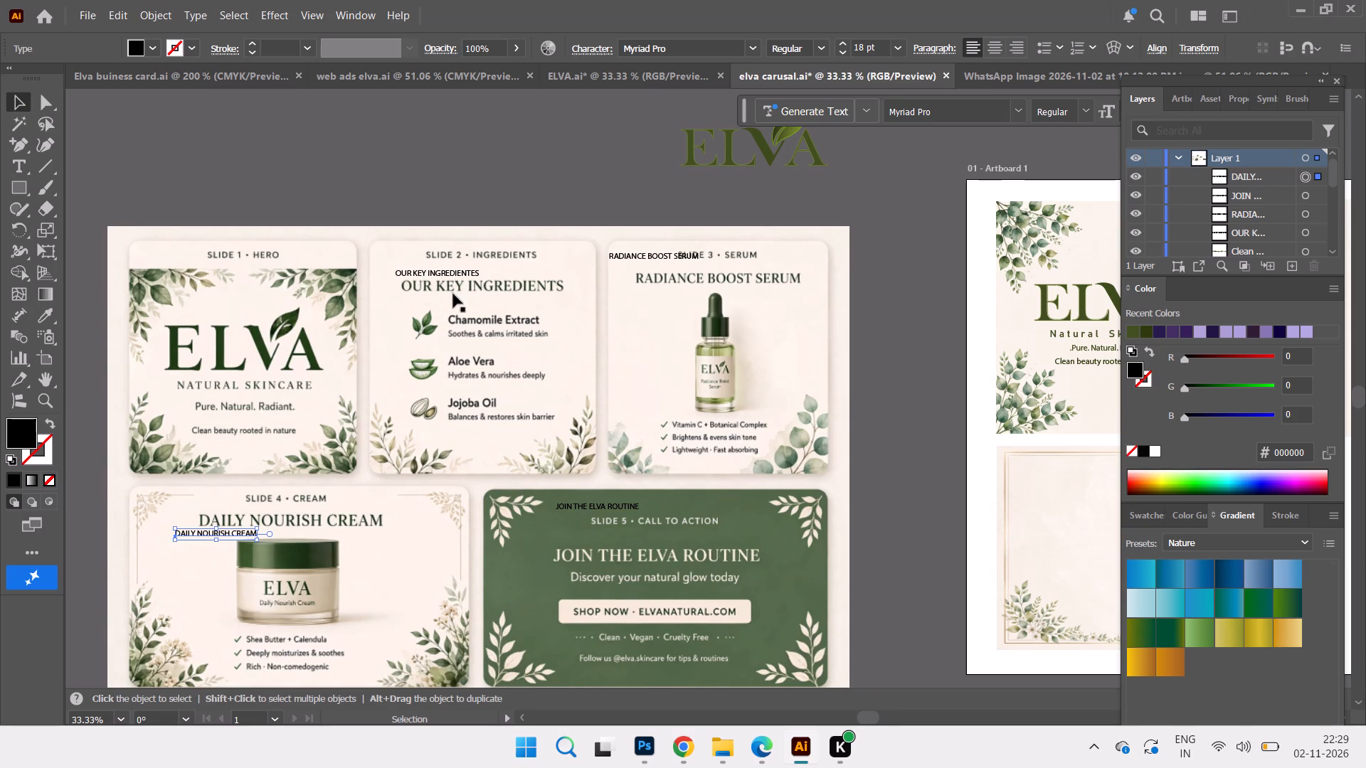
{"action": "left_click", "coordinate": [448, 274], "text": "shift"}
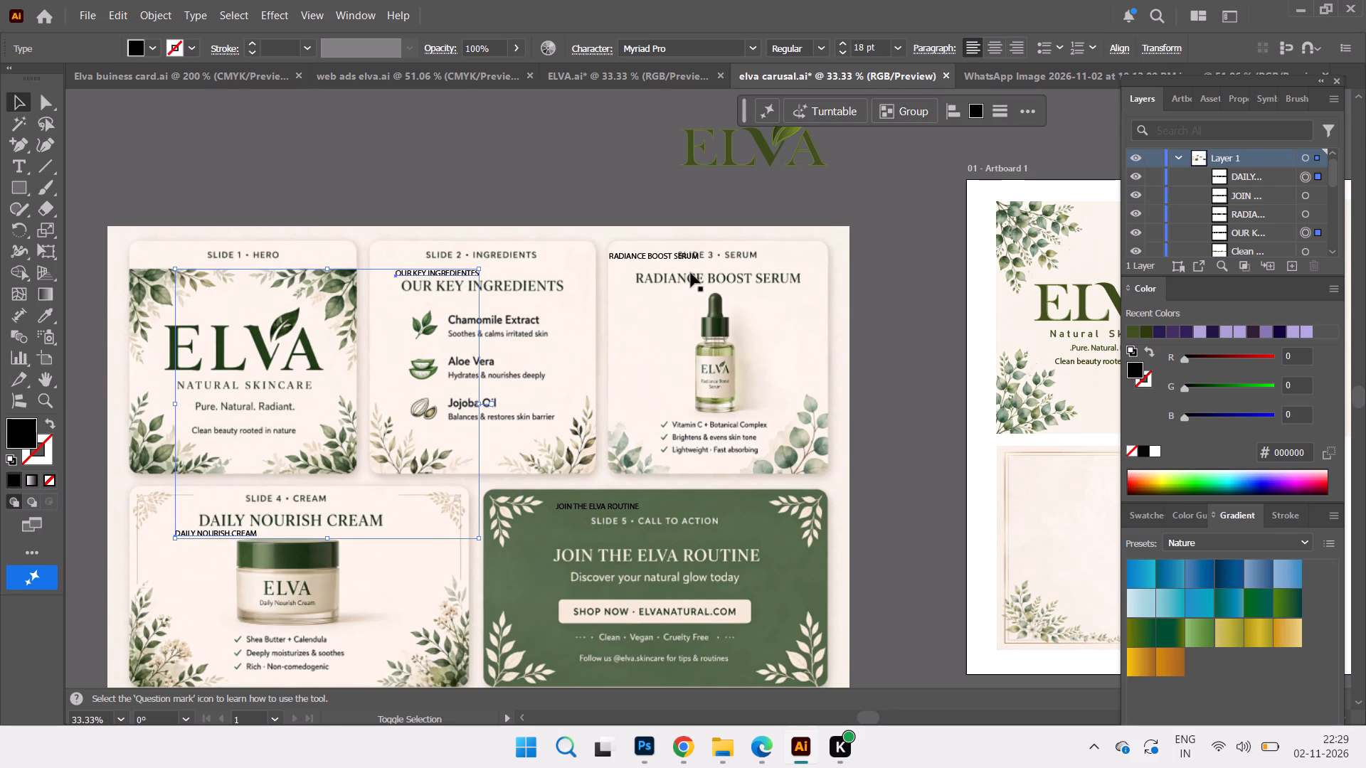
{"action": "left_click", "coordinate": [655, 254], "text": "shift"}
{"action": "left_click", "coordinate": [605, 508], "text": "shift"}
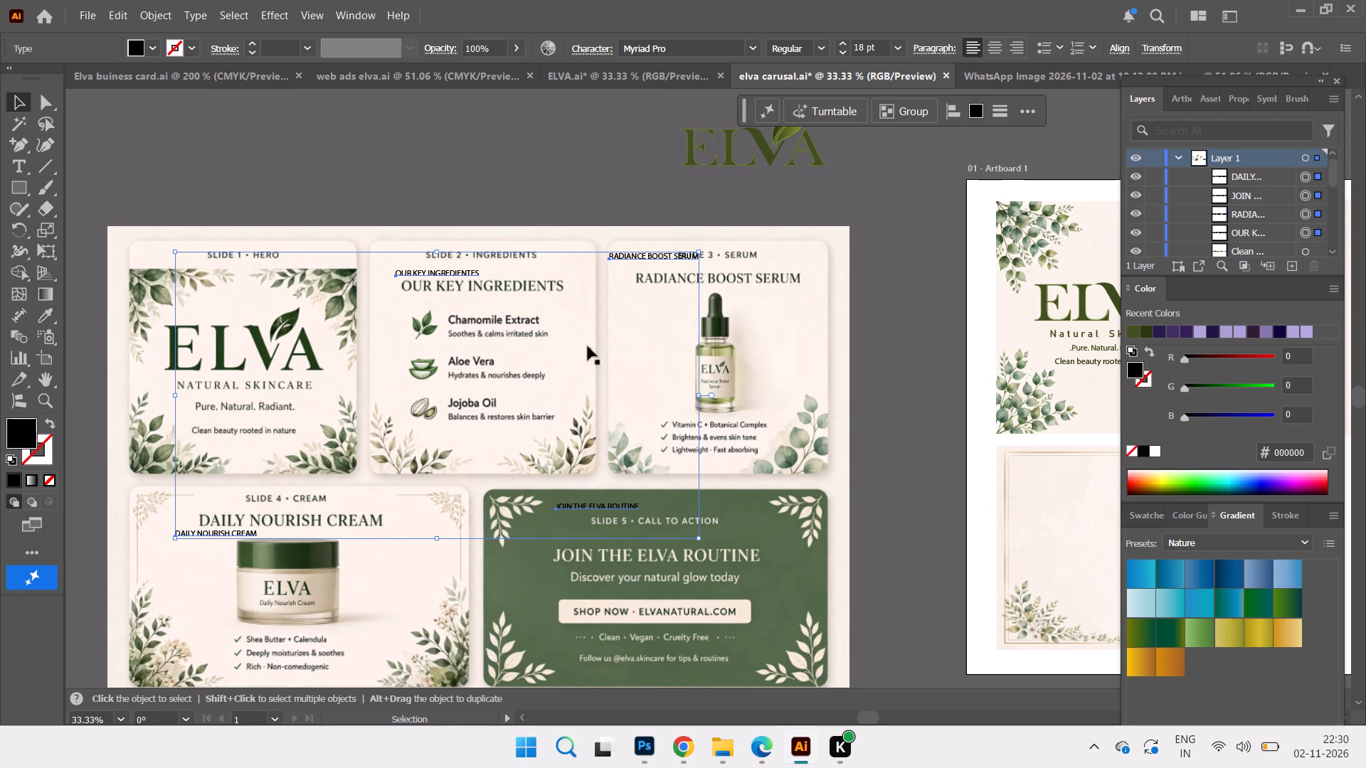
{"action": "left_click", "coordinate": [893, 48]}
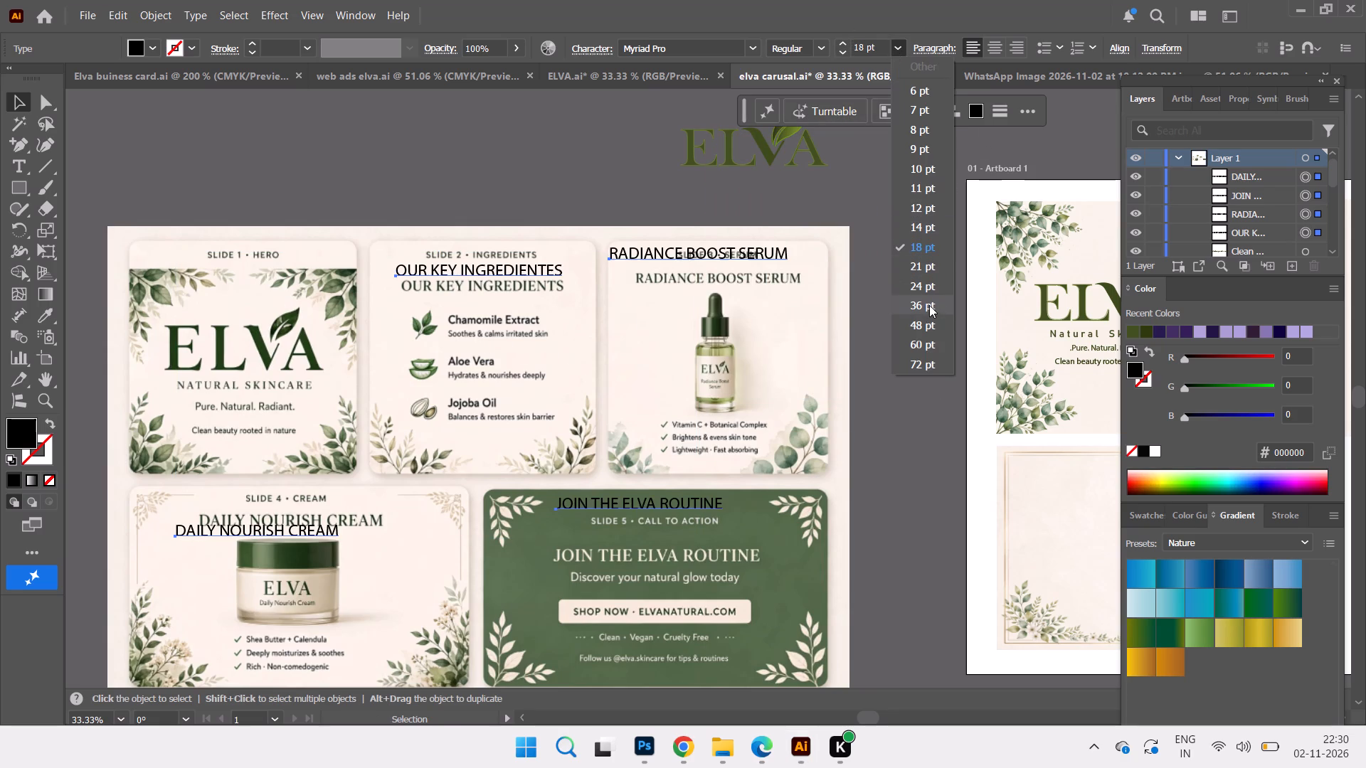
{"action": "left_click", "coordinate": [928, 296]}
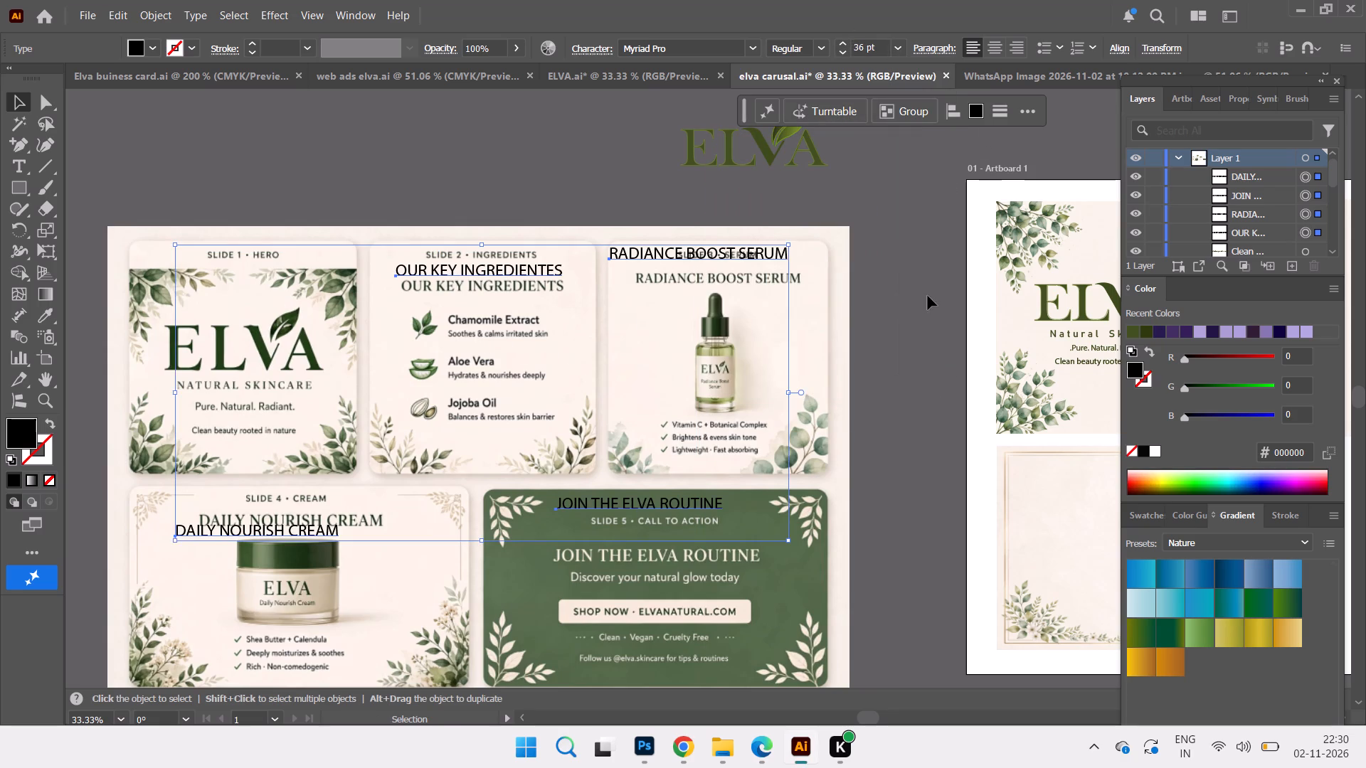
{"action": "left_click", "coordinate": [911, 380]}
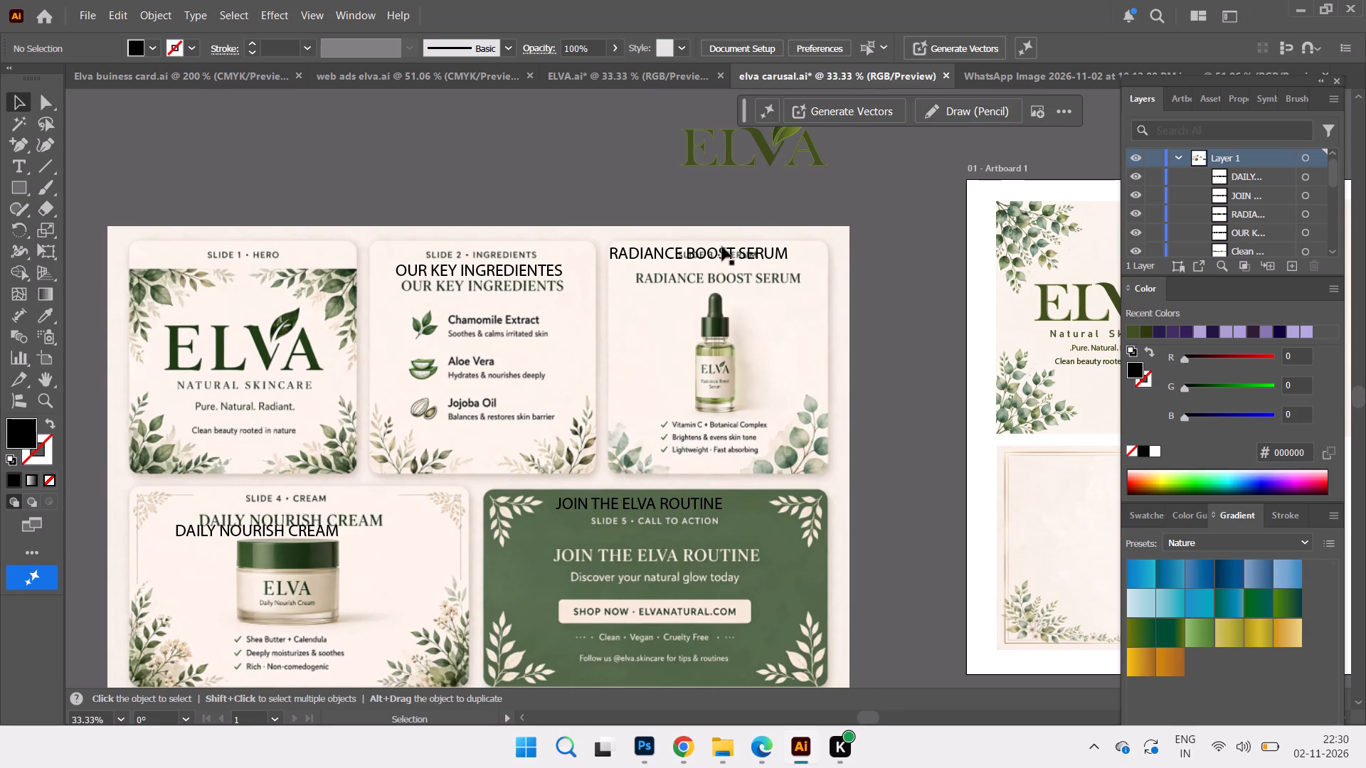
Move each of the four new headings onto the matching heading in the Slide 2, 3, 4 and 5 references.
{"action": "left_click_drag", "start_coordinate": [722, 247], "coordinate": [738, 273]}
{"action": "left_click", "coordinate": [738, 273]}
{"action": "left_click_drag", "start_coordinate": [449, 270], "coordinate": [456, 281]}
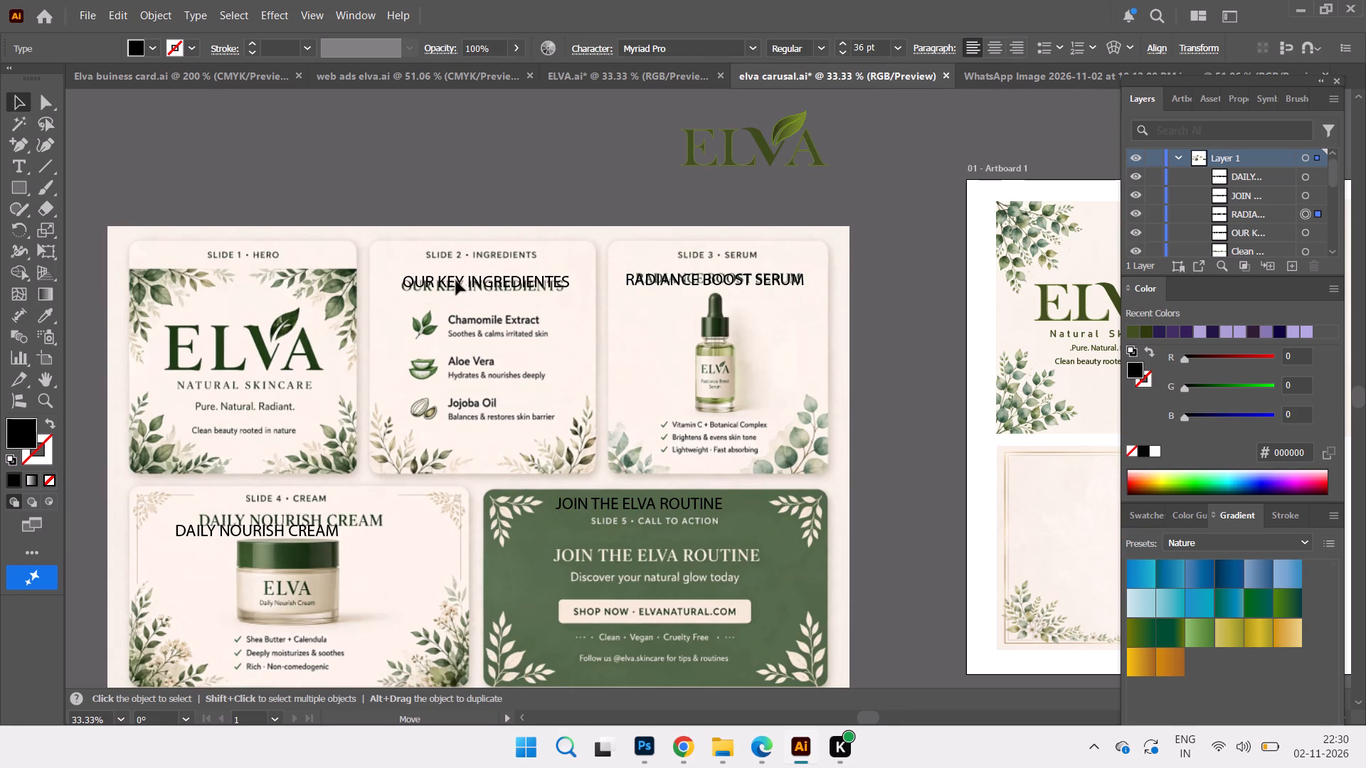
{"action": "left_click_drag", "start_coordinate": [456, 281], "coordinate": [460, 284]}
{"action": "left_click_drag", "start_coordinate": [277, 532], "coordinate": [316, 523]}
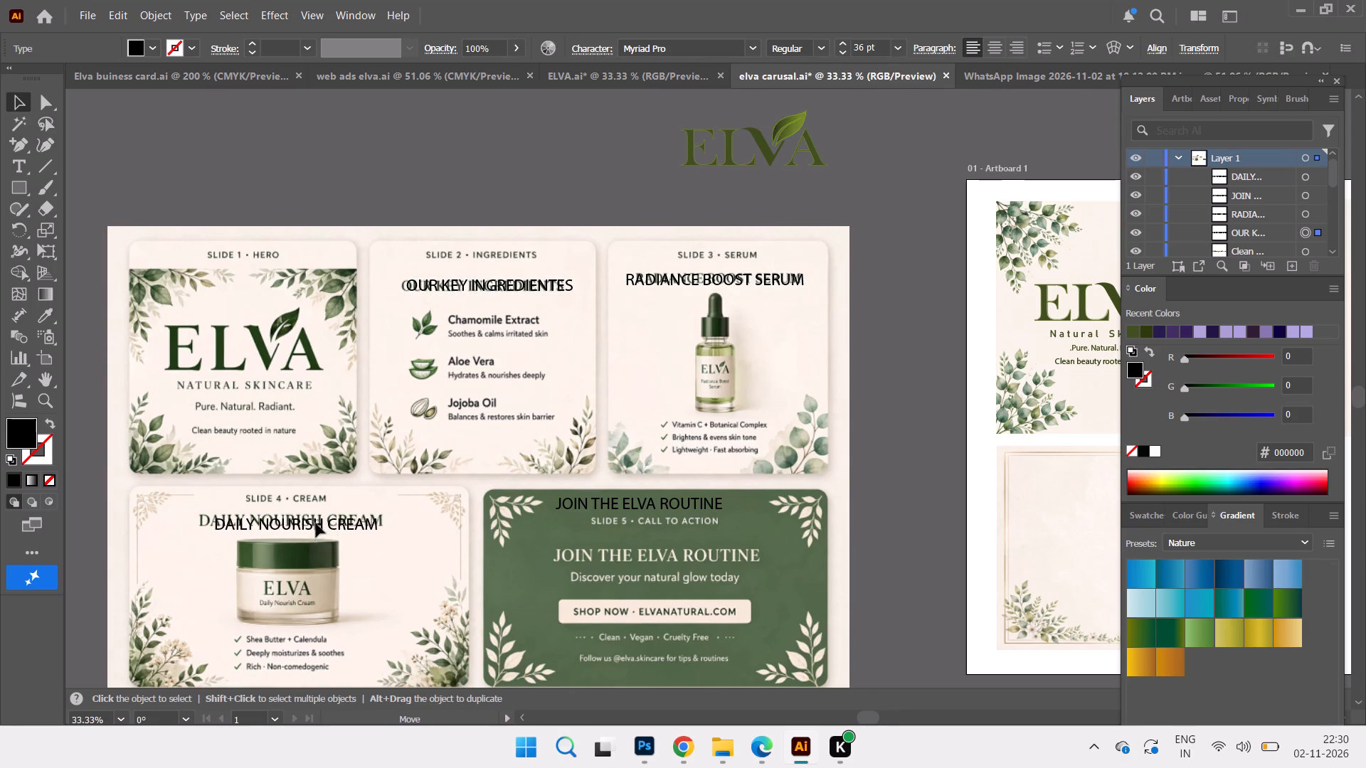
{"action": "left_click_drag", "start_coordinate": [316, 523], "coordinate": [314, 522]}
{"action": "left_click", "coordinate": [314, 522]}
{"action": "left_click_drag", "start_coordinate": [669, 504], "coordinate": [691, 555]}
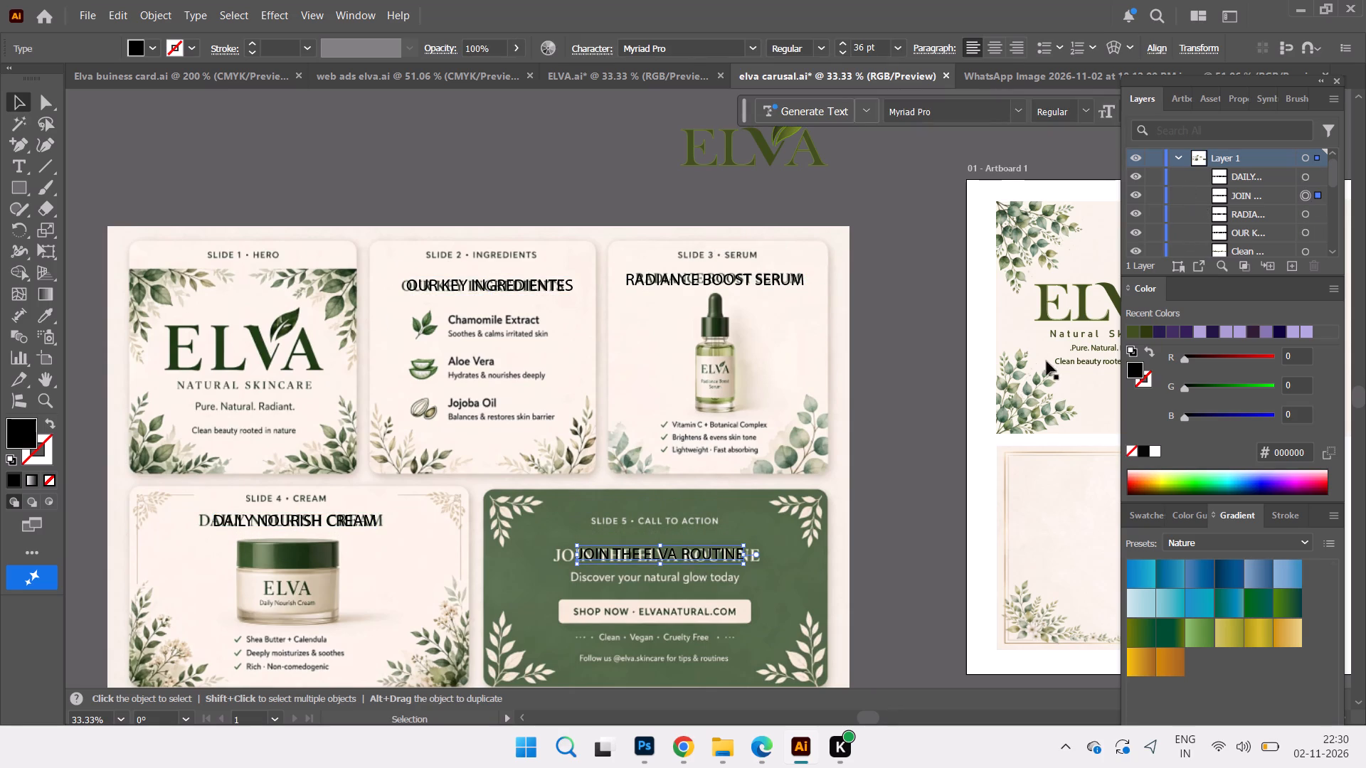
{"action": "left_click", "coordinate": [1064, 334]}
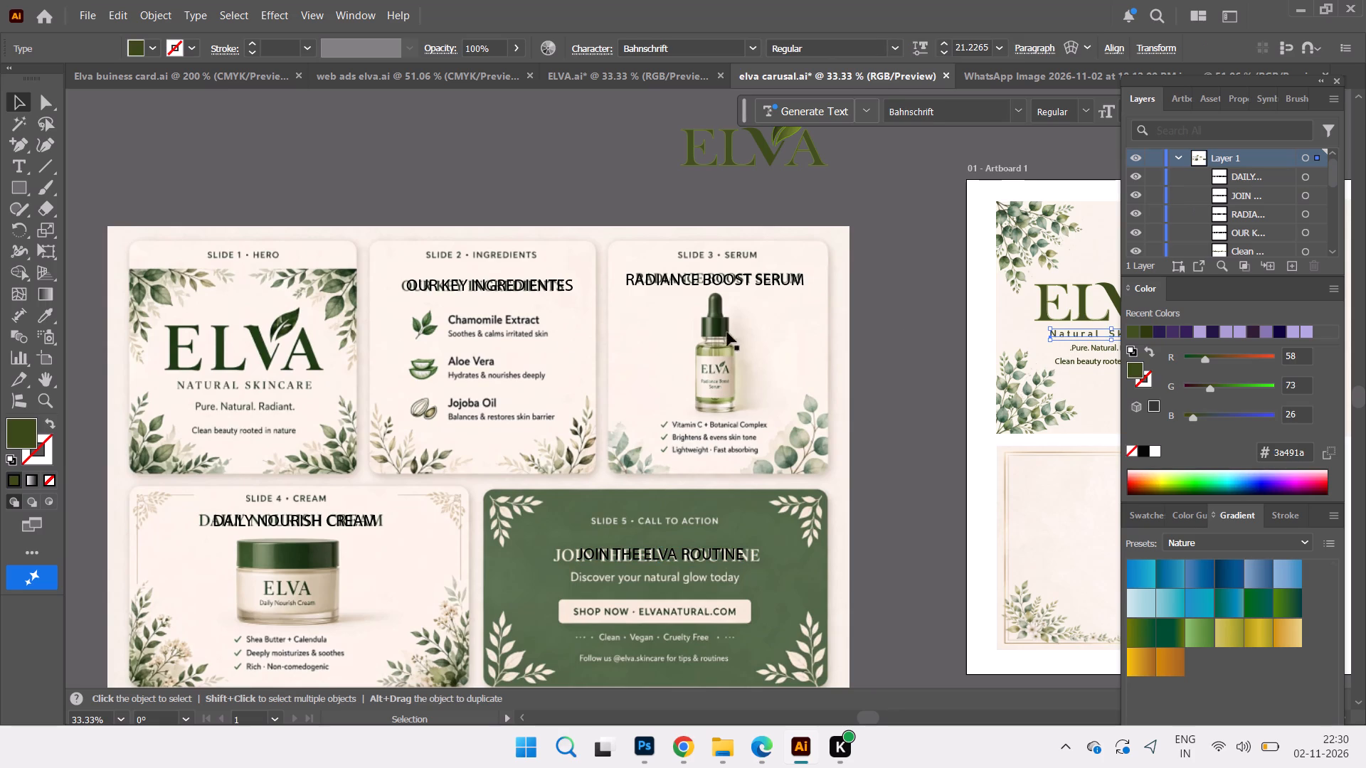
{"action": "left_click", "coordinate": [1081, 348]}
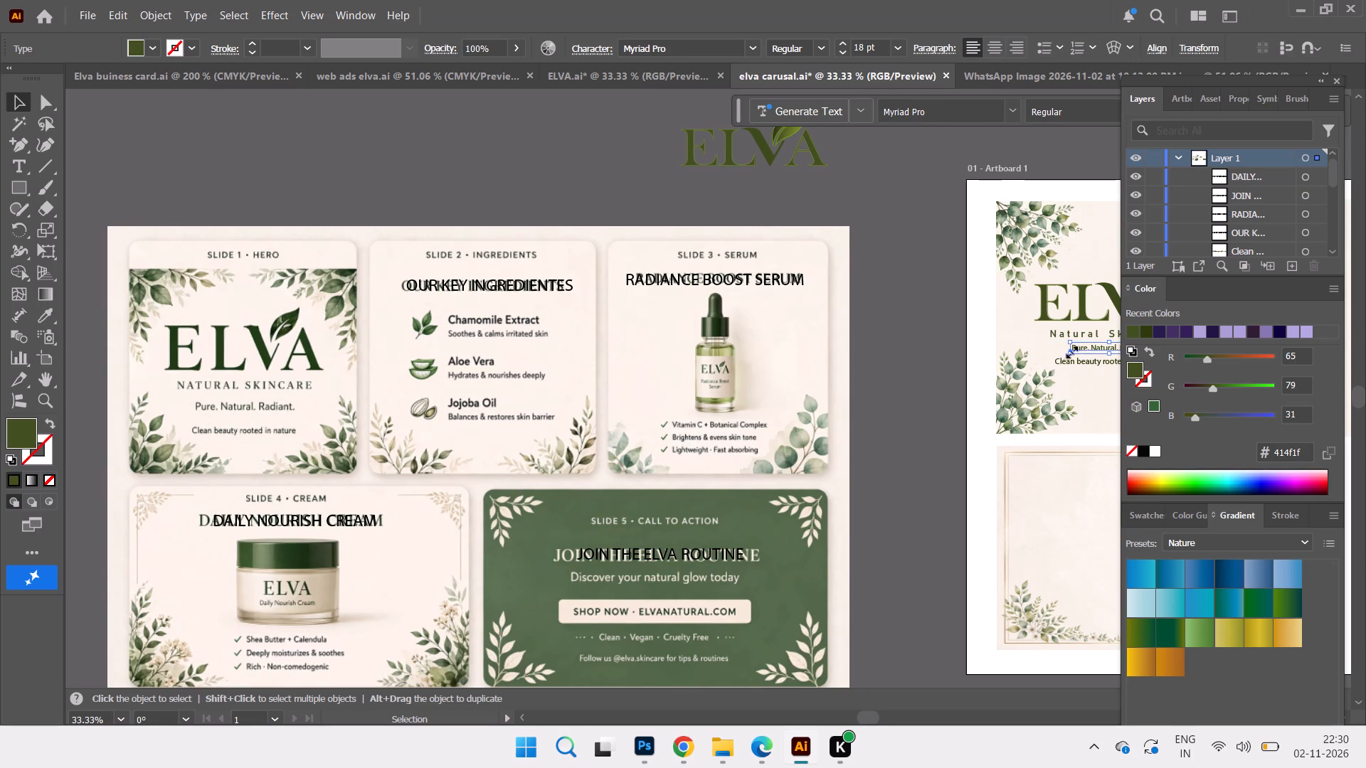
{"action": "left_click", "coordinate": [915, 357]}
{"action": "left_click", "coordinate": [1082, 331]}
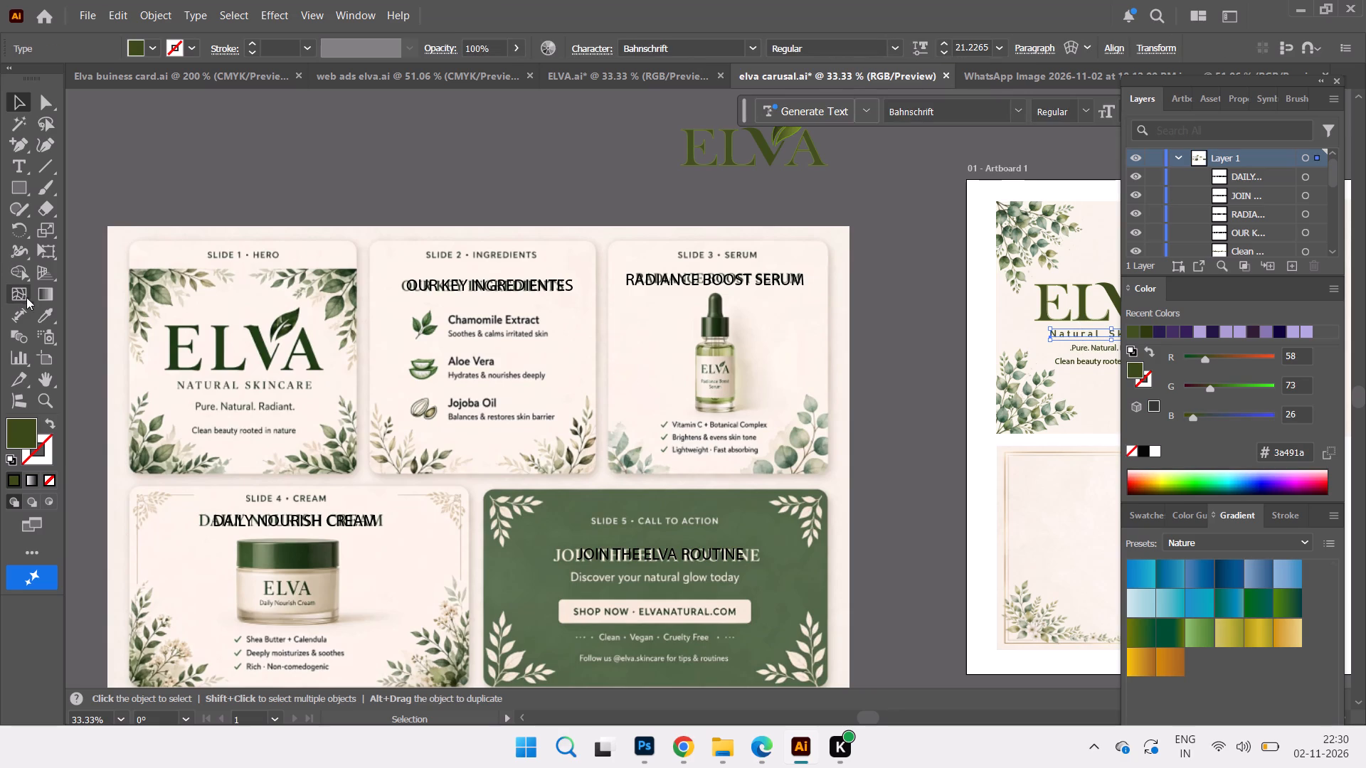
Add the text "Chamomole Extract" just below the chamomile entry in the Slide 2 reference.
{"action": "left_click", "coordinate": [21, 175]}
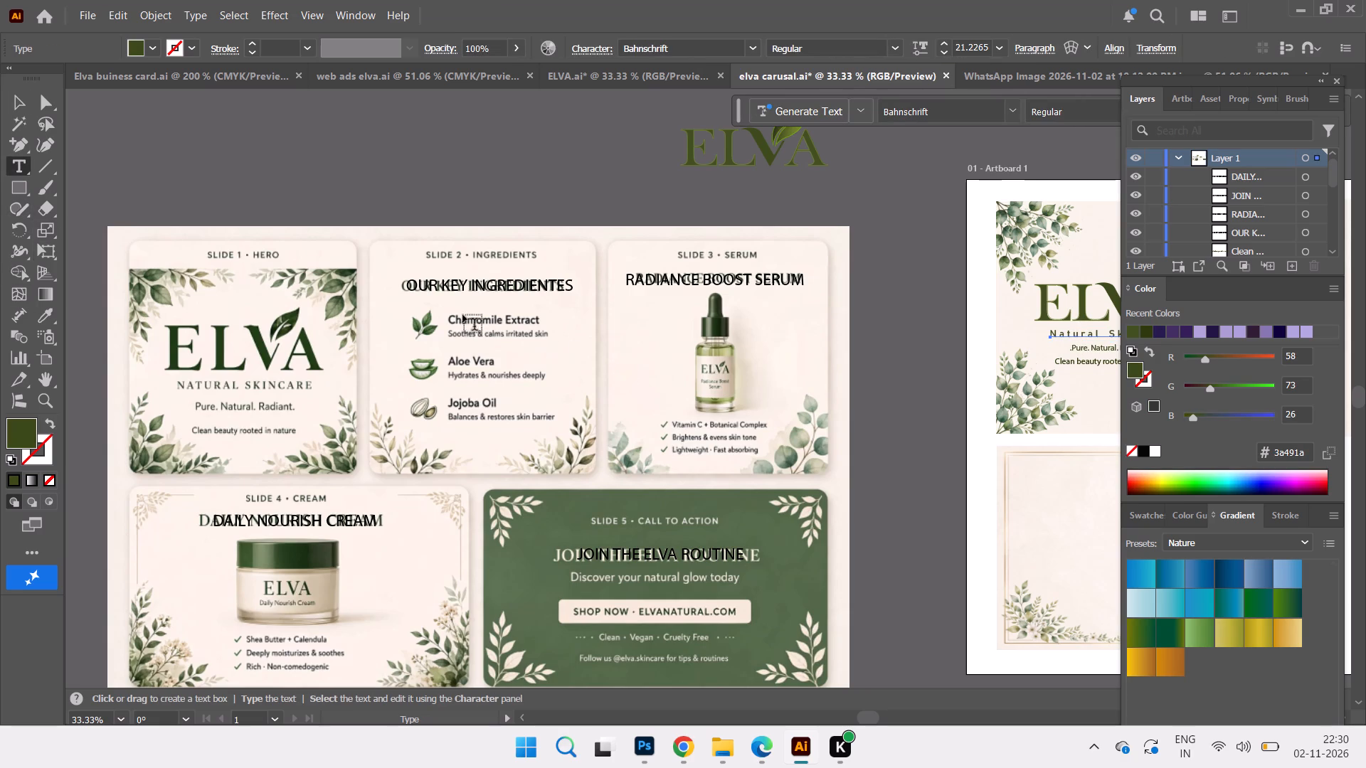
{"action": "left_click", "coordinate": [445, 355]}
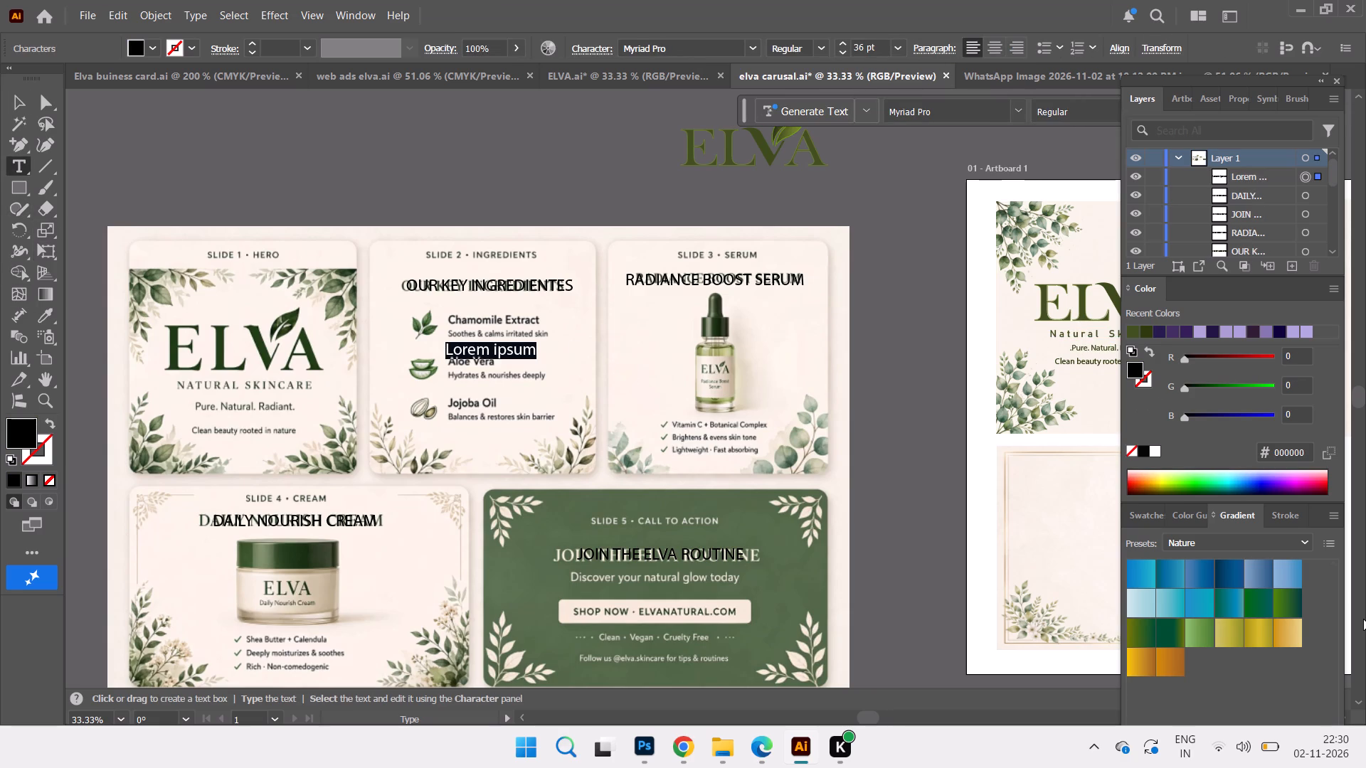
{"action": "key", "text": "c"}
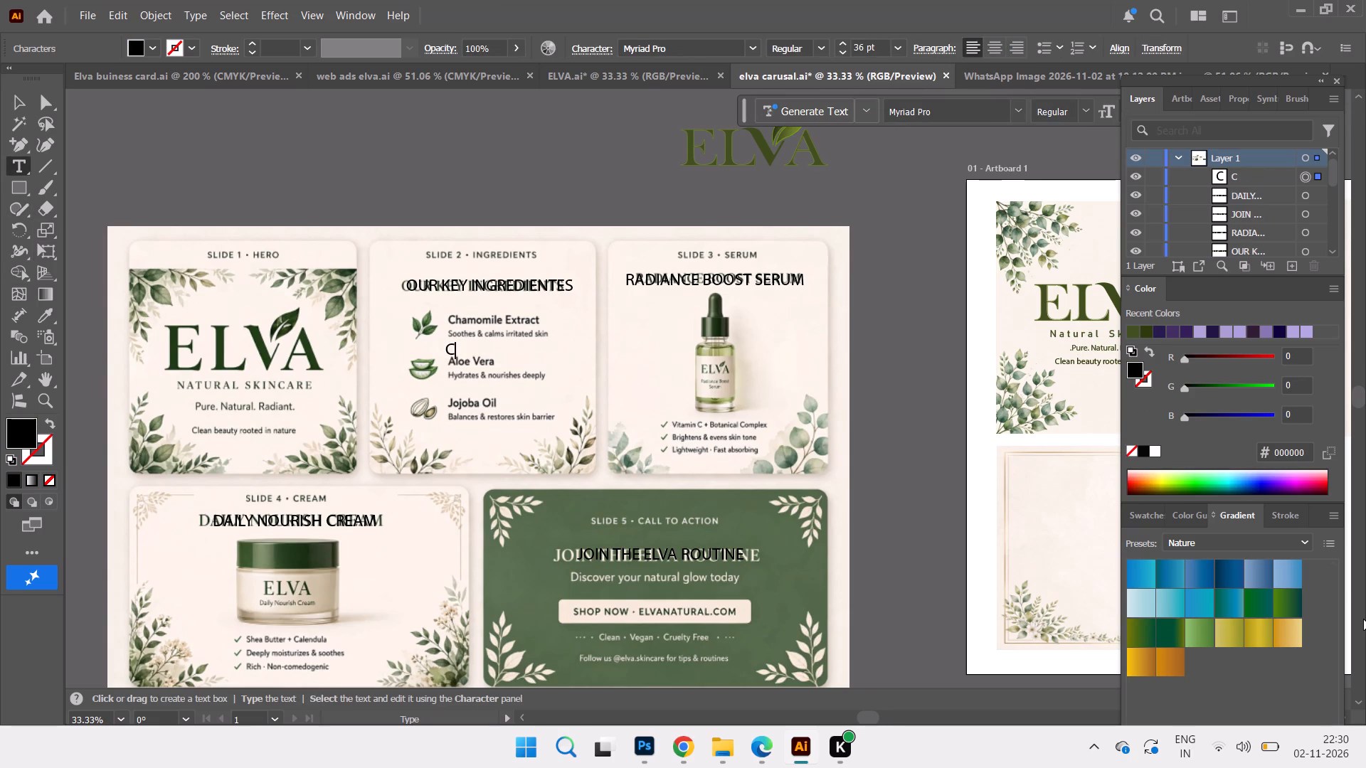
{"action": "type", "text": "omole"}
{"action": "key", "text": "space"}
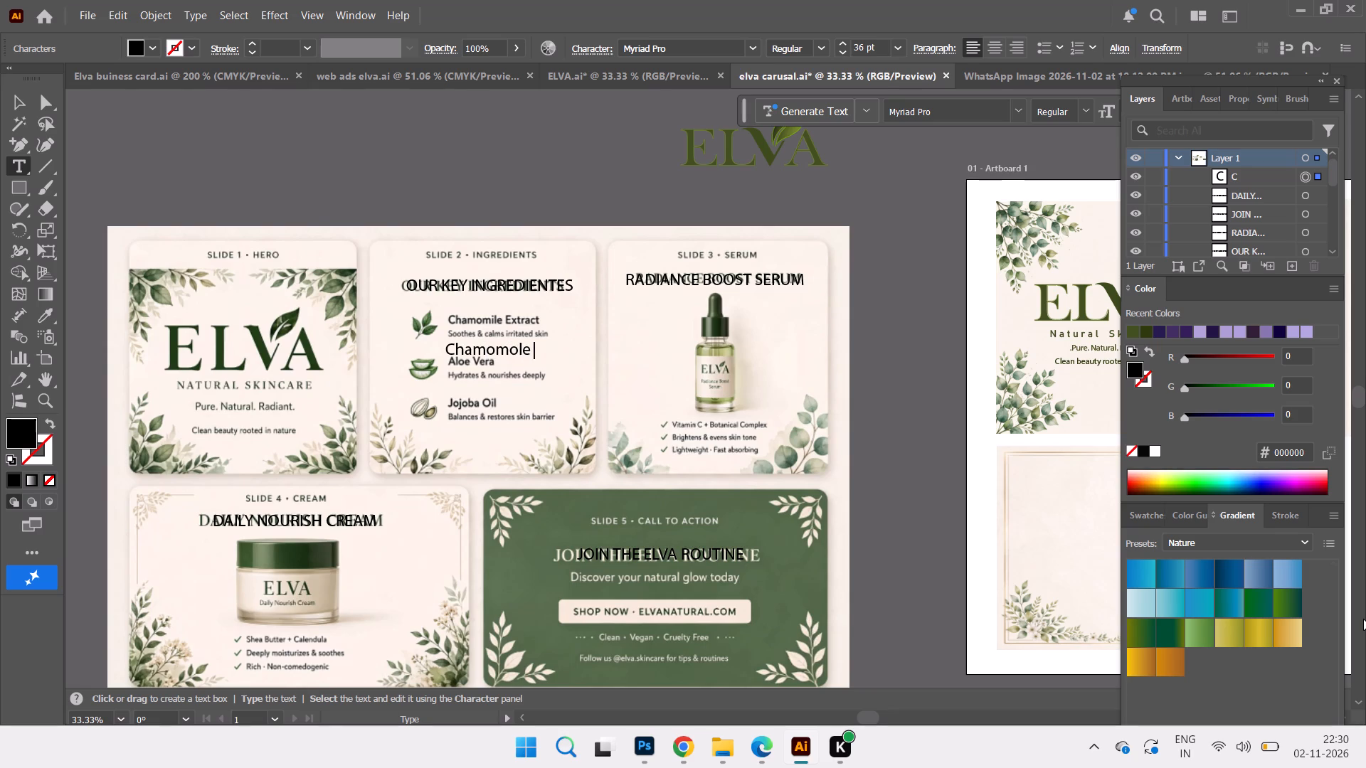
{"action": "key", "text": "x"}
{"action": "type", "text": "tract"}
{"action": "key", "text": "space"}
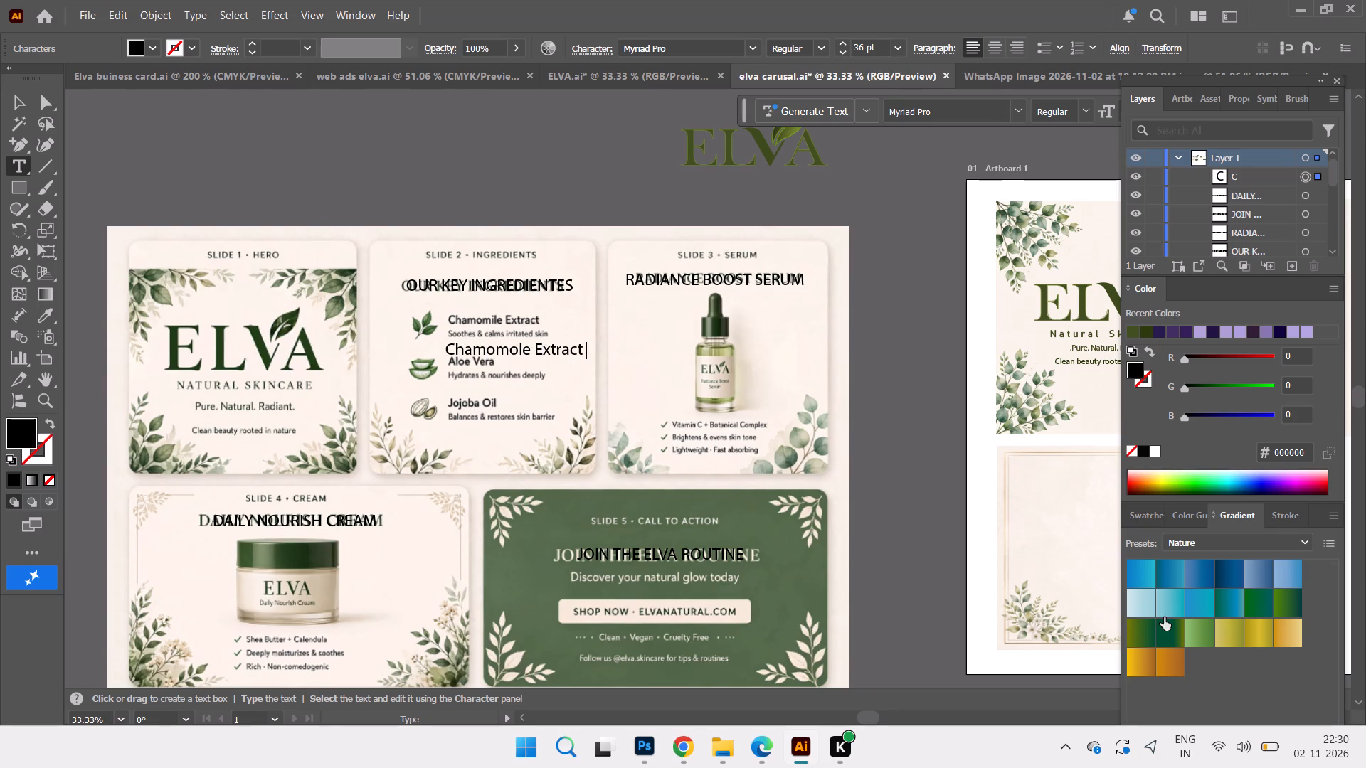
Add the text "Aloe Vera" beside the aloe icon, below the new chamomile text in the Slide 2 reference.
{"action": "double_click", "coordinate": [447, 383]}
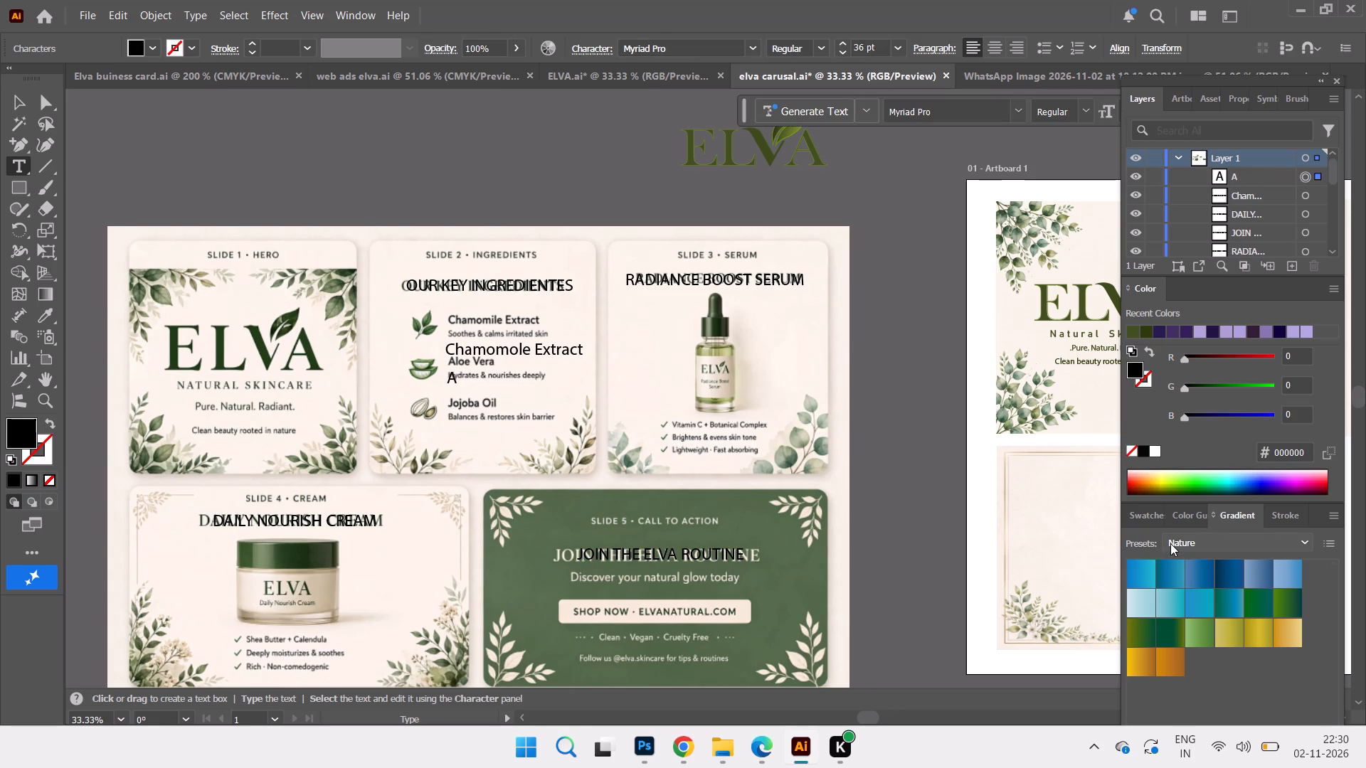
{"action": "type", "text": "loe"}
{"action": "key", "text": "space"}
{"action": "type", "text": "VERA"}
{"action": "key", "text": "BackSpace"}
{"action": "key", "text": "BackSpace"}
{"action": "key", "text": "BackSpace"}
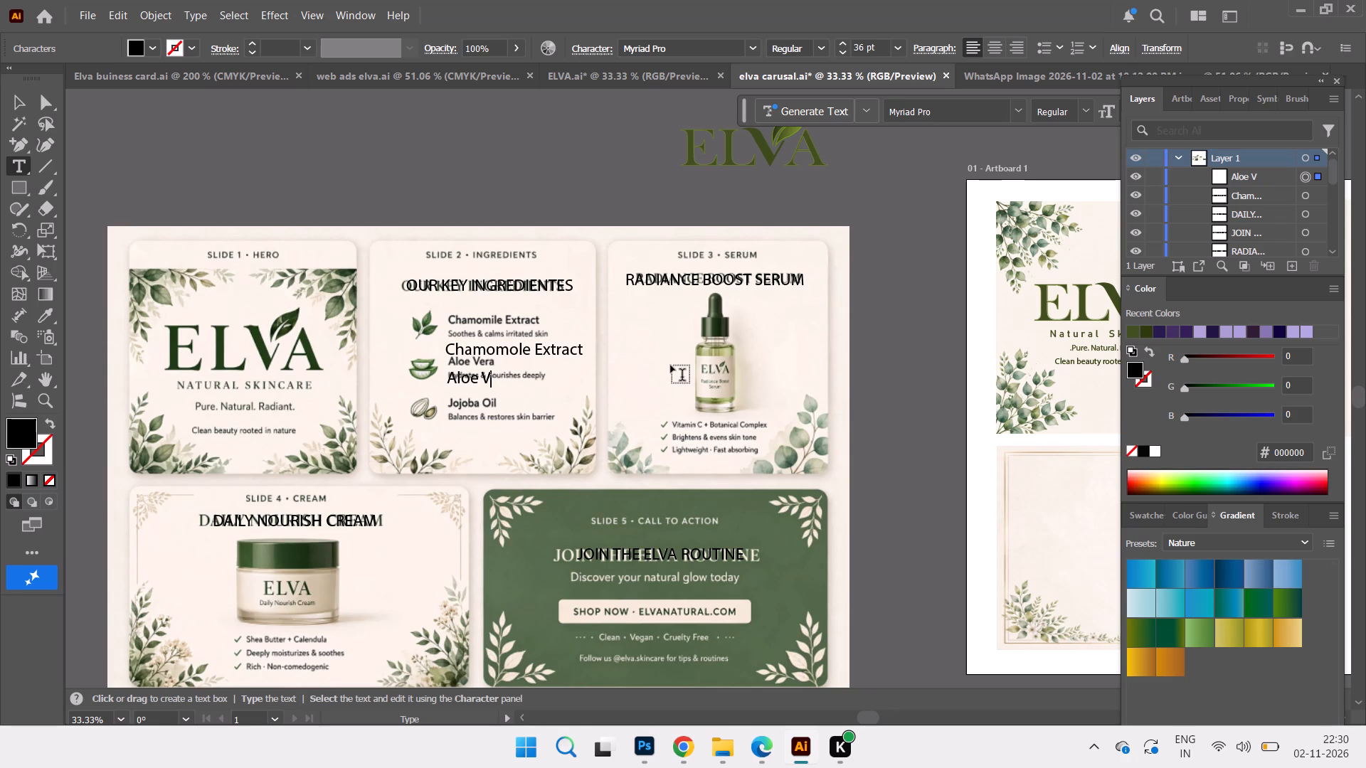
{"action": "type", "text": "era"}
Add the text "jojoba Oil" below the jojoba entry in the Slide 2 reference.
{"action": "left_click", "coordinate": [423, 437]}
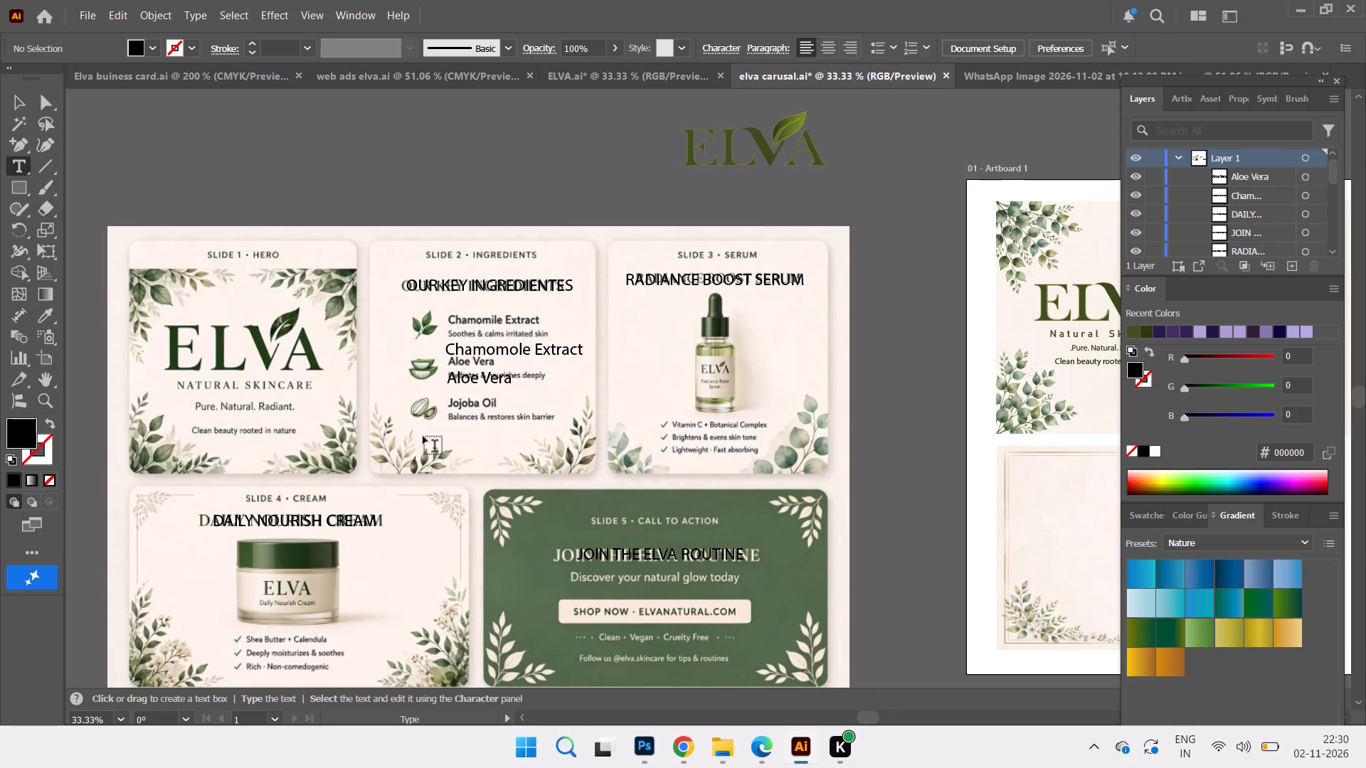
{"action": "left_click", "coordinate": [423, 437]}
{"action": "type", "text": "jojo"}
{"action": "type", "text": "ba"}
{"action": "key", "text": "space"}
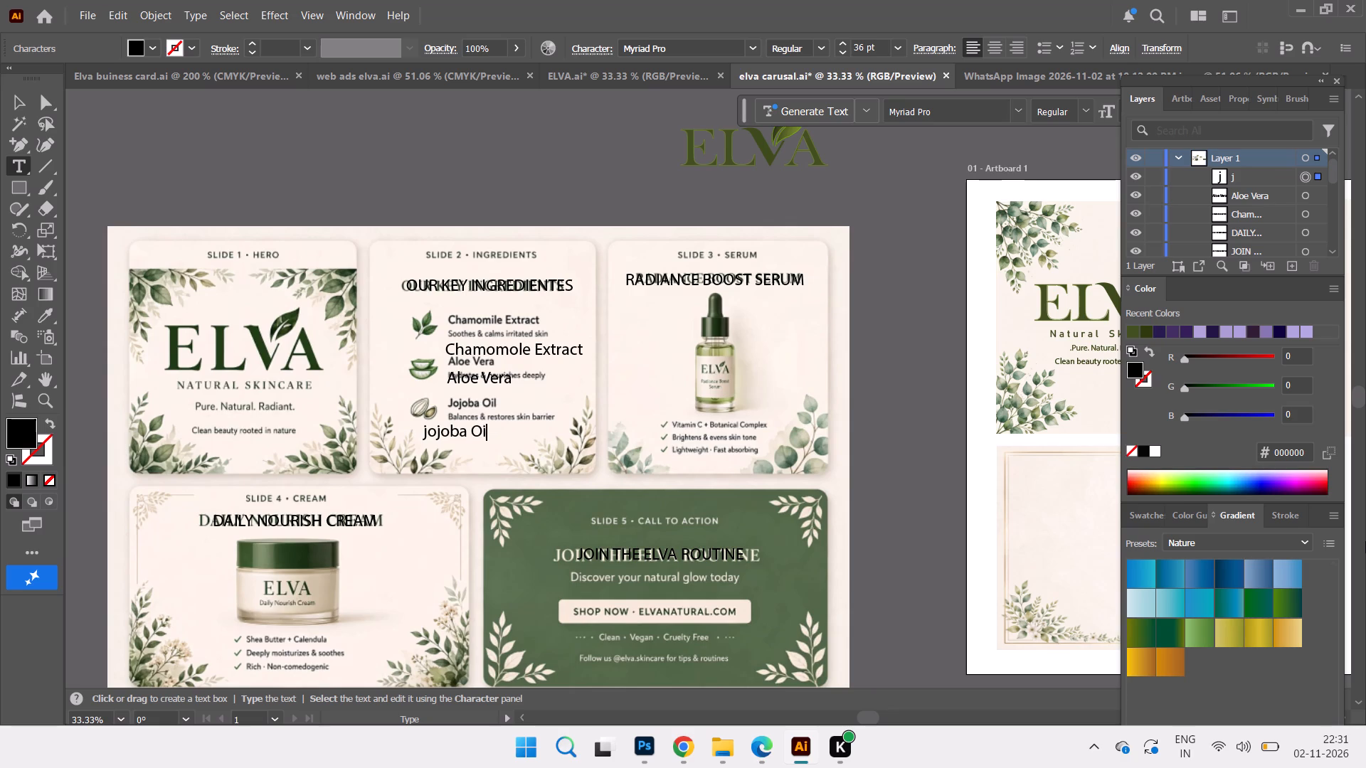
{"action": "key", "text": "BackSpace"}
{"action": "key", "text": "l"}
Set the three new ingredient names, chamomile, aloe vera and jojoba, to a font size of 24 pt.
{"action": "left_click", "coordinate": [22, 102]}
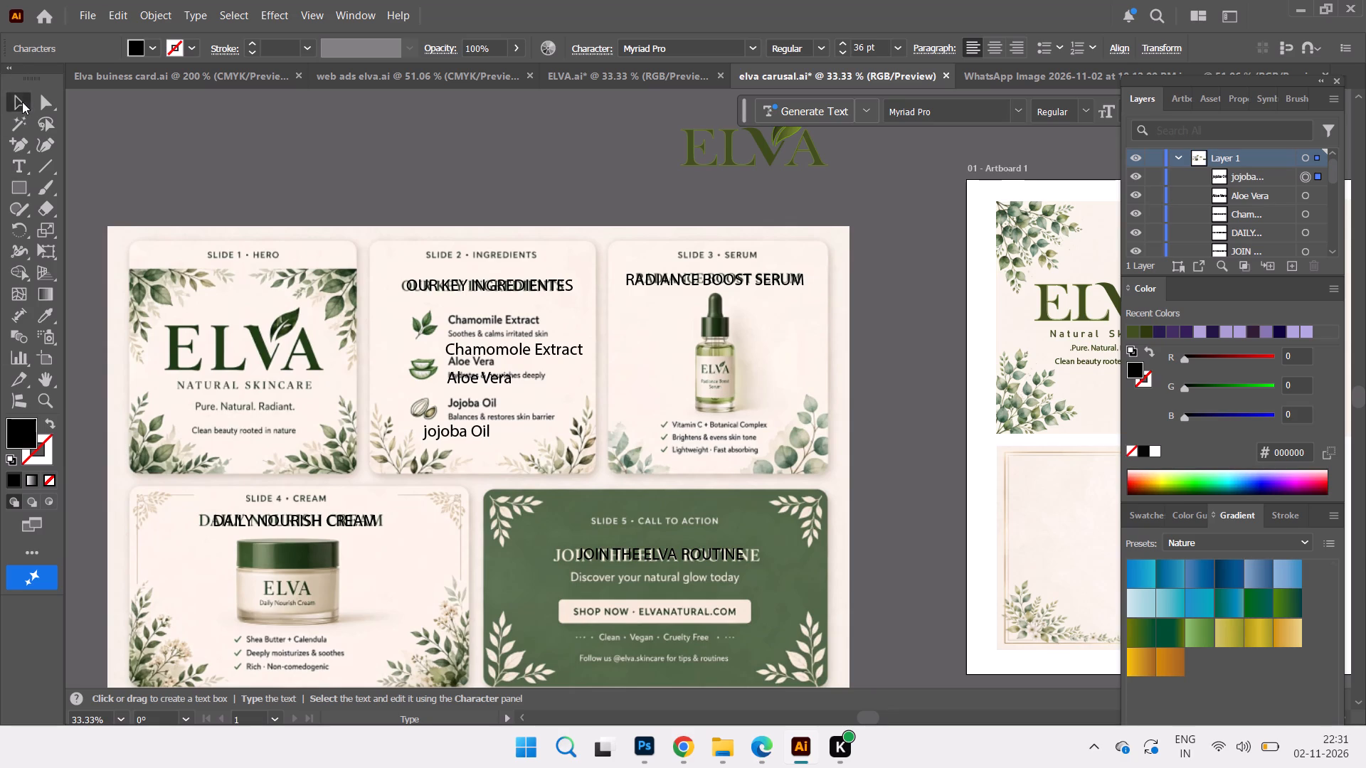
{"action": "left_click_drag", "start_coordinate": [459, 430], "coordinate": [477, 430]}
{"action": "left_click", "coordinate": [472, 374], "text": "shift"}
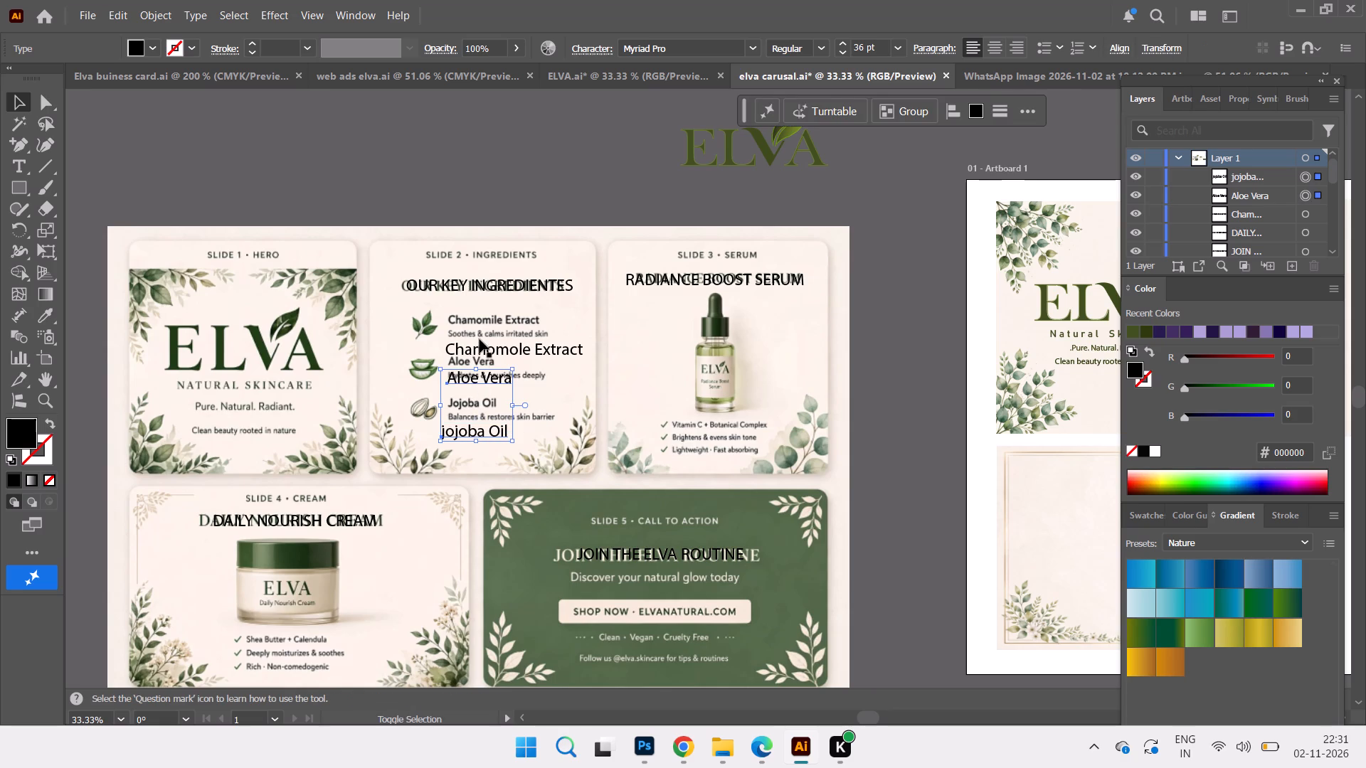
{"action": "left_click", "coordinate": [485, 351], "text": "shift"}
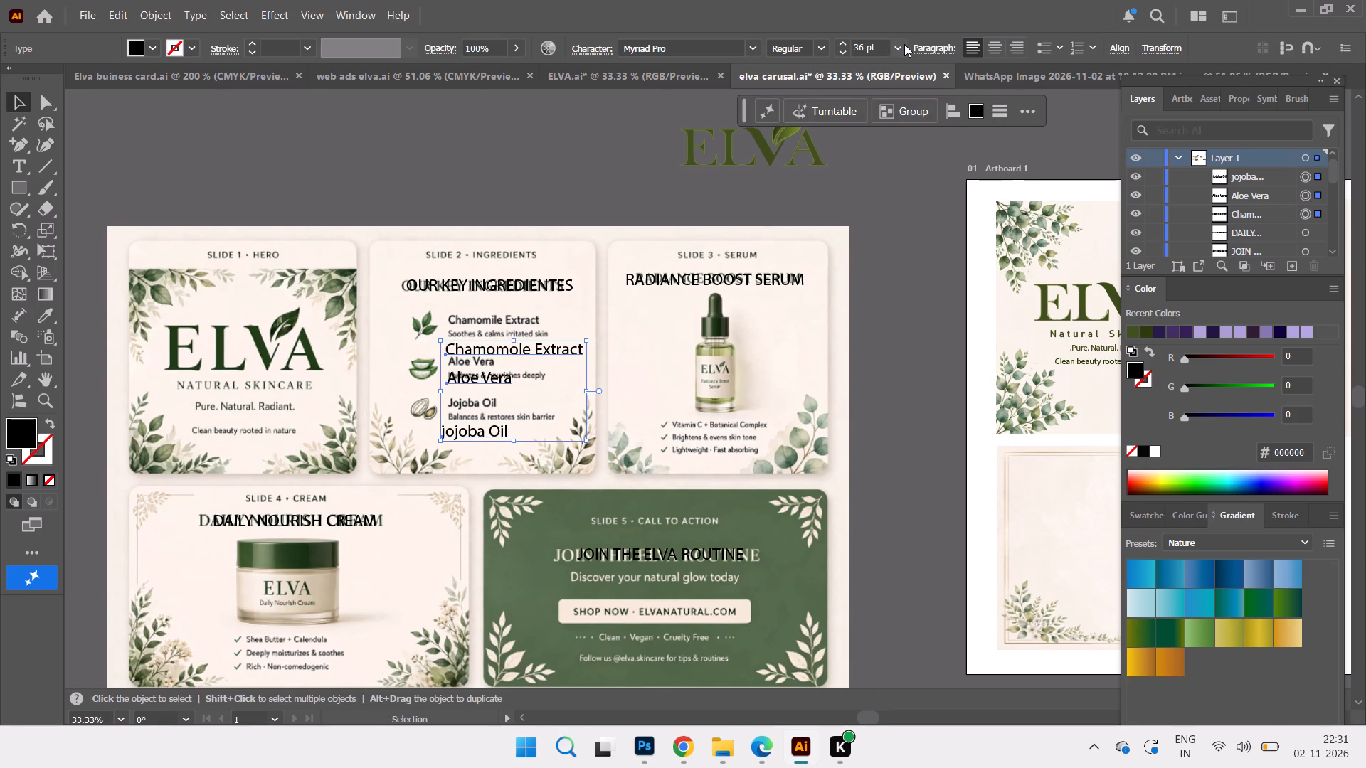
{"action": "left_click", "coordinate": [901, 46]}
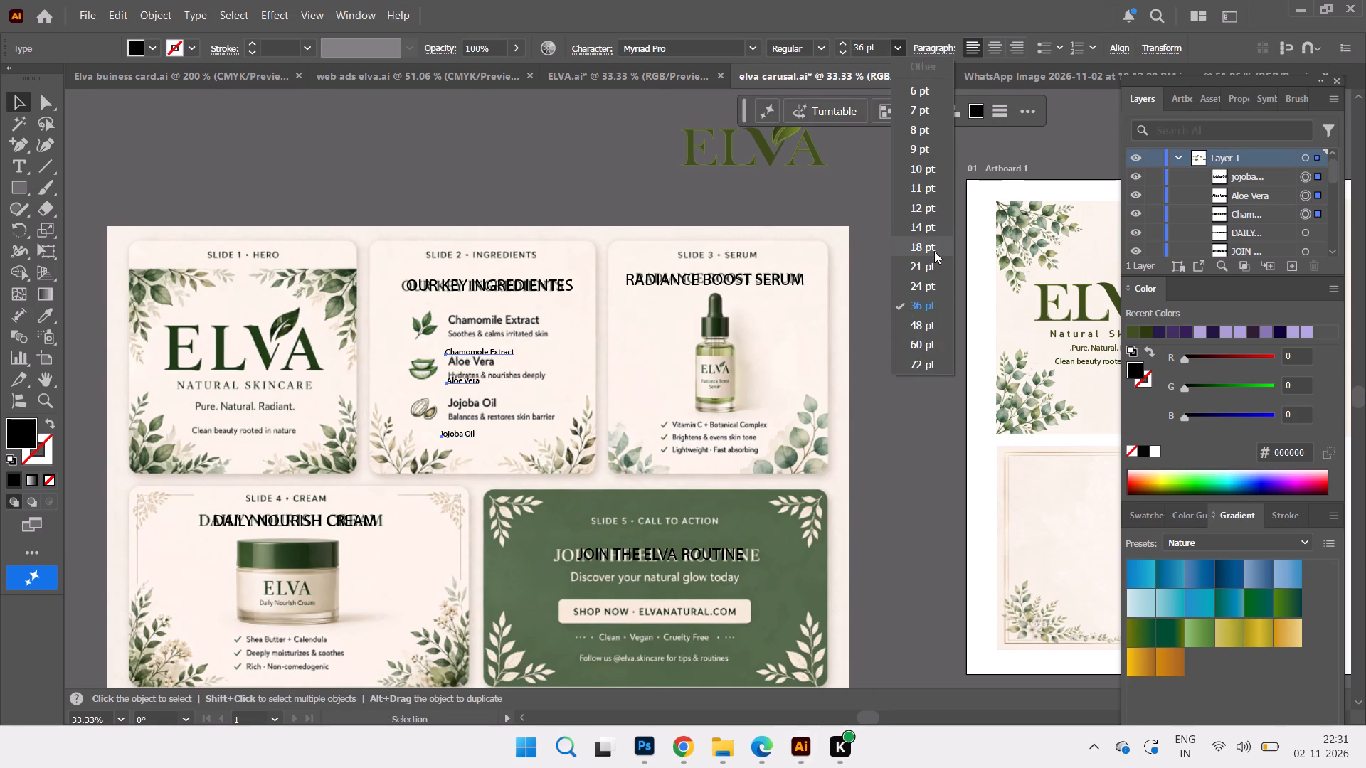
{"action": "left_click", "coordinate": [937, 293]}
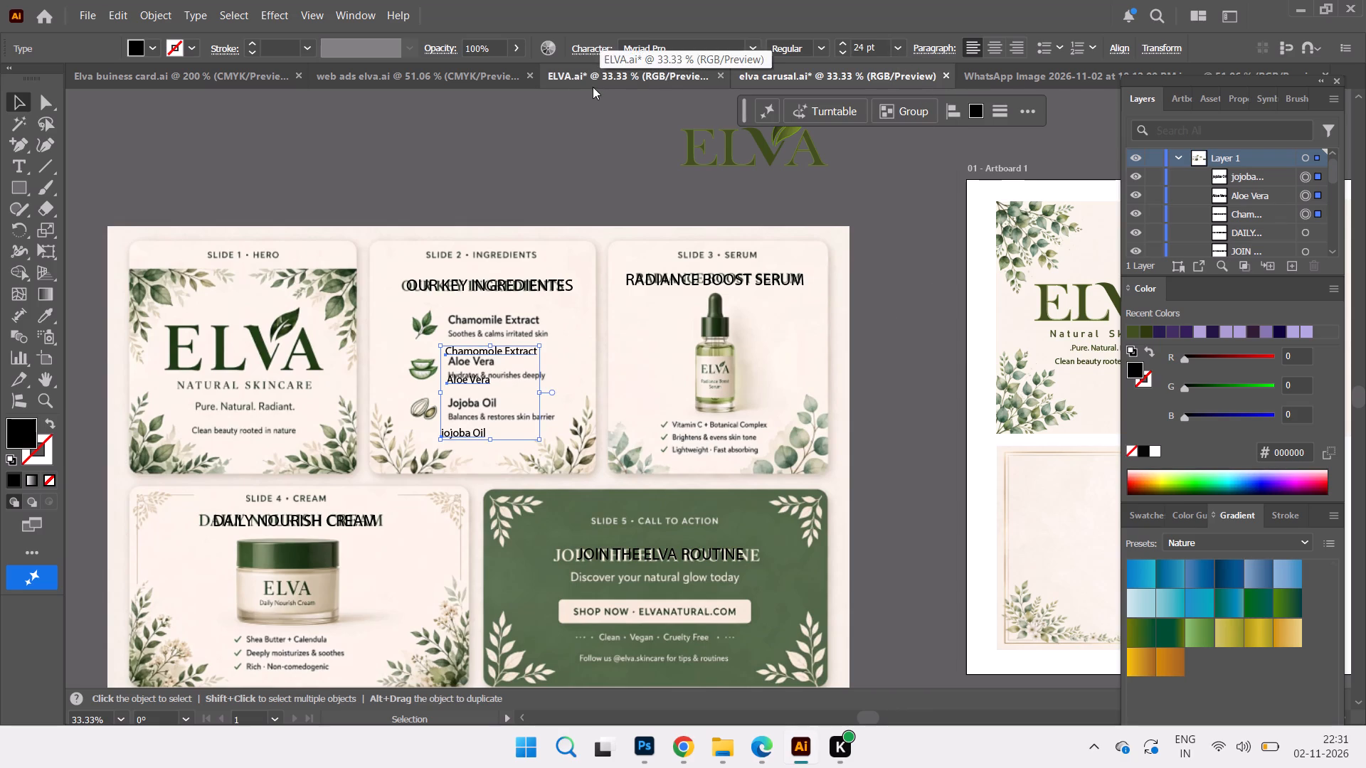
Move the three new ingredient names onto the matching chamomile, aloe vera and jojoba names in the Slide 2 reference.
{"action": "left_click_drag", "start_coordinate": [483, 351], "coordinate": [487, 324]}
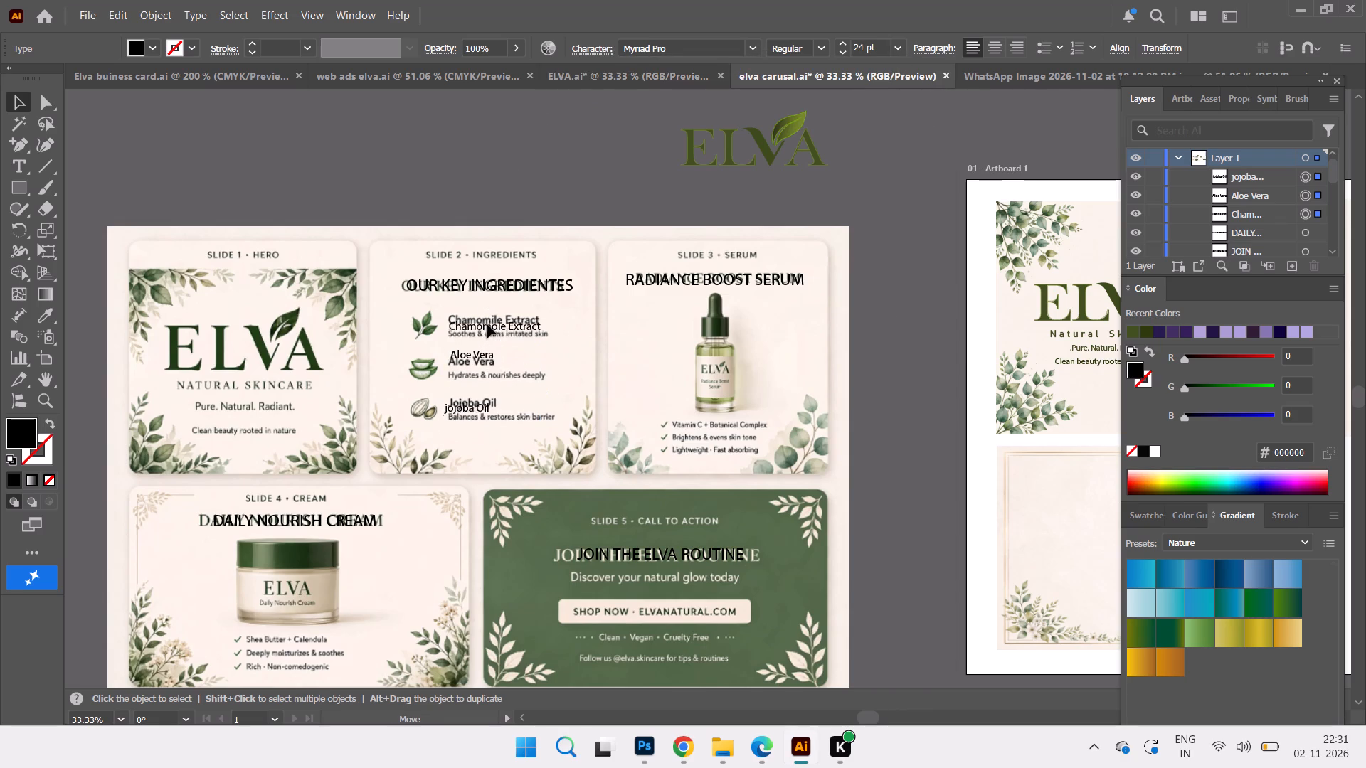
{"action": "left_click_drag", "start_coordinate": [487, 324], "coordinate": [488, 321]}
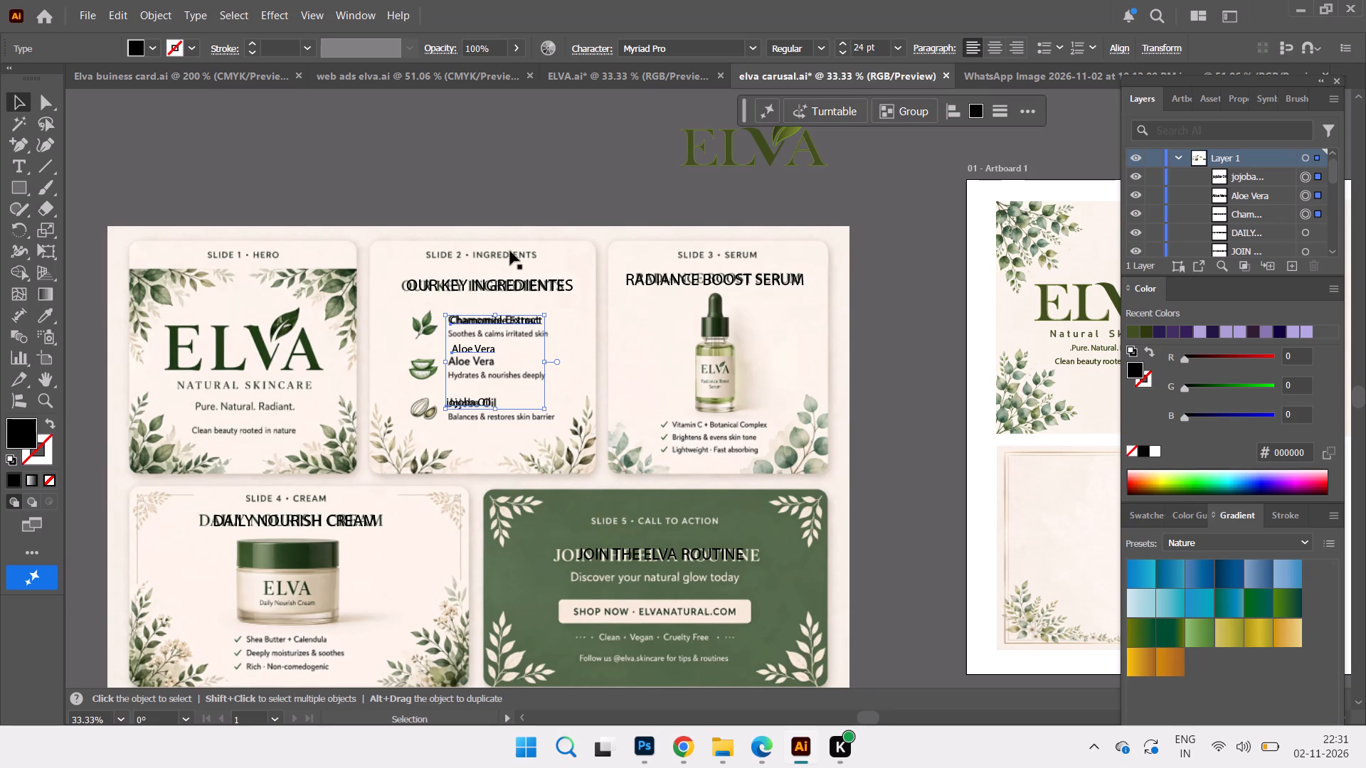
{"action": "left_click", "coordinate": [543, 195]}
{"action": "left_click_drag", "start_coordinate": [467, 348], "coordinate": [467, 357]}
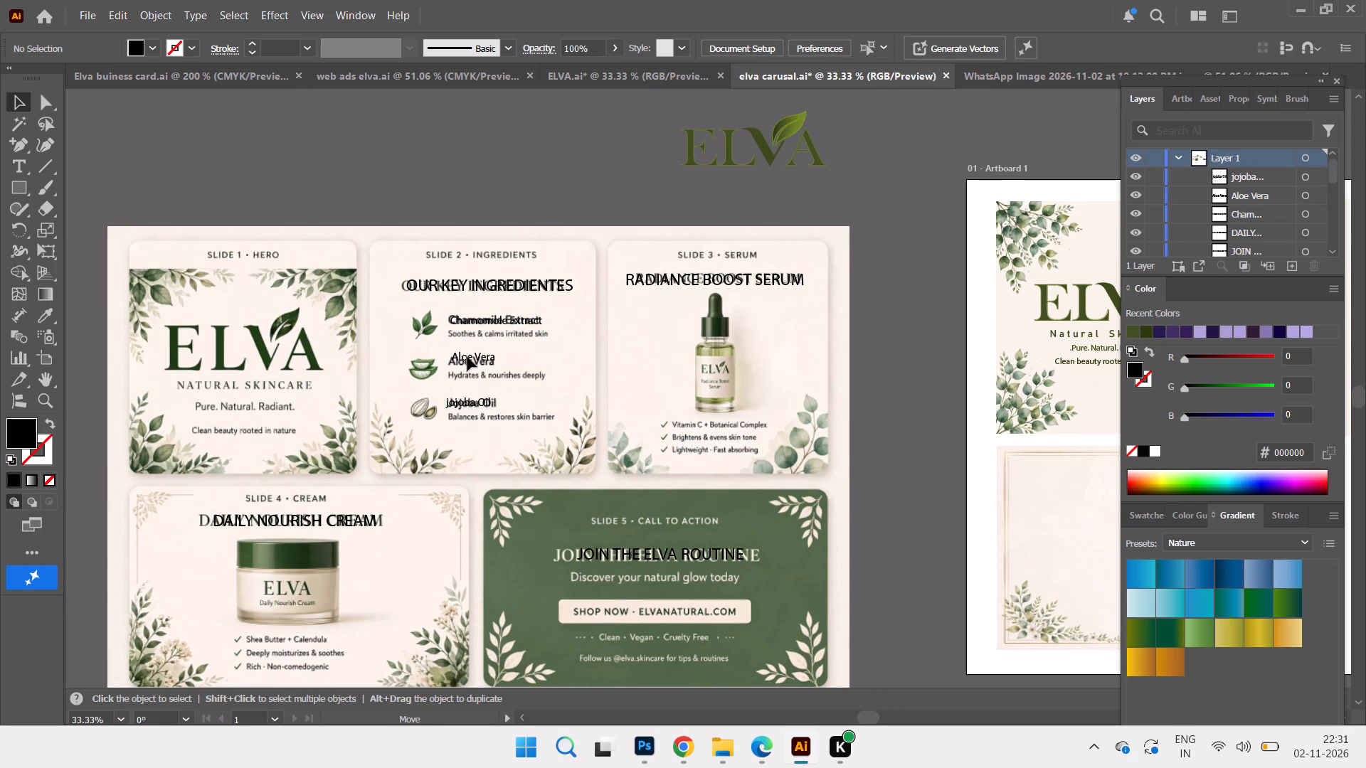
{"action": "left_click_drag", "start_coordinate": [467, 357], "coordinate": [467, 361]}
{"action": "left_click", "coordinate": [467, 361]}
{"action": "left_click", "coordinate": [462, 405]}
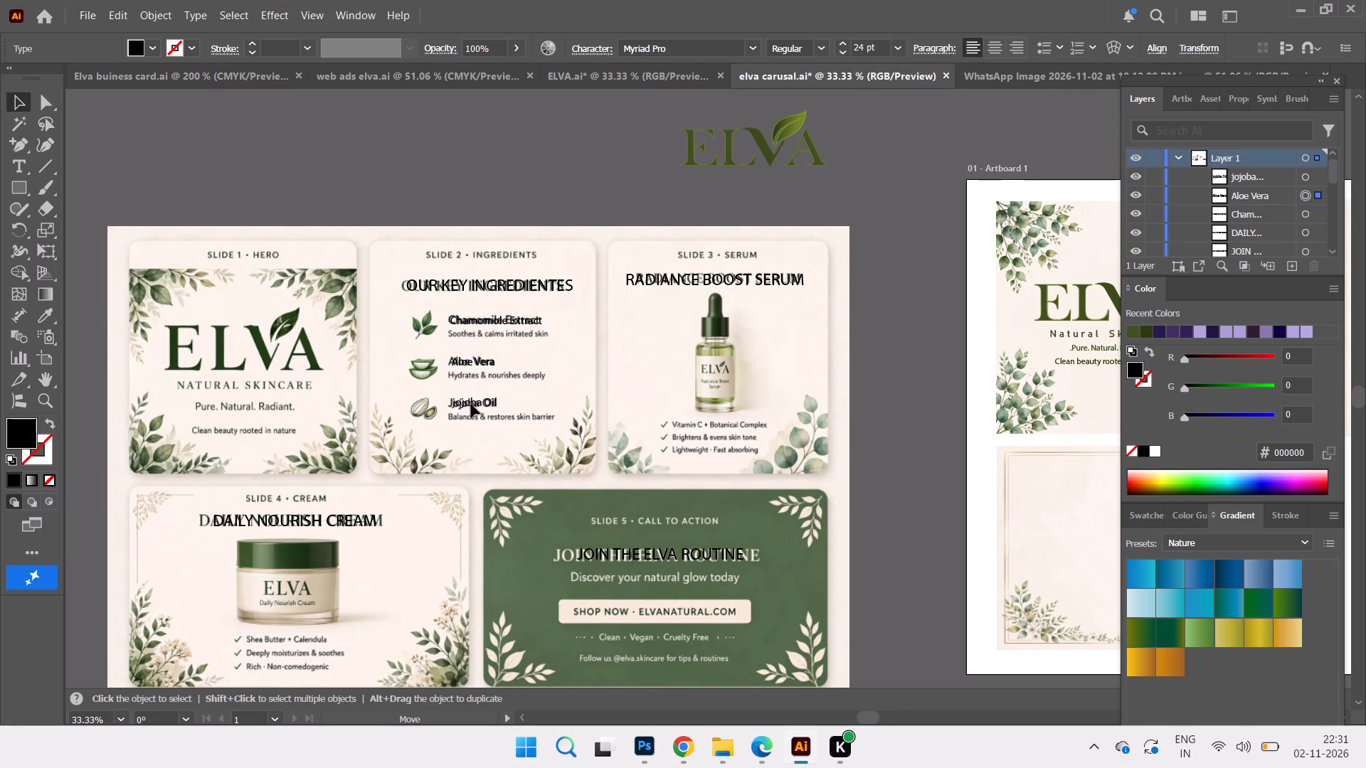
{"action": "left_click", "coordinate": [467, 405]}
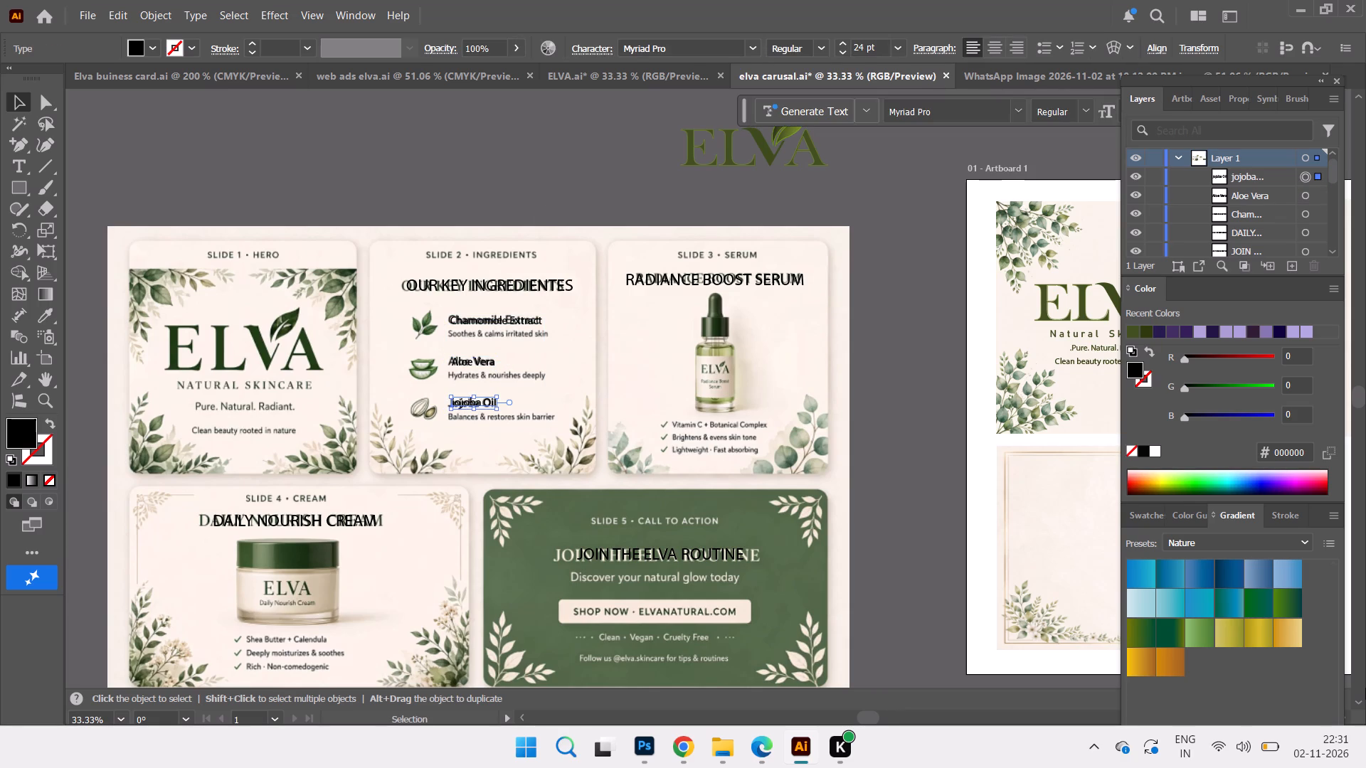
Examine the "Pure. Natural. Radiant." tagline on the recreated Slide 1 and compare it with the reference slides.
{"action": "key", "text": "ctrl+equal"}
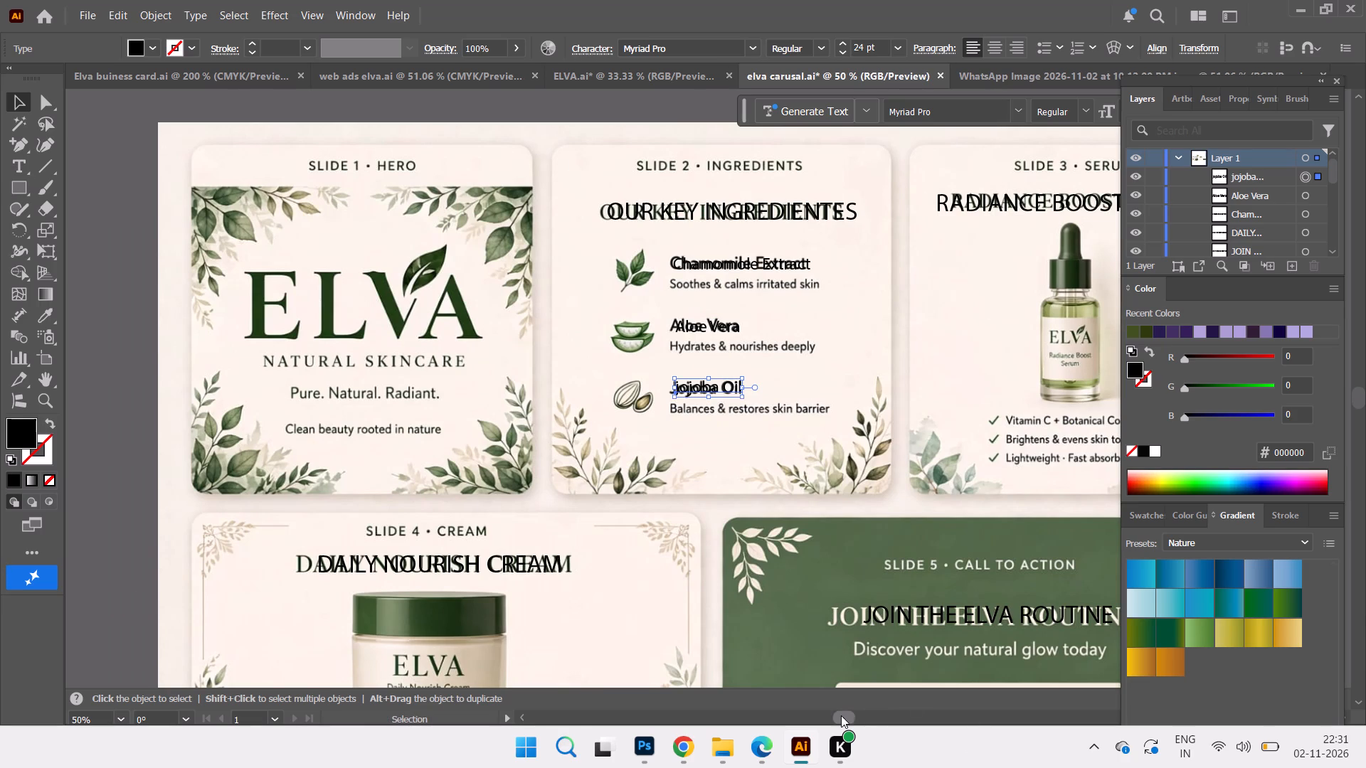
{"action": "left_click_drag", "start_coordinate": [850, 718], "coordinate": [872, 722]}
{"action": "left_click", "coordinate": [872, 722]}
{"action": "left_click_drag", "start_coordinate": [860, 722], "coordinate": [872, 725]}
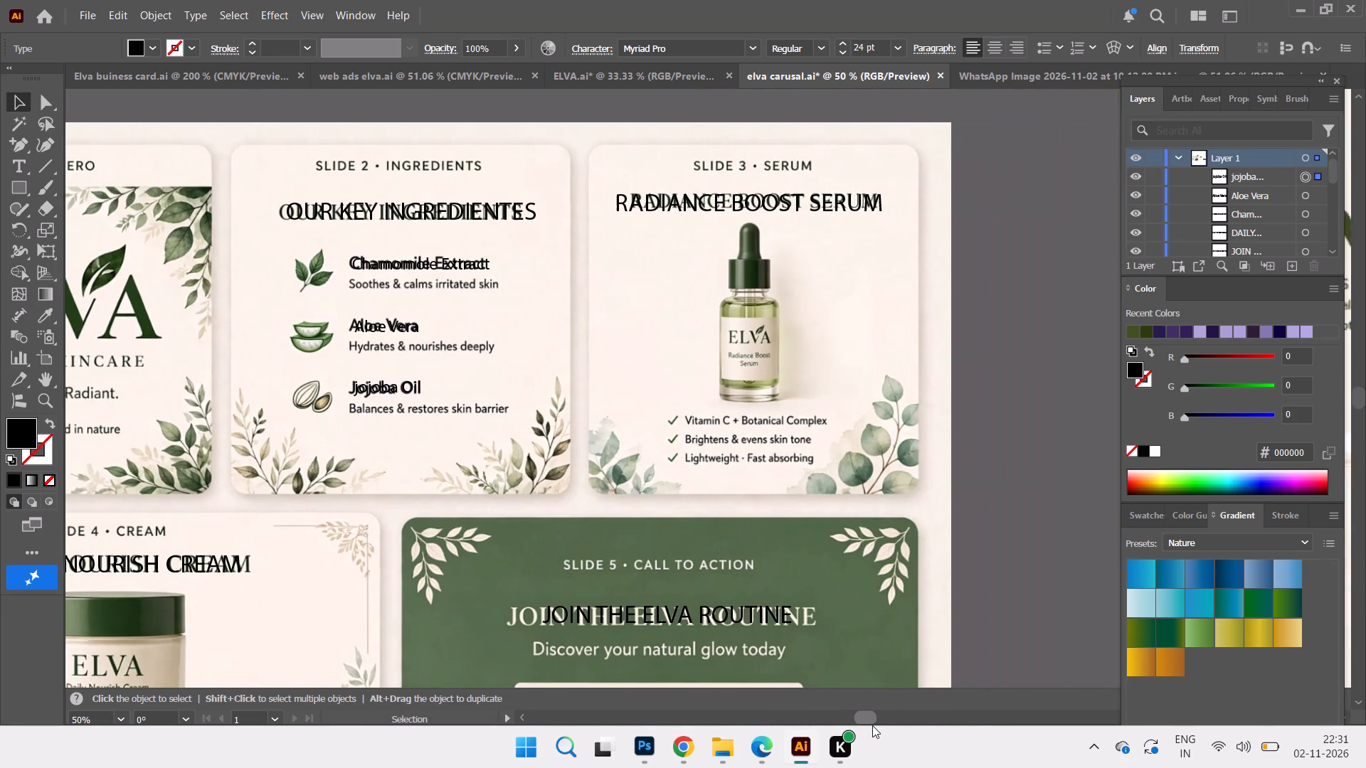
{"action": "left_click_drag", "start_coordinate": [872, 725], "coordinate": [923, 719]}
{"action": "left_click", "coordinate": [923, 719]}
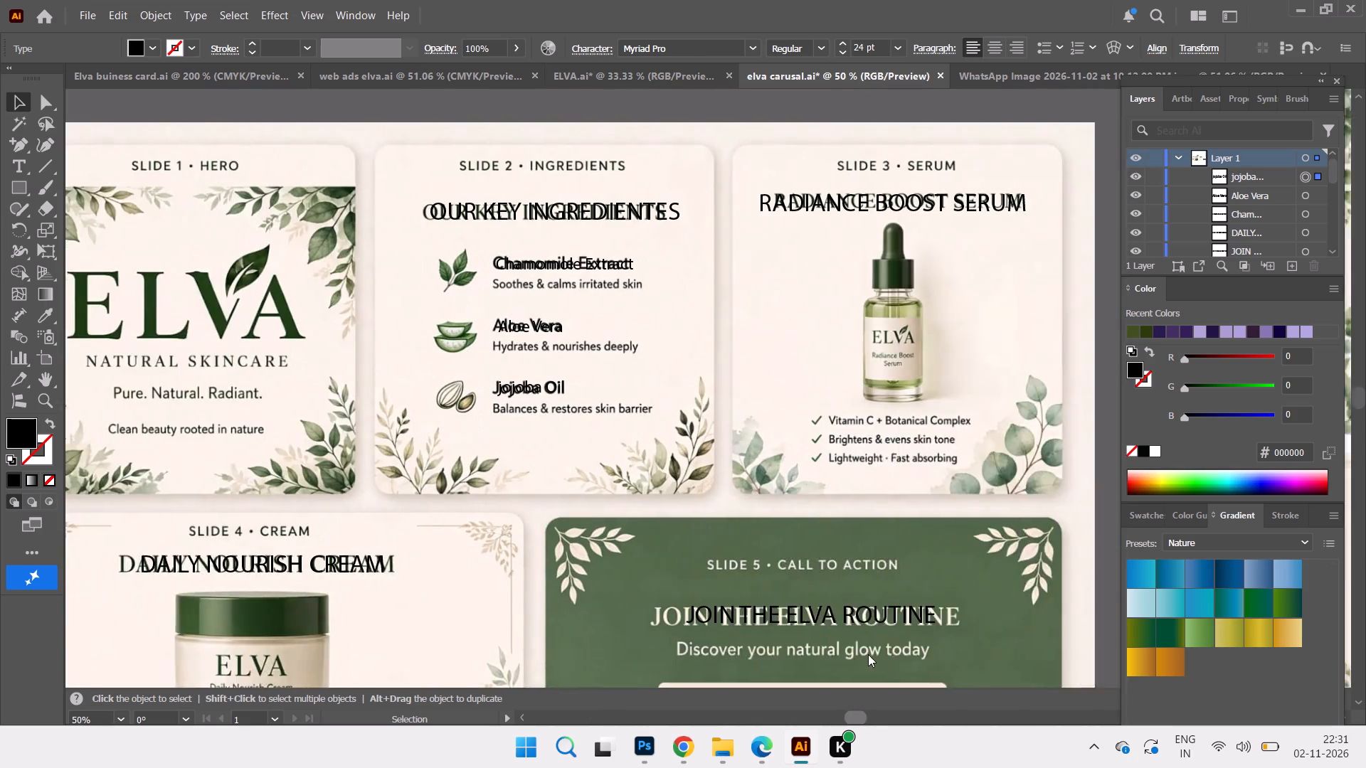
{"action": "left_click", "coordinate": [907, 646]}
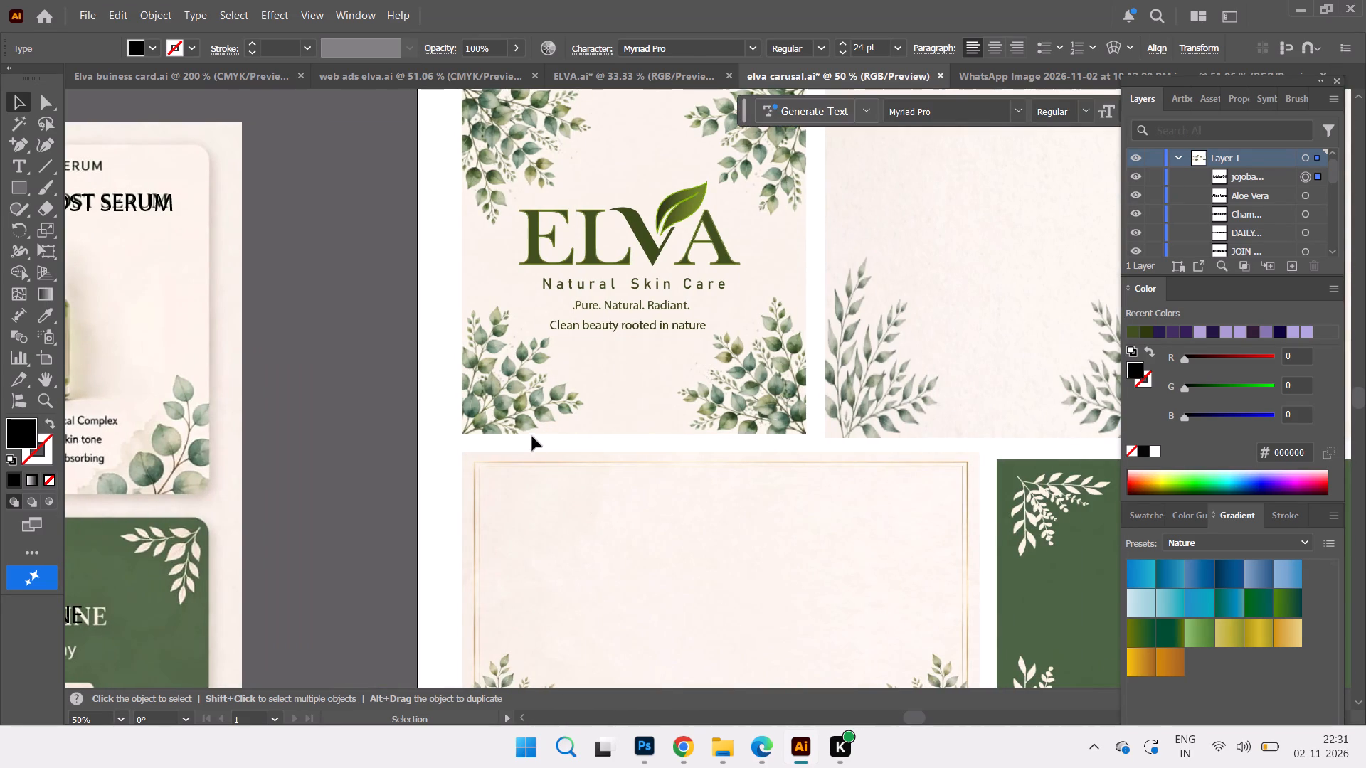
{"action": "left_click", "coordinate": [628, 309]}
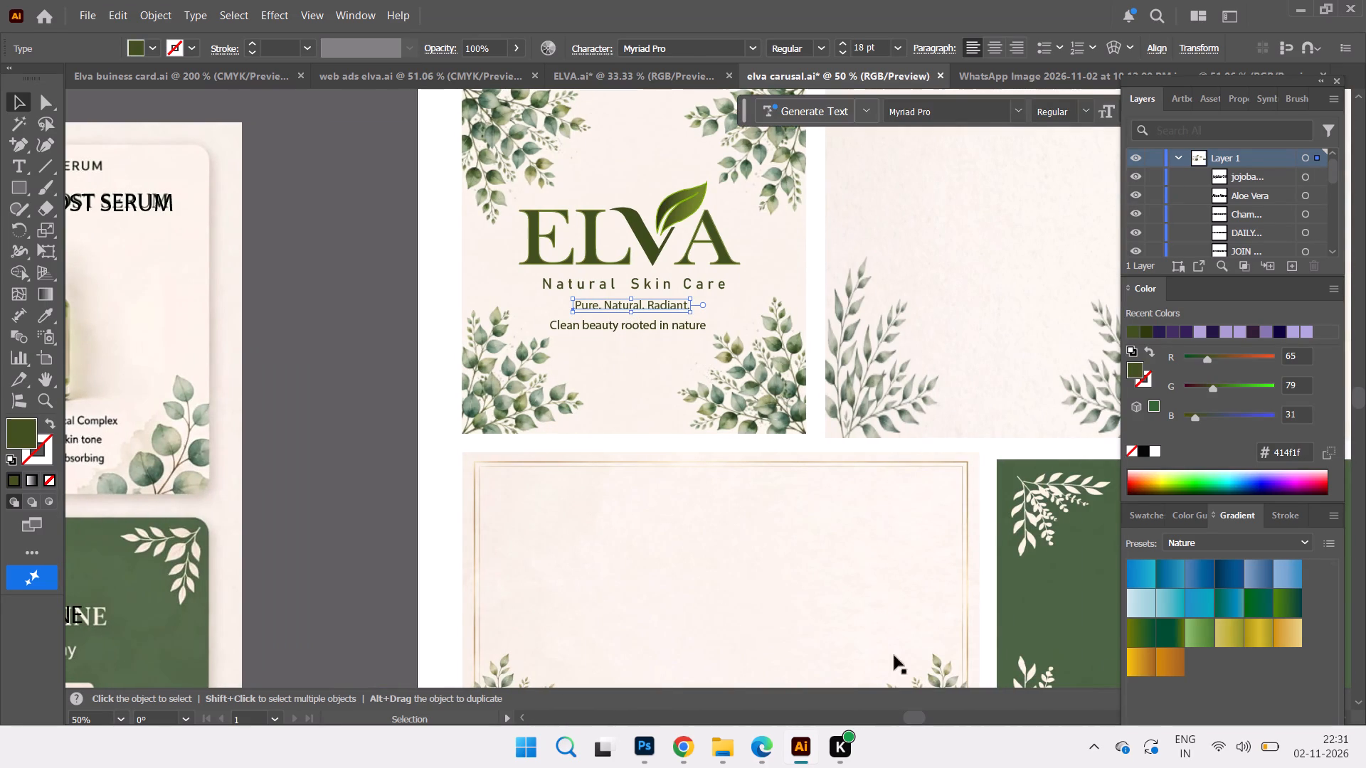
{"action": "left_click_drag", "start_coordinate": [911, 718], "coordinate": [877, 719]}
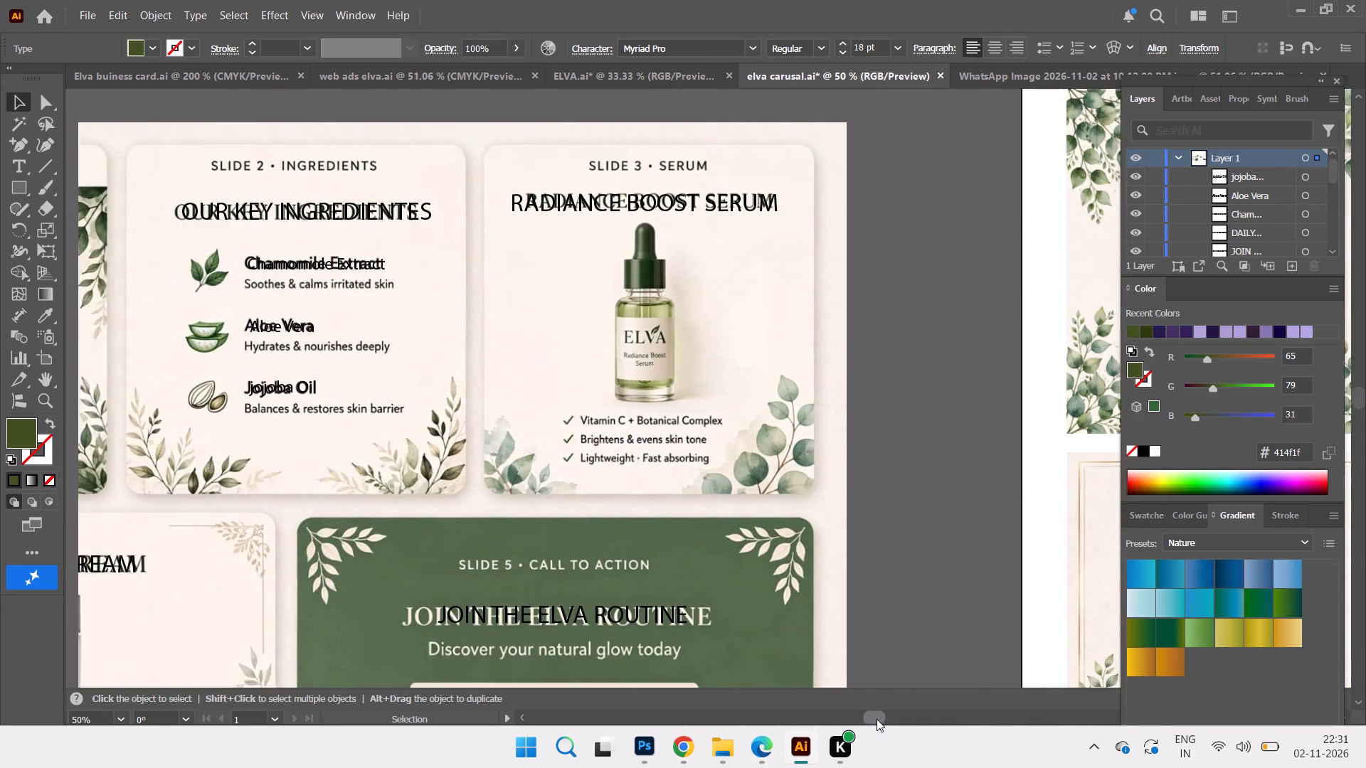
{"action": "left_click_drag", "start_coordinate": [877, 719], "coordinate": [840, 722]}
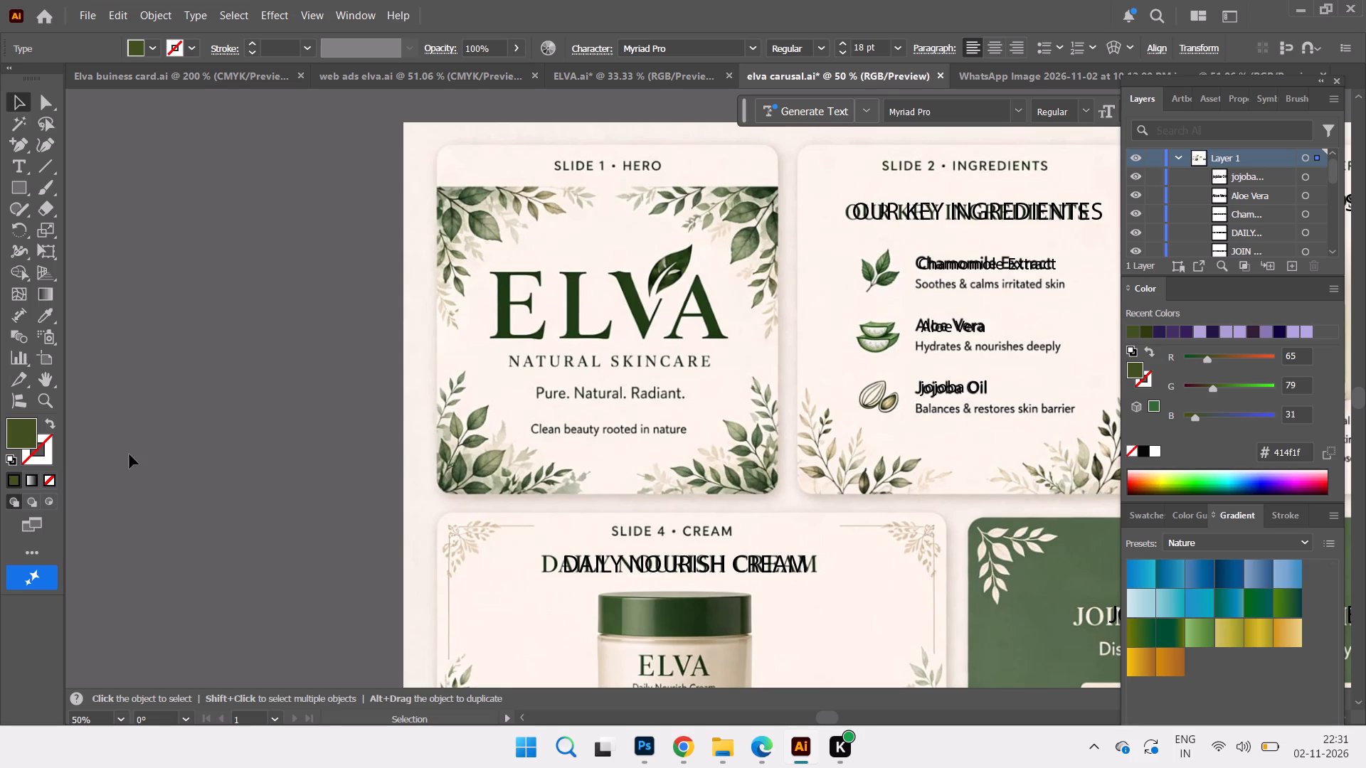
Add the caption text "Soothes & calm s Irritated Skin" beside the chamomile entry in the Slide 2 reference.
{"action": "left_click", "coordinate": [11, 173]}
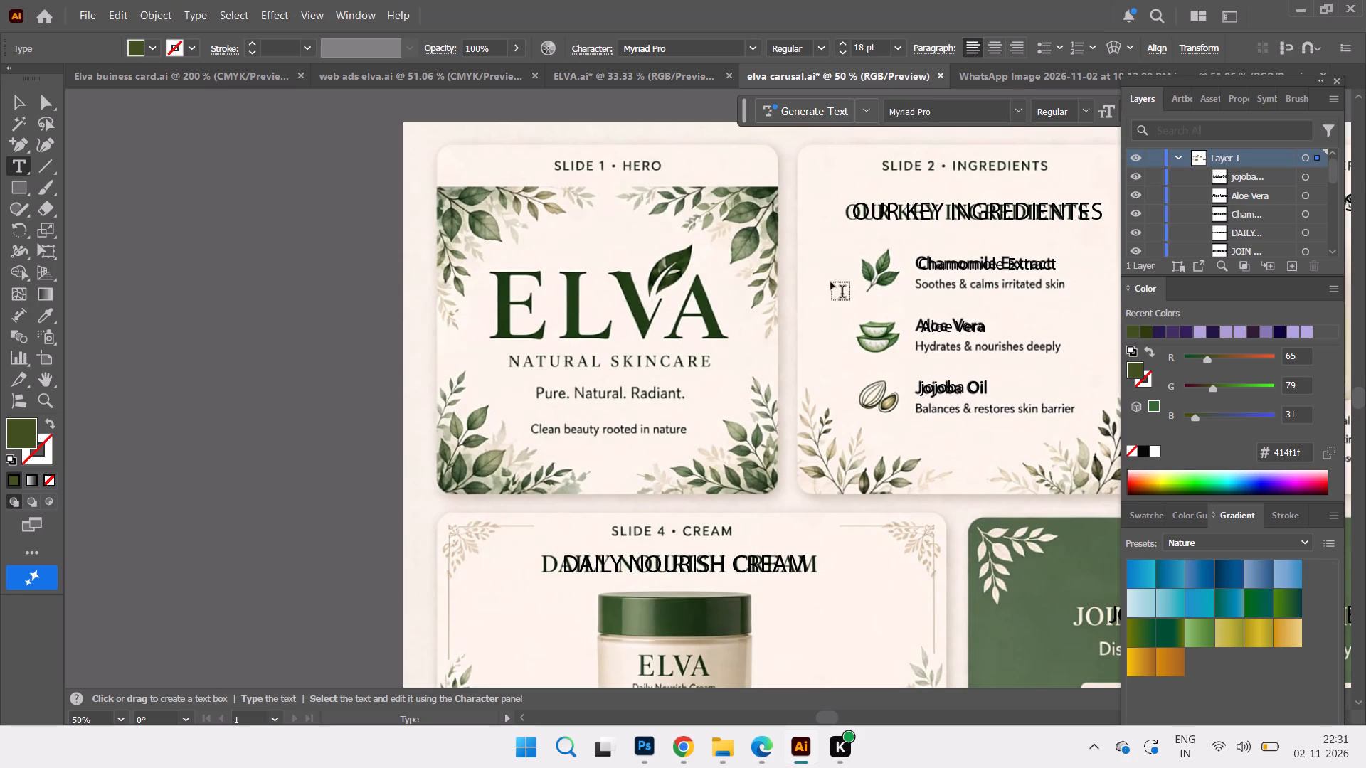
{"action": "left_click", "coordinate": [810, 291]}
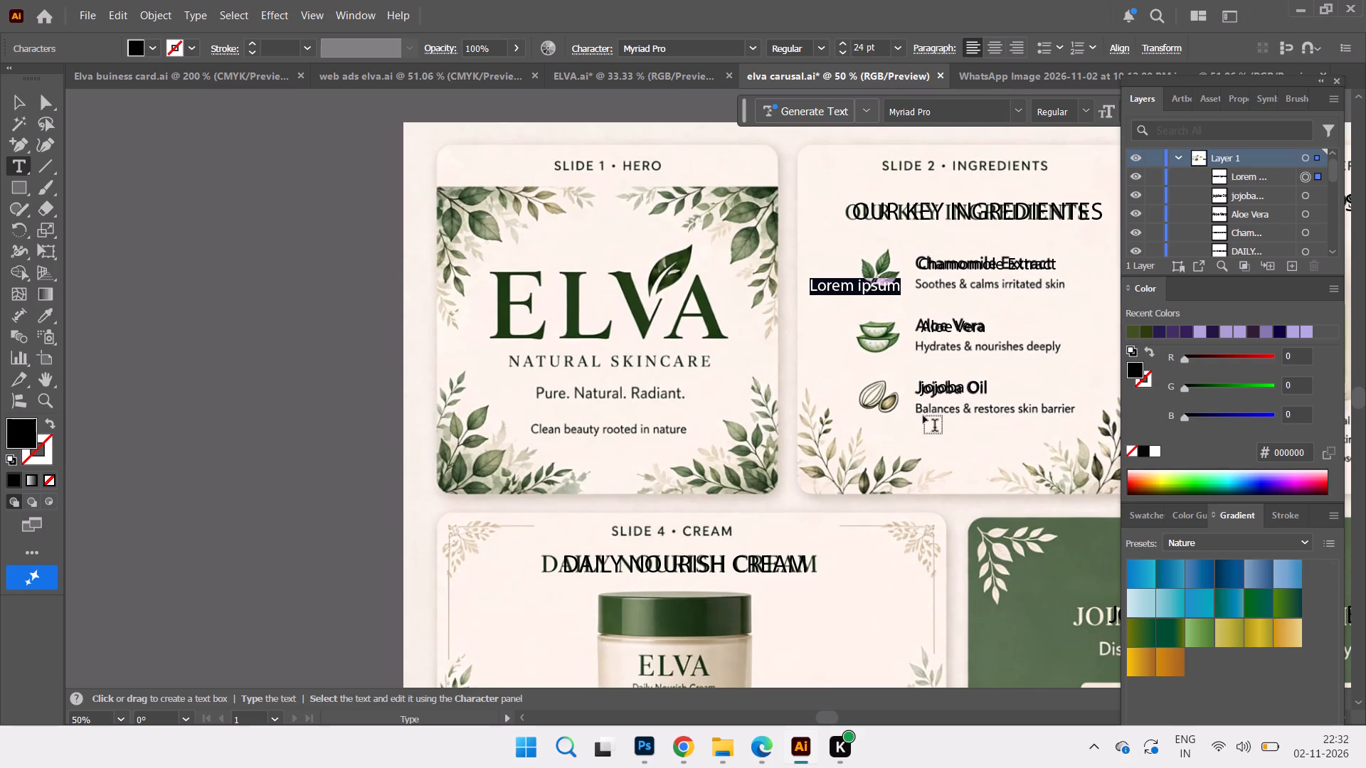
{"action": "key", "text": "s"}
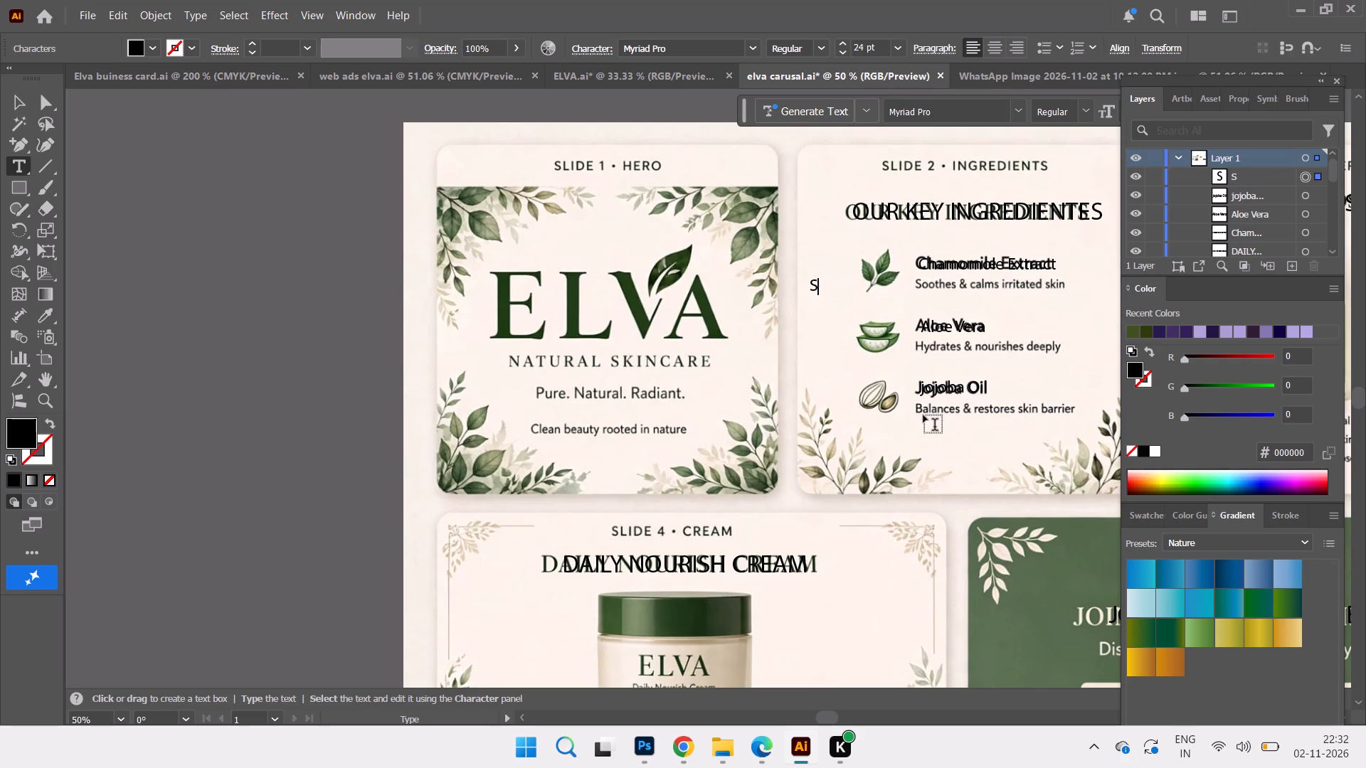
{"action": "type", "text": "oothe"}
{"action": "type", "text": "s"}
{"action": "key", "text": "space"}
{"action": "key", "text": "shift+ampersand"}
{"action": "key", "text": "space"}
{"action": "type", "text": "calm"}
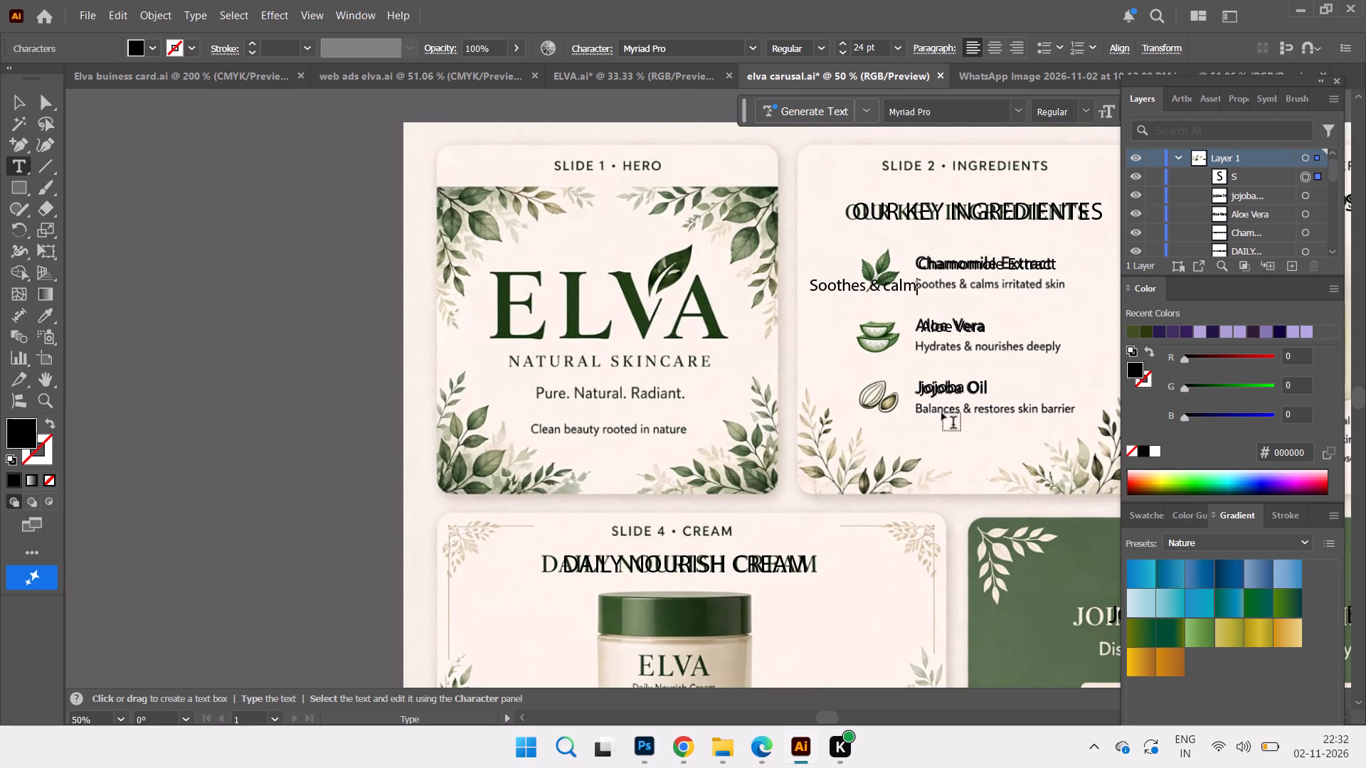
{"action": "key", "text": "space"}
{"action": "type", "text": "s"}
{"action": "key", "text": "space"}
{"action": "key", "text": "i"}
{"action": "type", "text": "rri"}
{"action": "type", "text": "tated"}
{"action": "key", "text": "space"}
{"action": "key", "text": "s"}
{"action": "type", "text": "kin"}
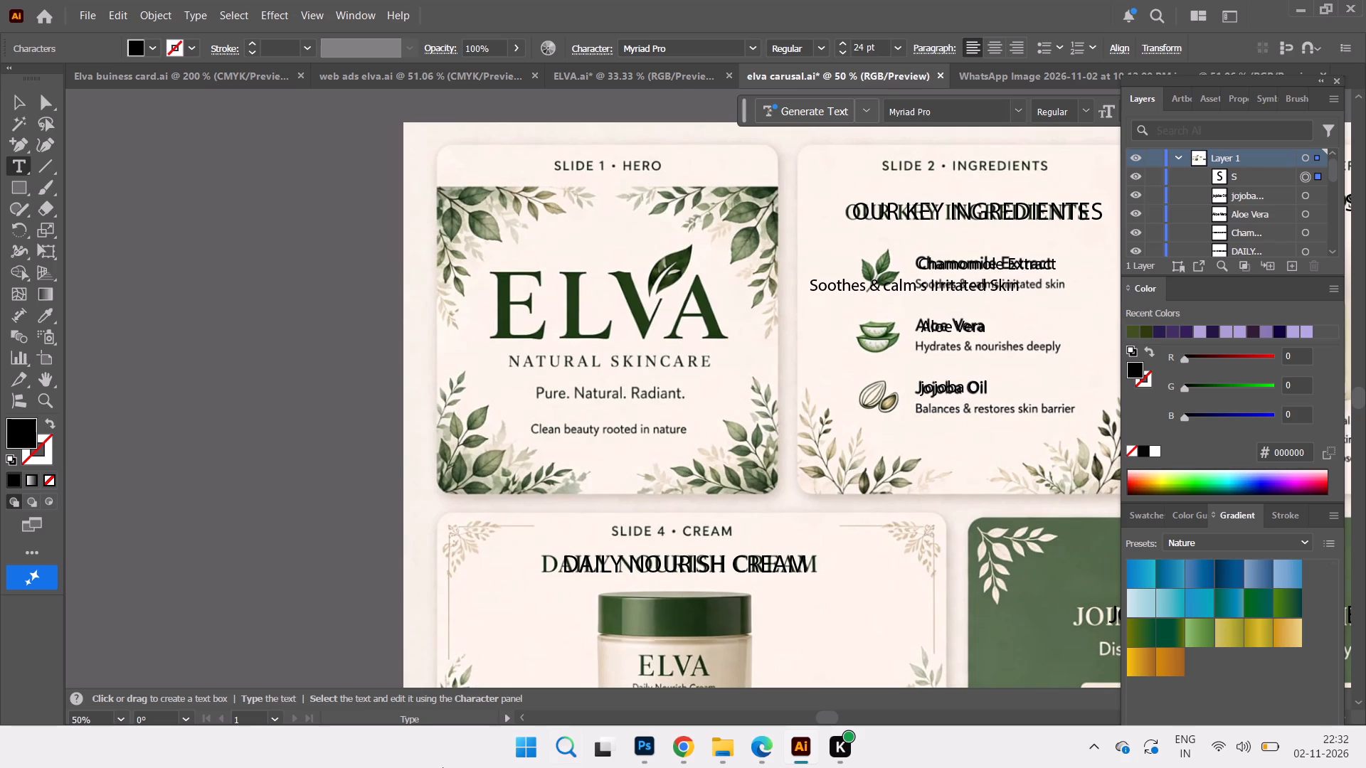
{"action": "left_click", "coordinate": [817, 348]}
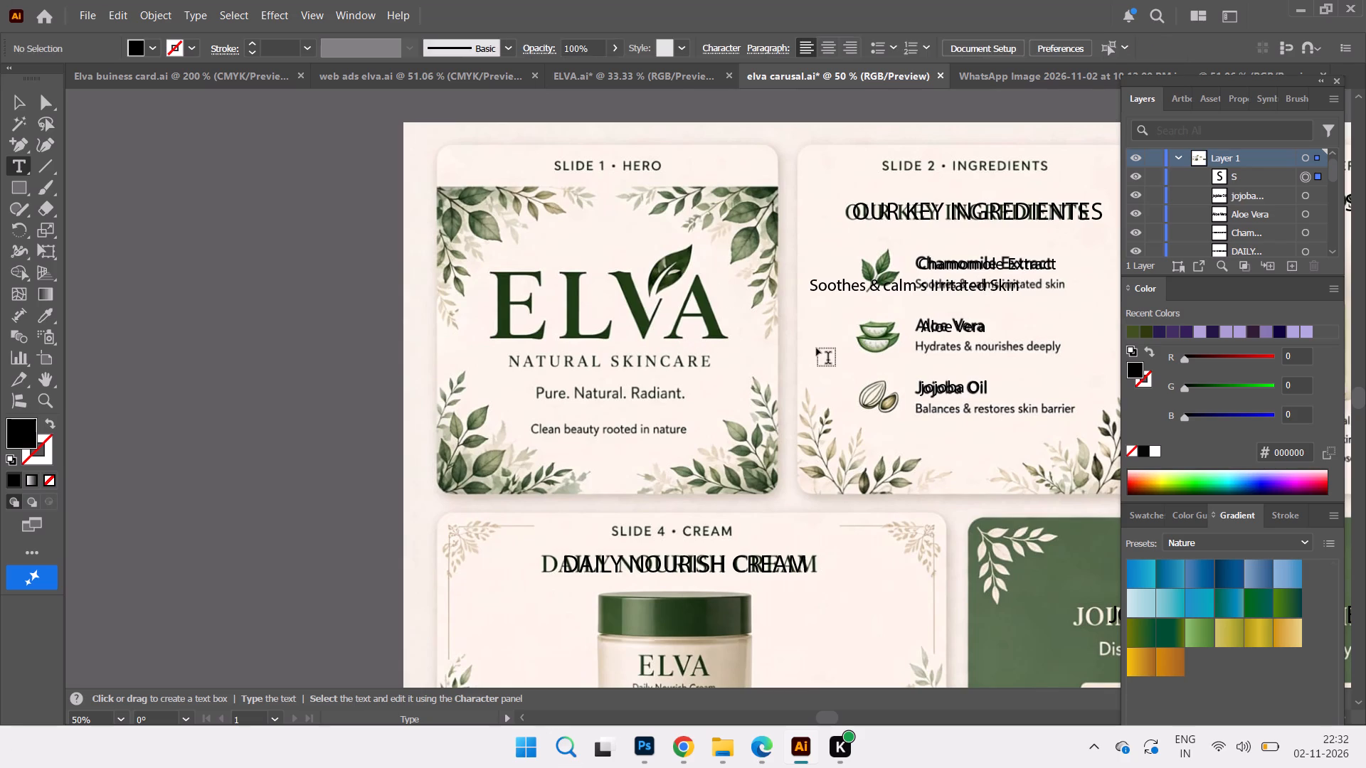
Add the caption text "Hydrates & nourishes deeply" beside the aloe vera entry in the Slide 2 reference.
{"action": "left_click", "coordinate": [817, 348]}
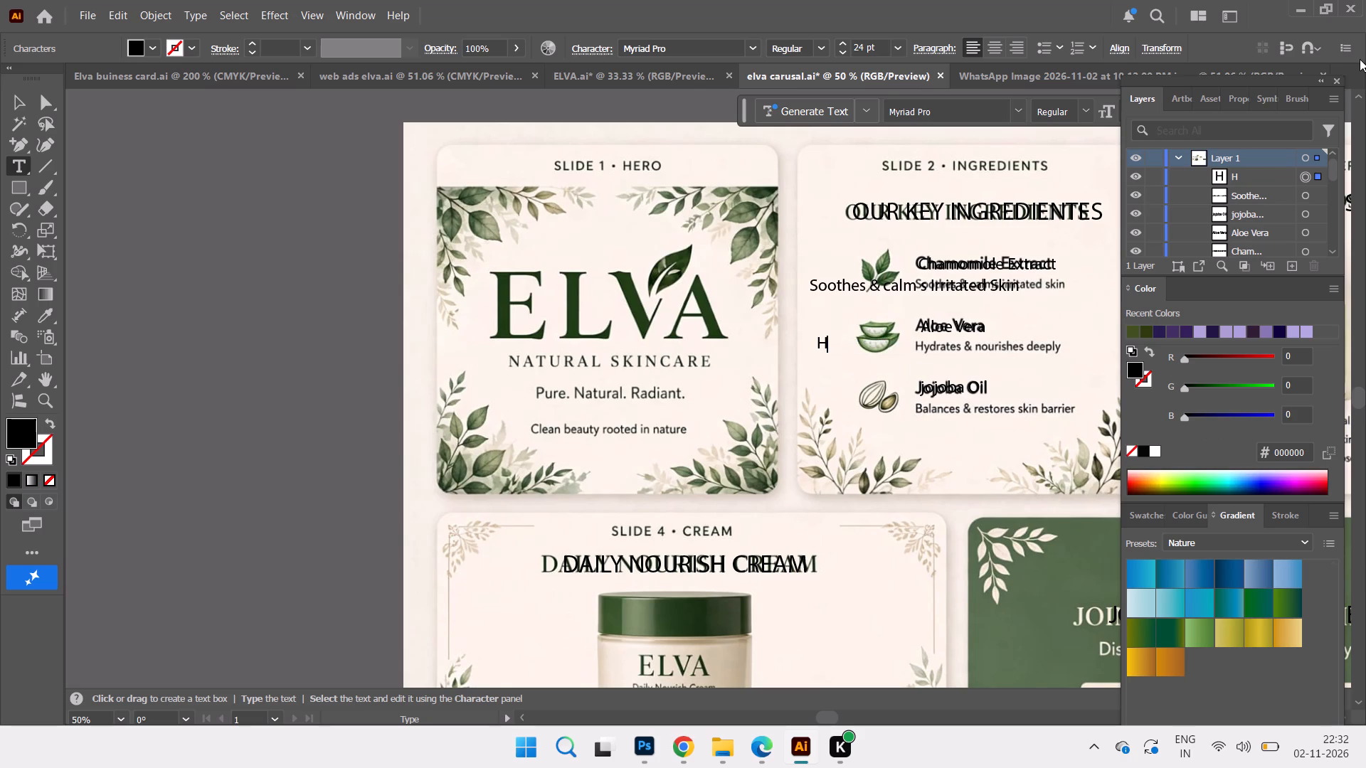
{"action": "type", "text": "ydrated"}
{"action": "key", "text": "space"}
{"action": "key", "text": "BackSpace"}
{"action": "key", "text": "BackSpace"}
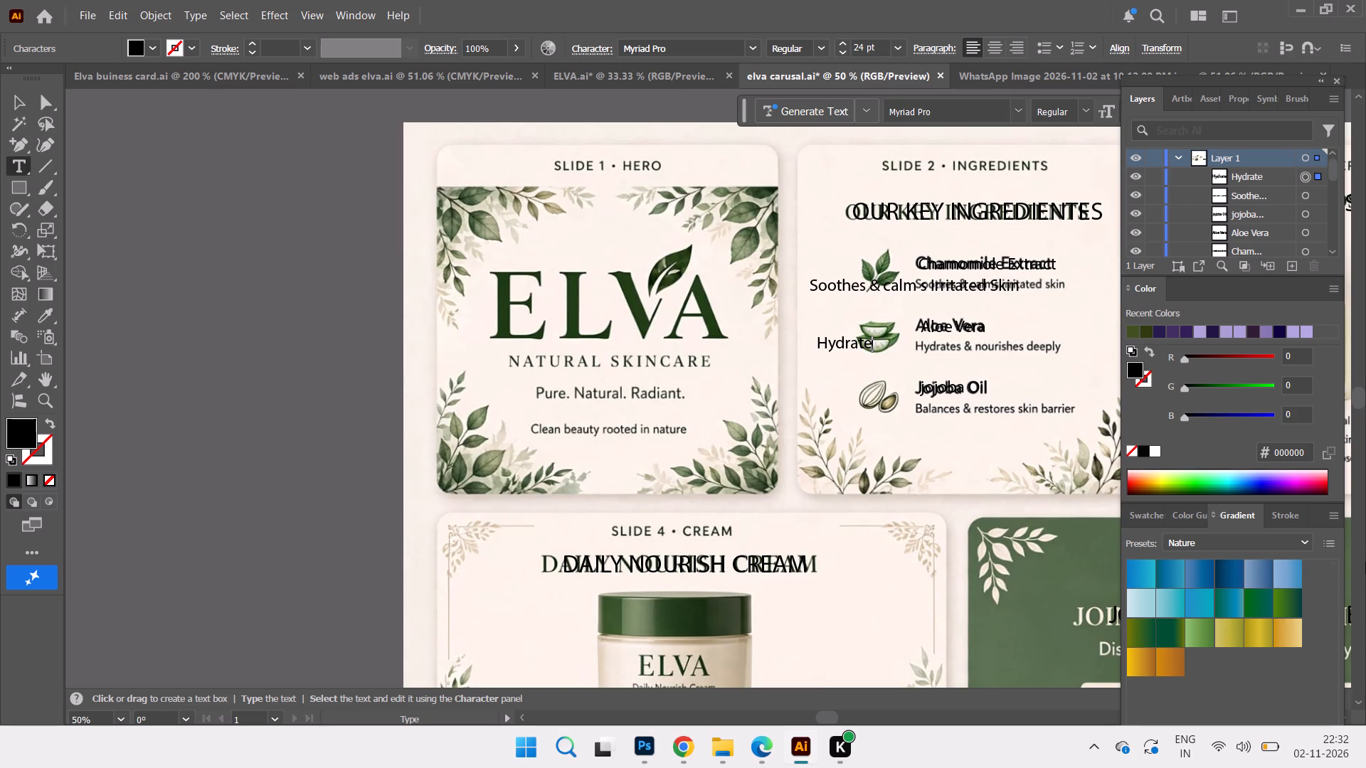
{"action": "key", "text": "s"}
{"action": "key", "text": "space"}
{"action": "key", "text": "shift+ampersand"}
{"action": "key", "text": "space"}
{"action": "type", "text": "nou"}
{"action": "type", "text": "rishes"}
{"action": "key", "text": "space"}
{"action": "type", "text": "deeply"}
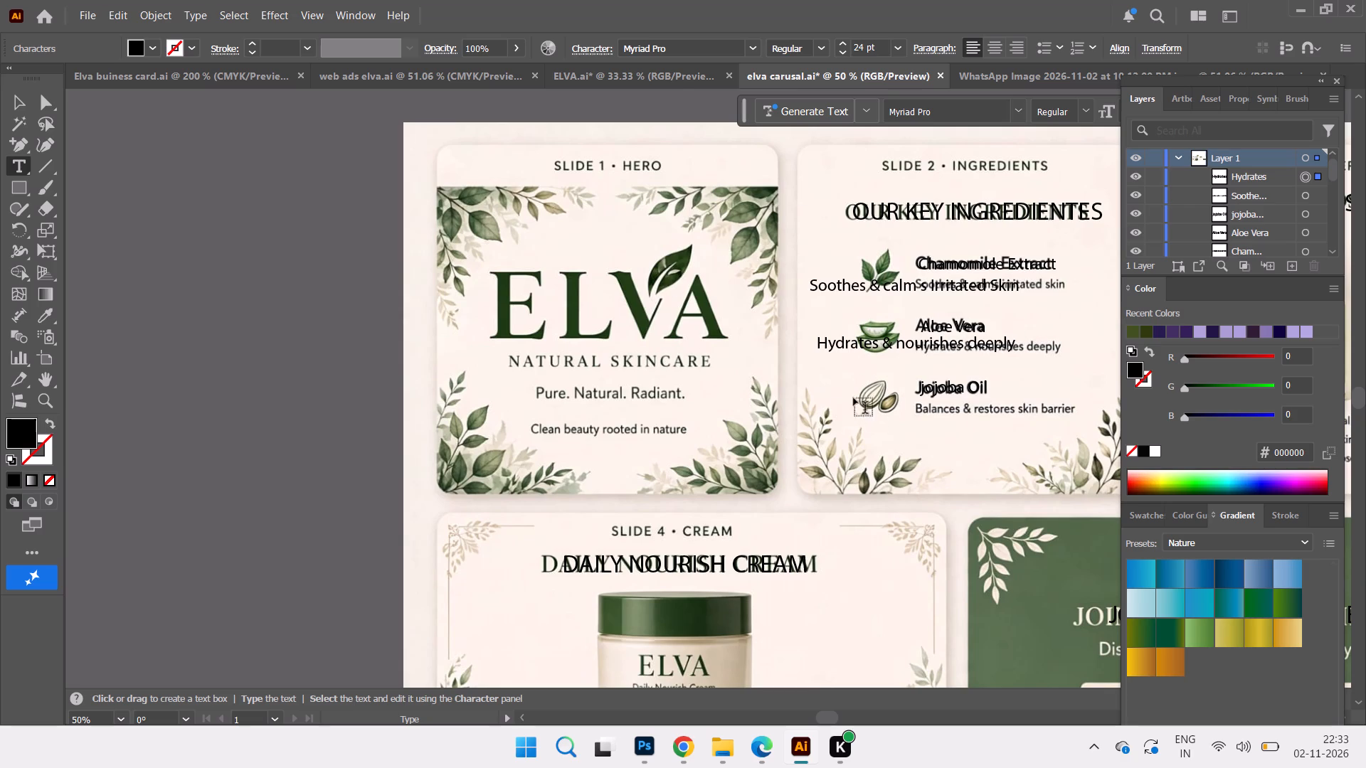
{"action": "left_click", "coordinate": [827, 414]}
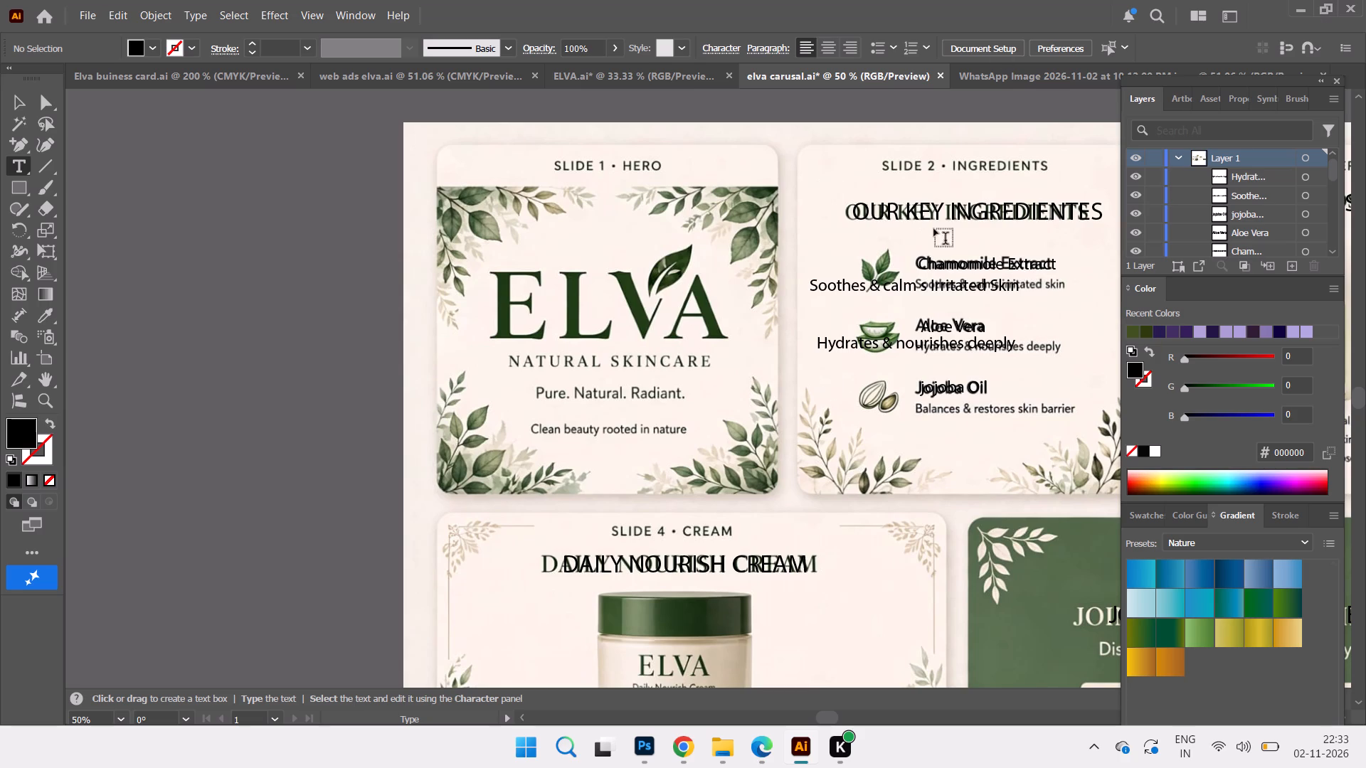
Add the caption text "Balances & restore skin barrier" beside the jojoba entry, replacing all the placeholder text.
{"action": "double_click", "coordinate": [822, 416]}
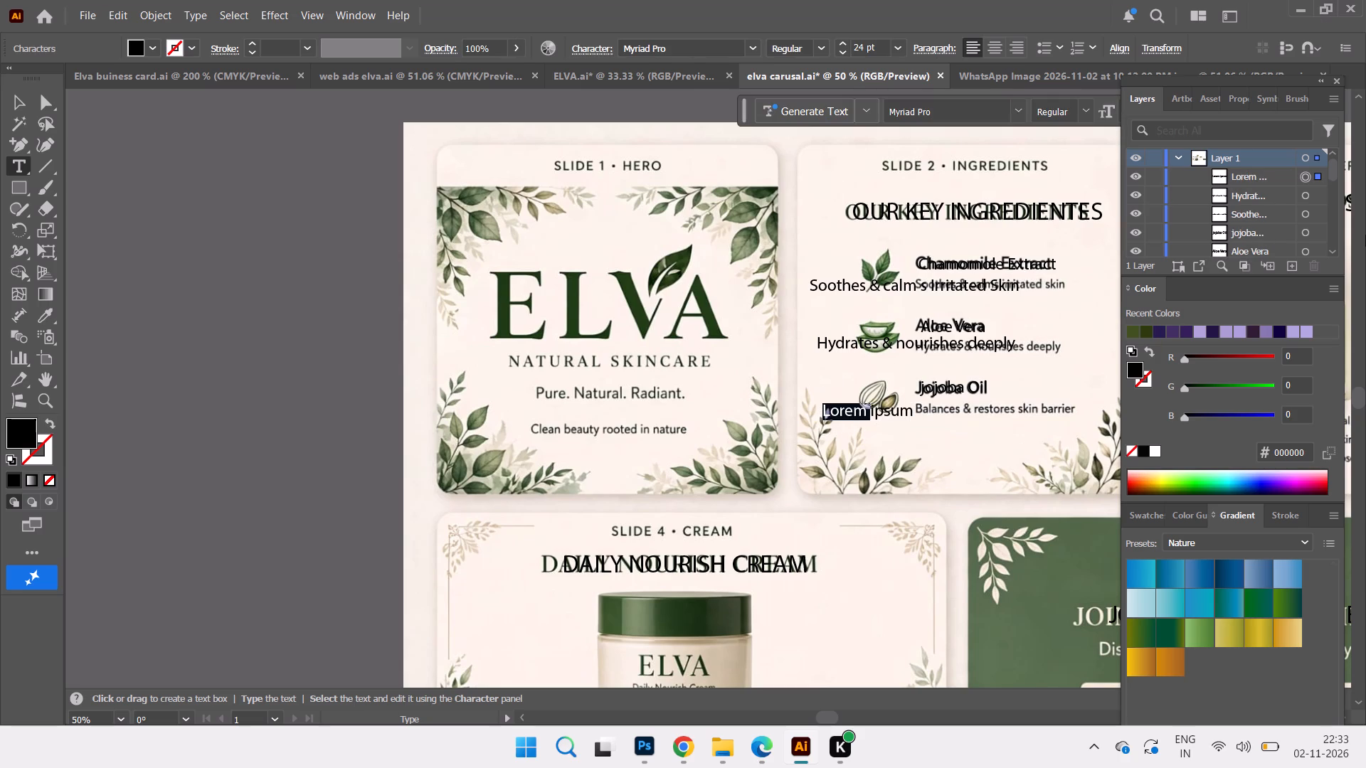
{"action": "key", "text": "b"}
{"action": "key", "text": "BackSpace"}
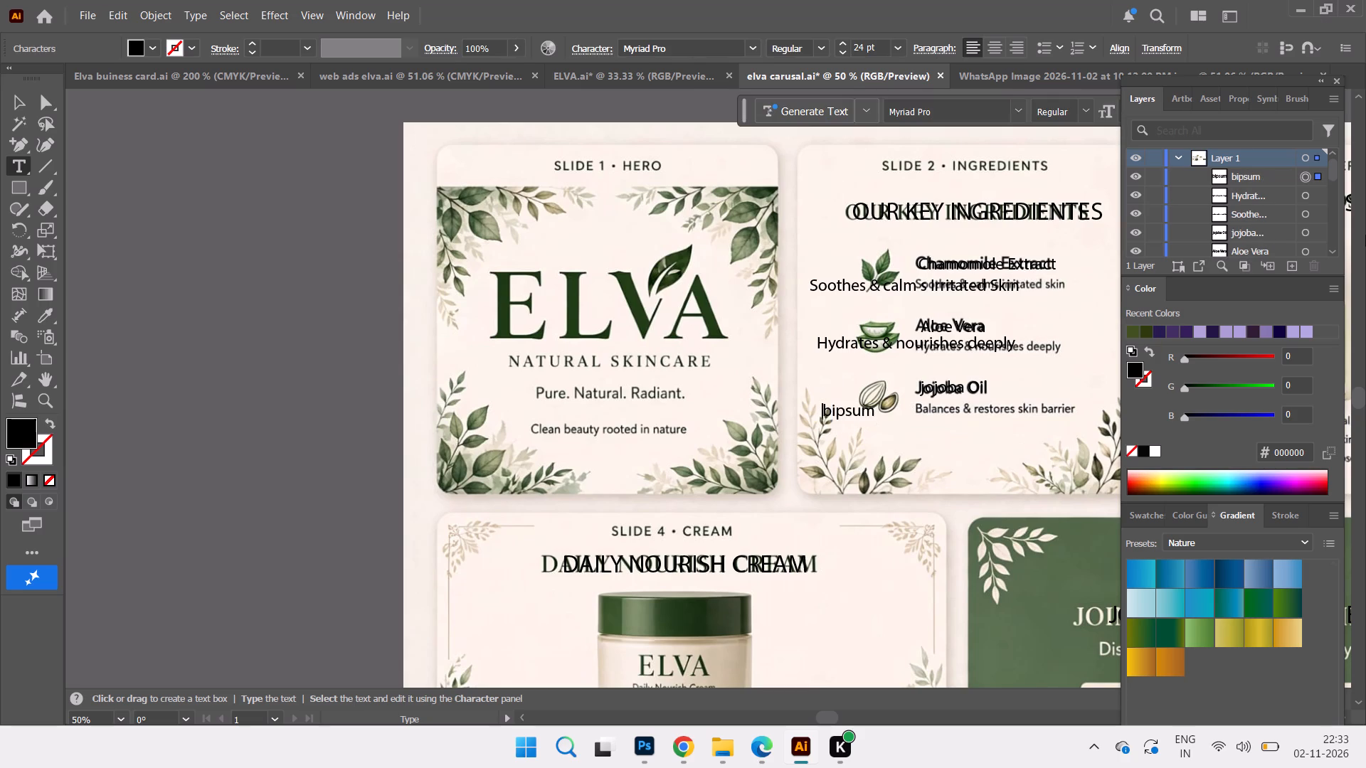
{"action": "type", "text": "alance"}
{"action": "key", "text": "space"}
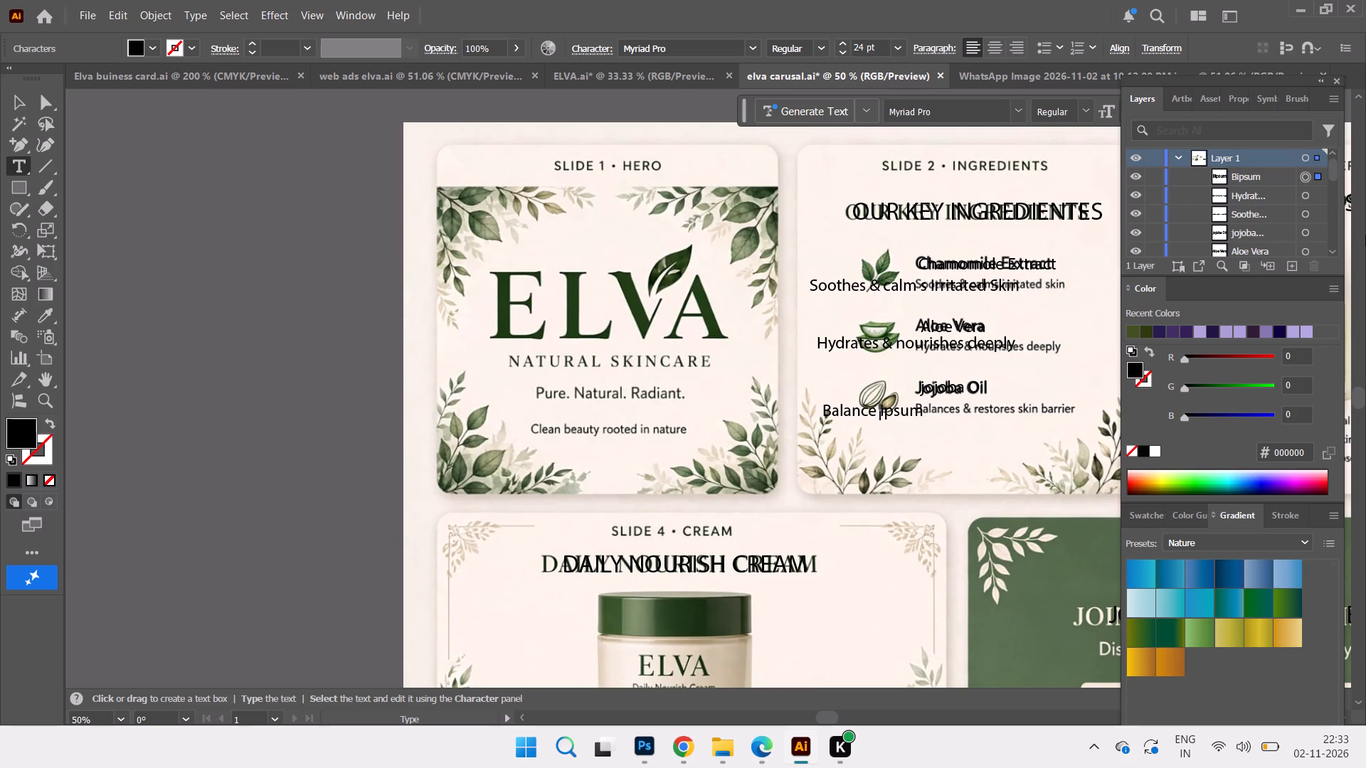
{"action": "key", "text": "Right"}
{"action": "key", "text": "Right"}
{"action": "key", "text": "Right"}
{"action": "key", "text": "Right"}
{"action": "key", "text": "Right"}
{"action": "key", "text": "Right"}
{"action": "key", "text": "Right"}
{"action": "key", "text": "BackSpace"}
{"action": "key", "text": "BackSpace"}
{"action": "key", "text": "BackSpace"}
{"action": "key", "text": "BackSpace"}
{"action": "key", "text": "BackSpace"}
{"action": "key", "text": "BackSpace"}
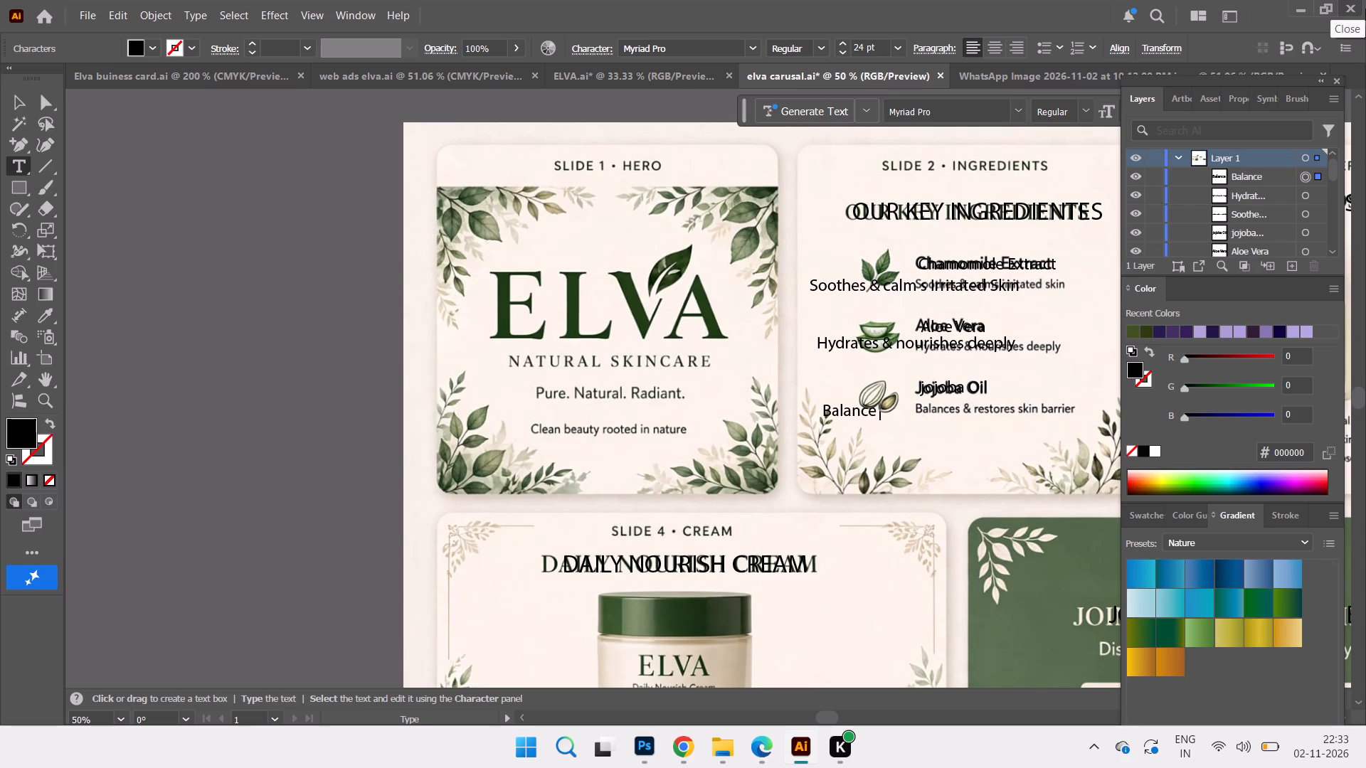
{"action": "key", "text": "BackSpace"}
{"action": "type", "text": "s"}
{"action": "key", "text": "space"}
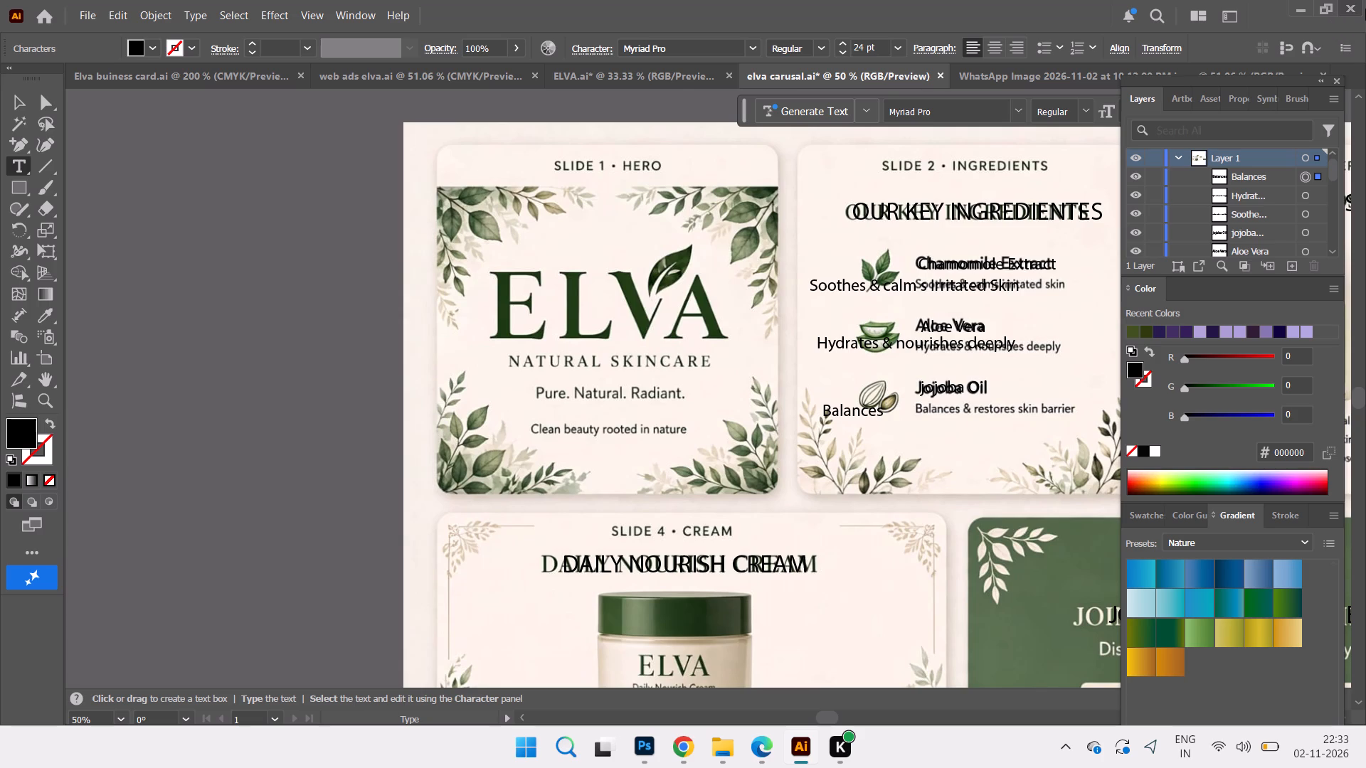
{"action": "key", "text": "shift+ampersand"}
{"action": "key", "text": "space"}
{"action": "type", "text": "restore"}
{"action": "key", "text": "space"}
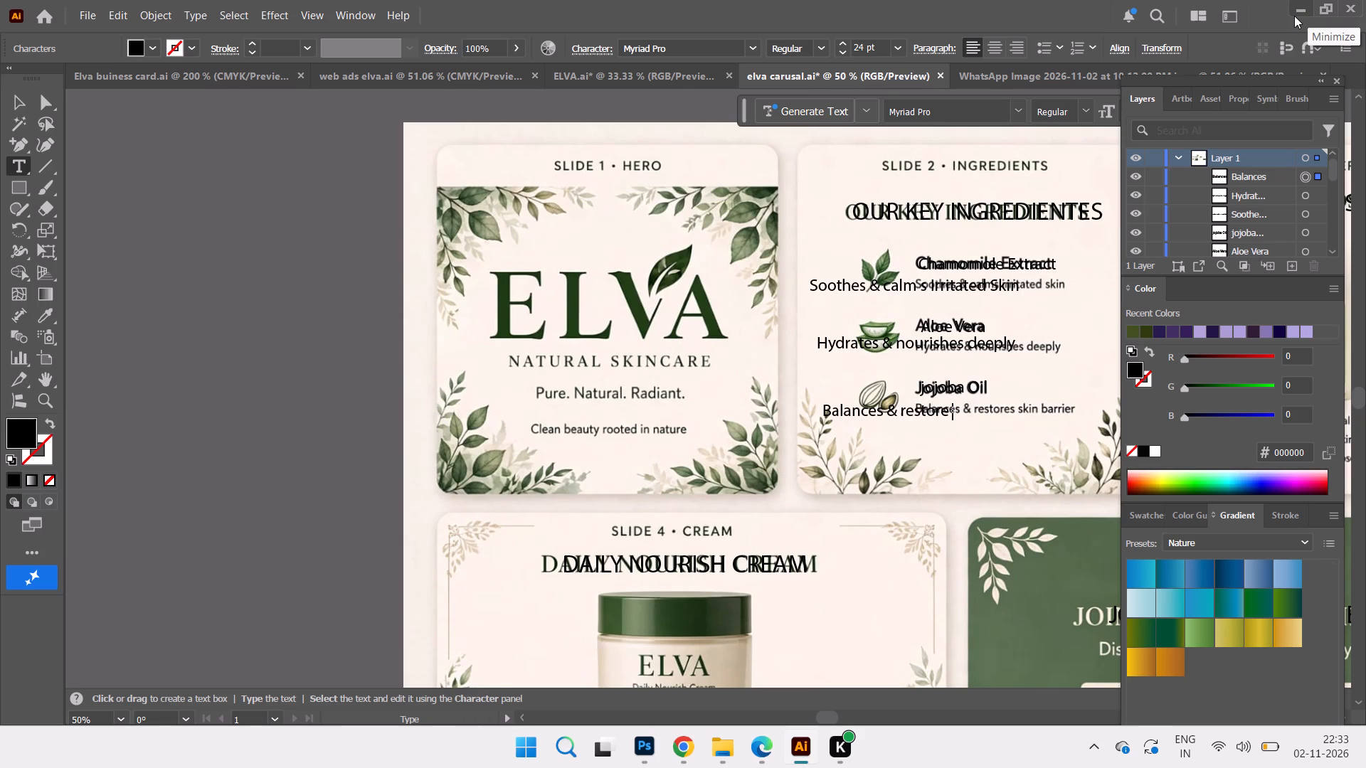
{"action": "type", "text": "skin ba"}
{"action": "type", "text": "rri"}
{"action": "type", "text": "er"}
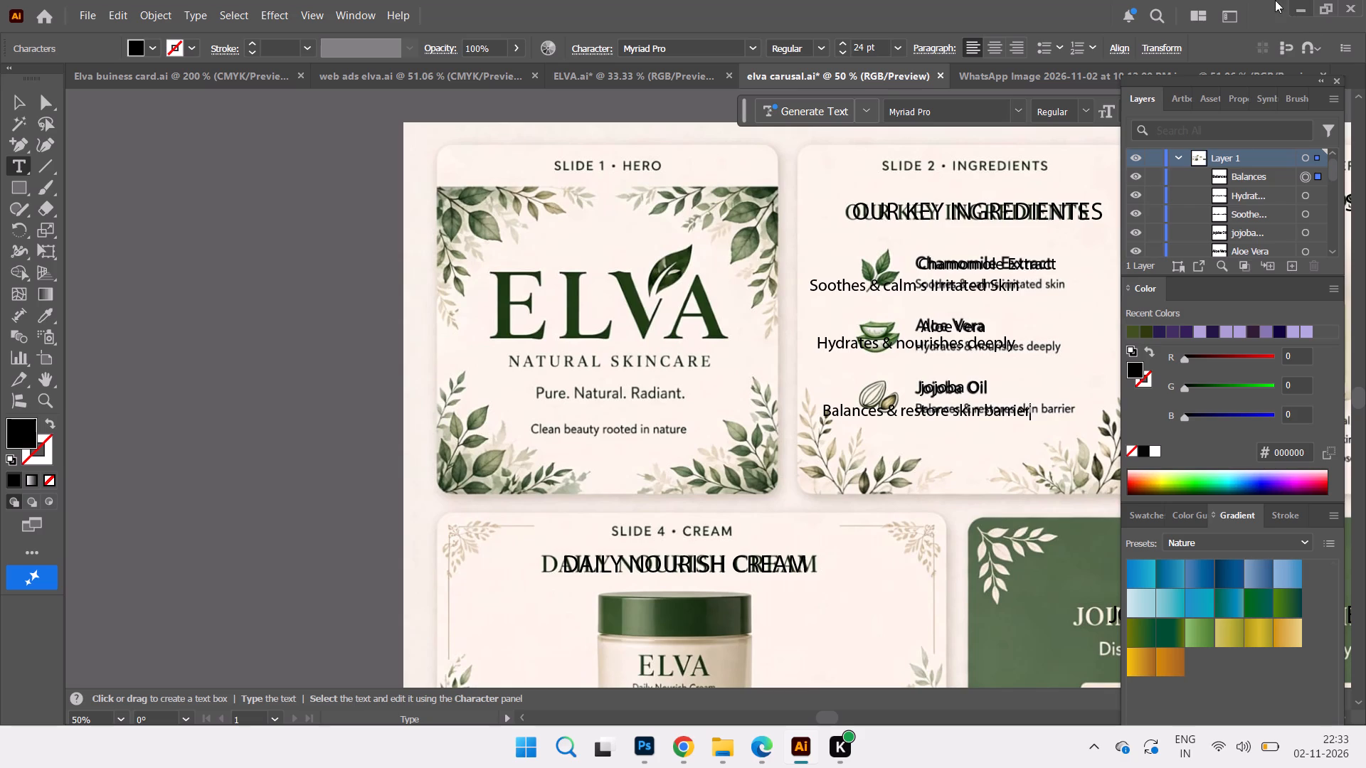
Set the three Slide 2 ingredient captions to a font size of 18 pt.
{"action": "left_click", "coordinate": [9, 106]}
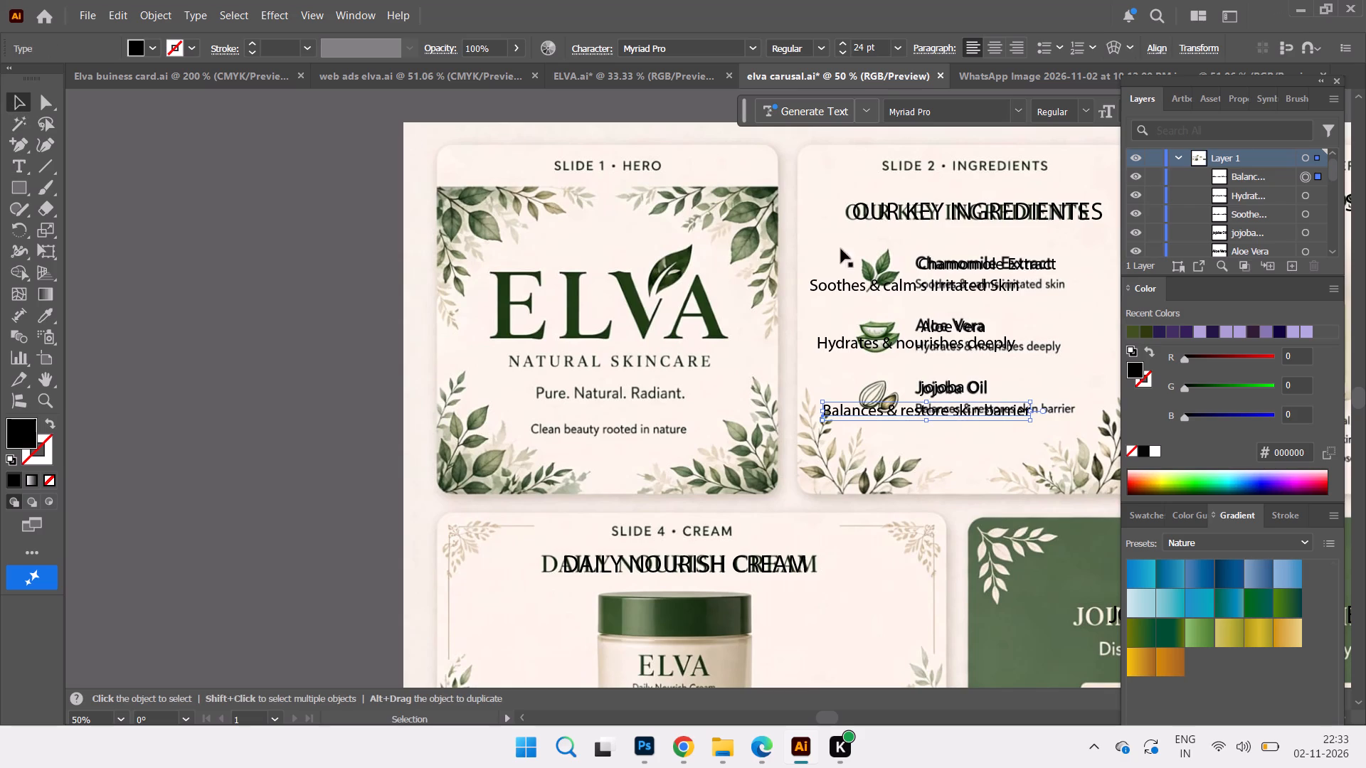
{"action": "left_click", "coordinate": [859, 284]}
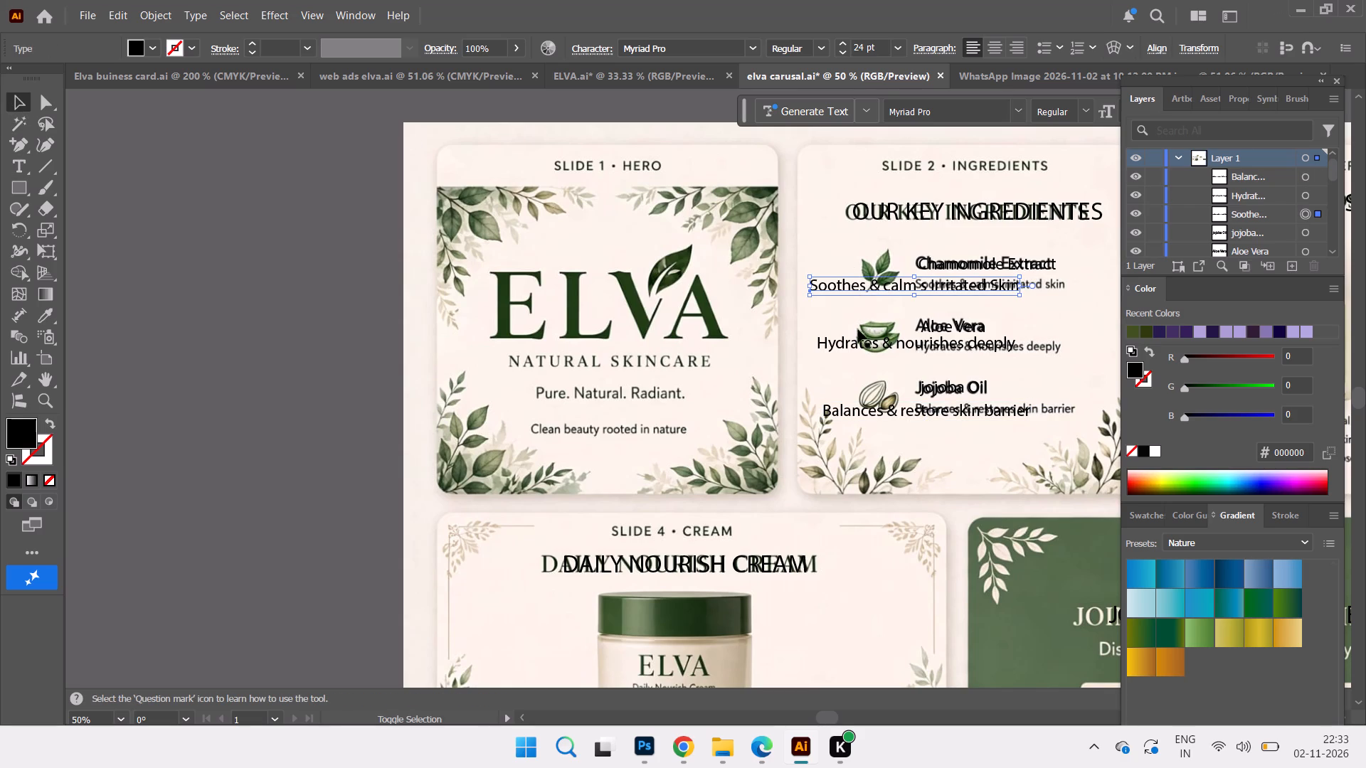
{"action": "left_click", "coordinate": [845, 349], "text": "shift"}
{"action": "left_click", "coordinate": [844, 415], "text": "shift"}
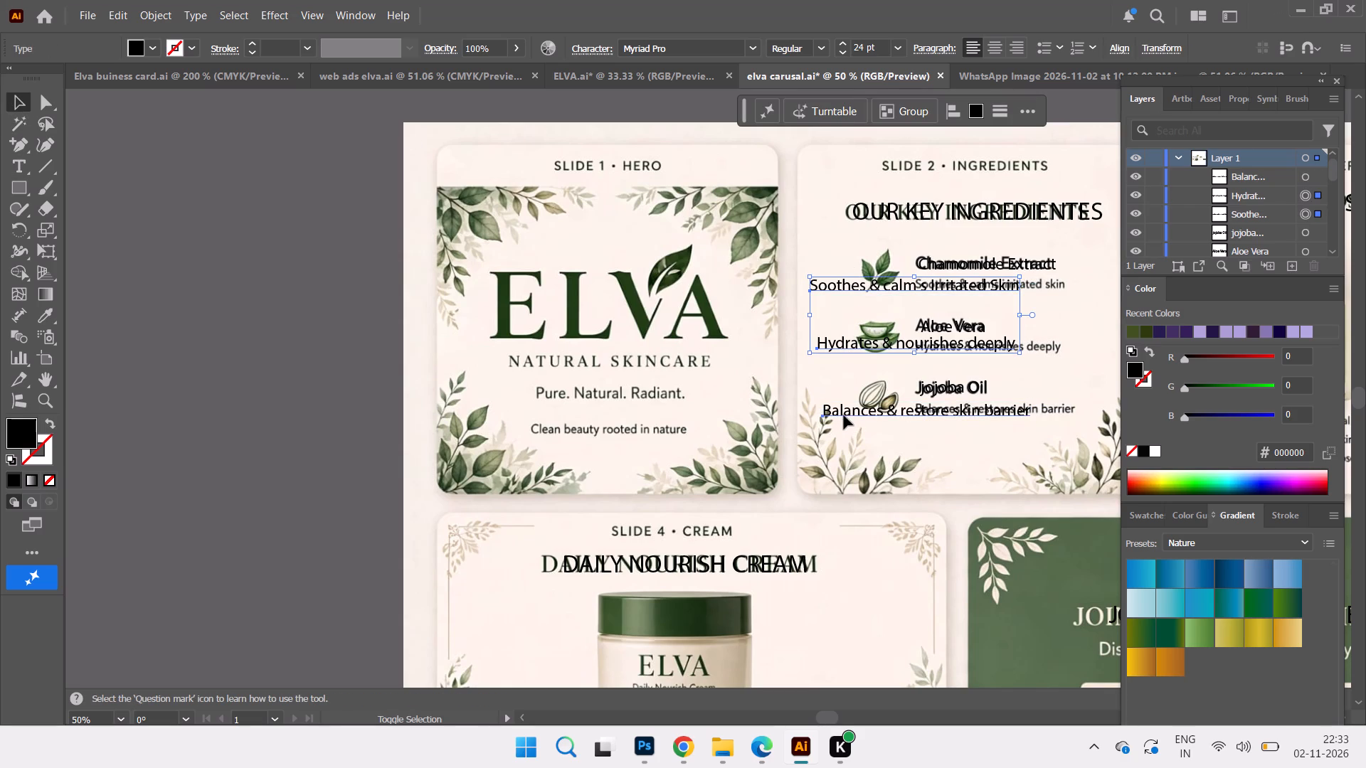
{"action": "left_click", "coordinate": [899, 46]}
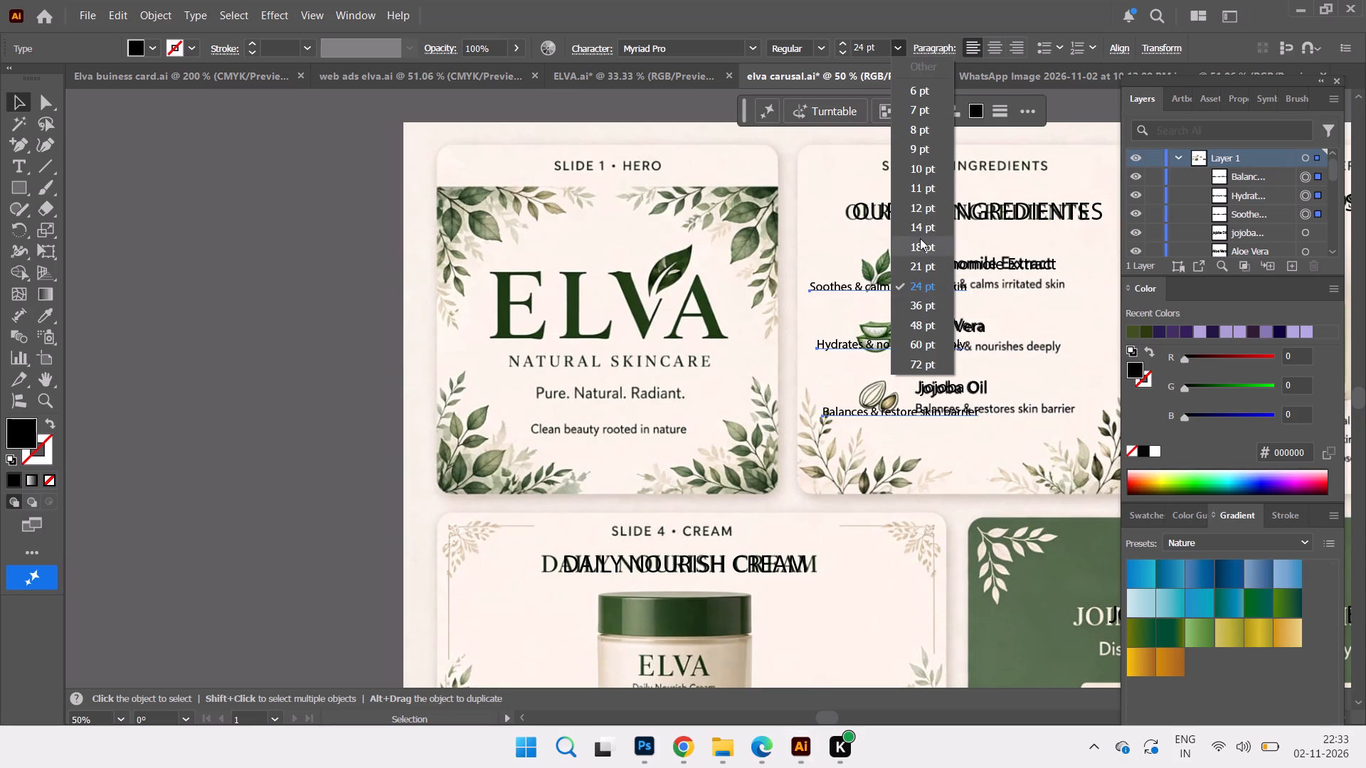
{"action": "left_click", "coordinate": [920, 242]}
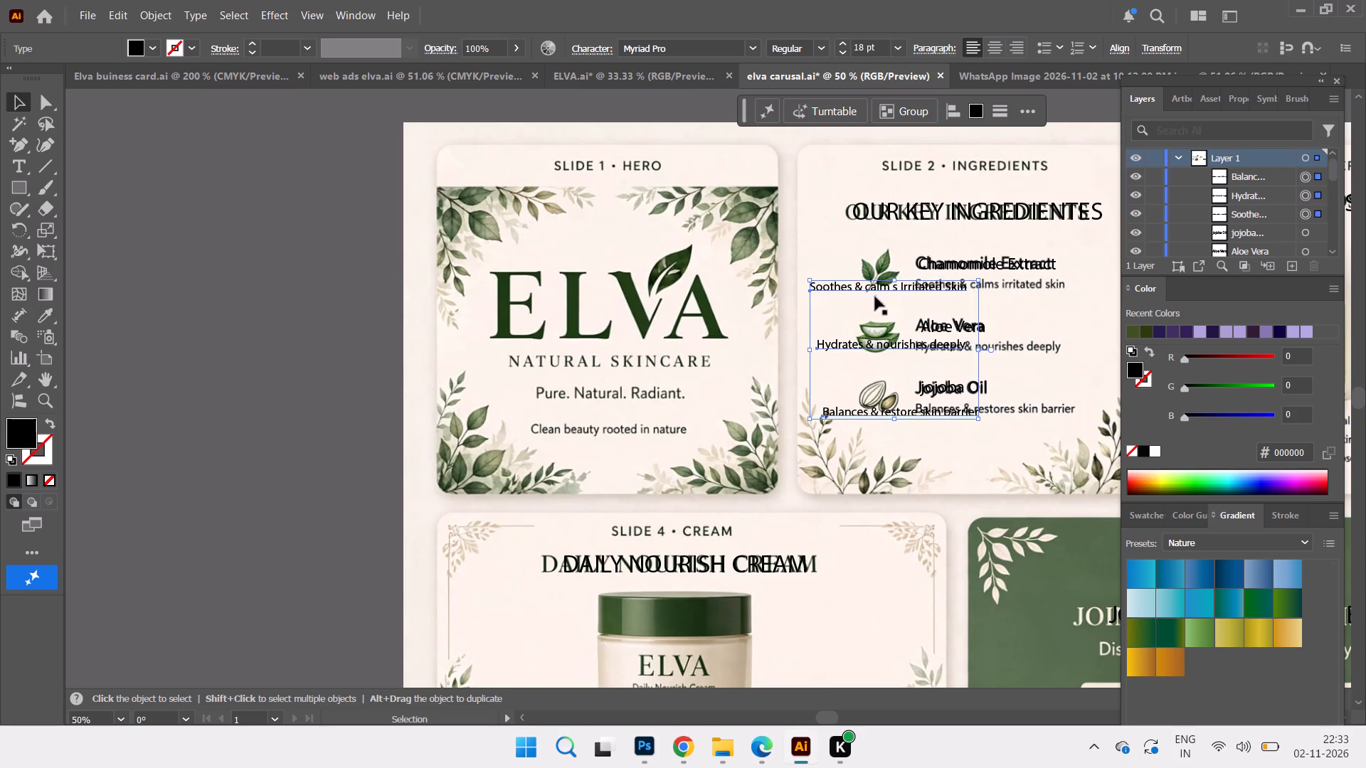
Move the three captions together over the reference descriptions, aligning the "Soothes" caption under the Chamomile Extract heading.
{"action": "left_click_drag", "start_coordinate": [877, 284], "coordinate": [999, 284]}
{"action": "left_click_drag", "start_coordinate": [994, 284], "coordinate": [983, 282]}
{"action": "left_click_drag", "start_coordinate": [983, 282], "coordinate": [973, 279]}
{"action": "double_click", "coordinate": [973, 279]}
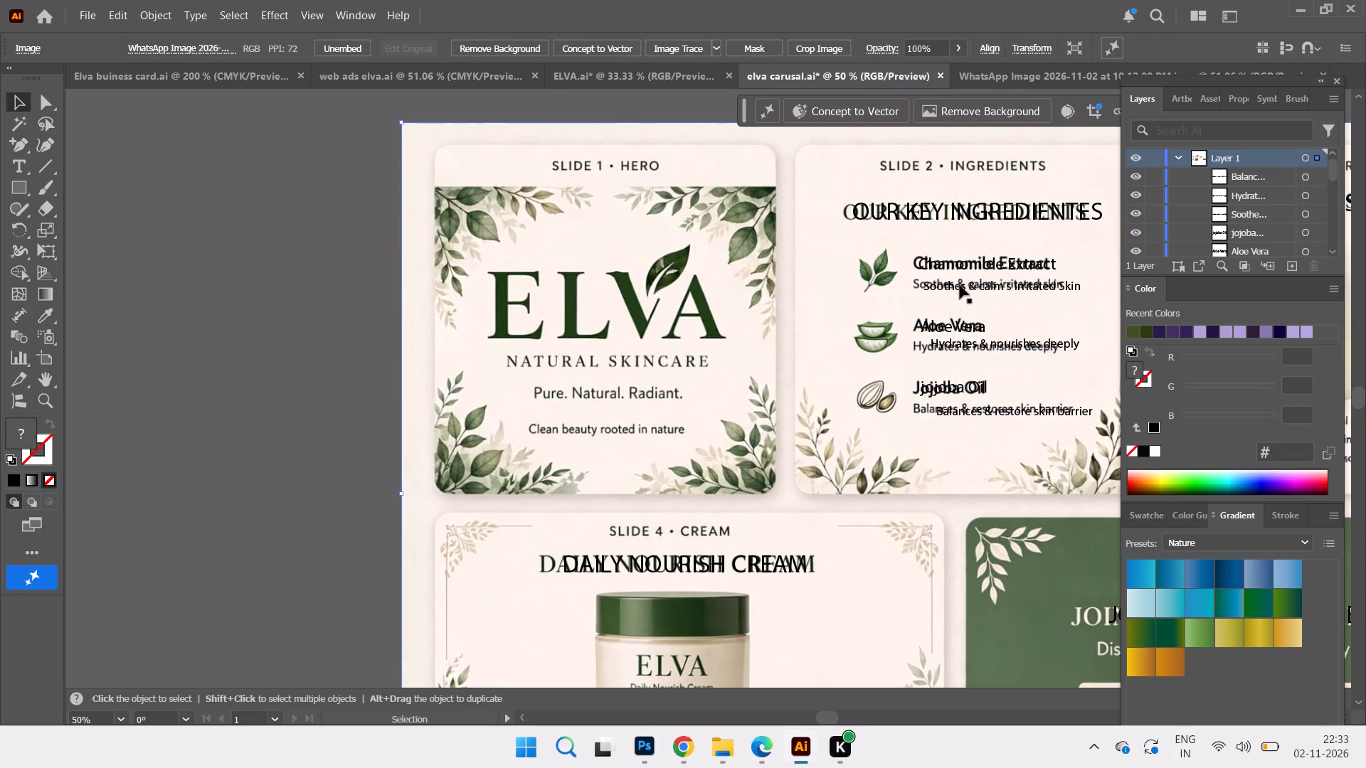
{"action": "key", "text": "ctrl+z"}
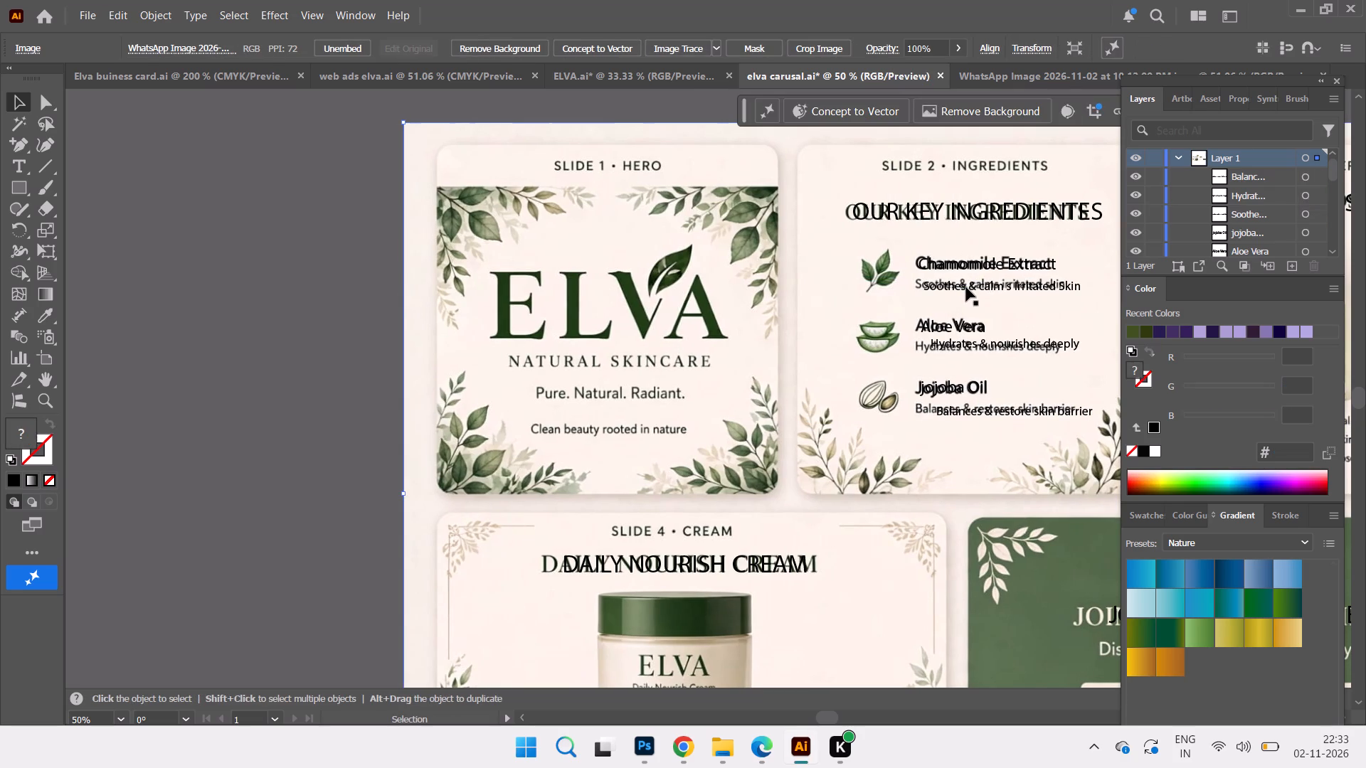
{"action": "left_click", "coordinate": [966, 287]}
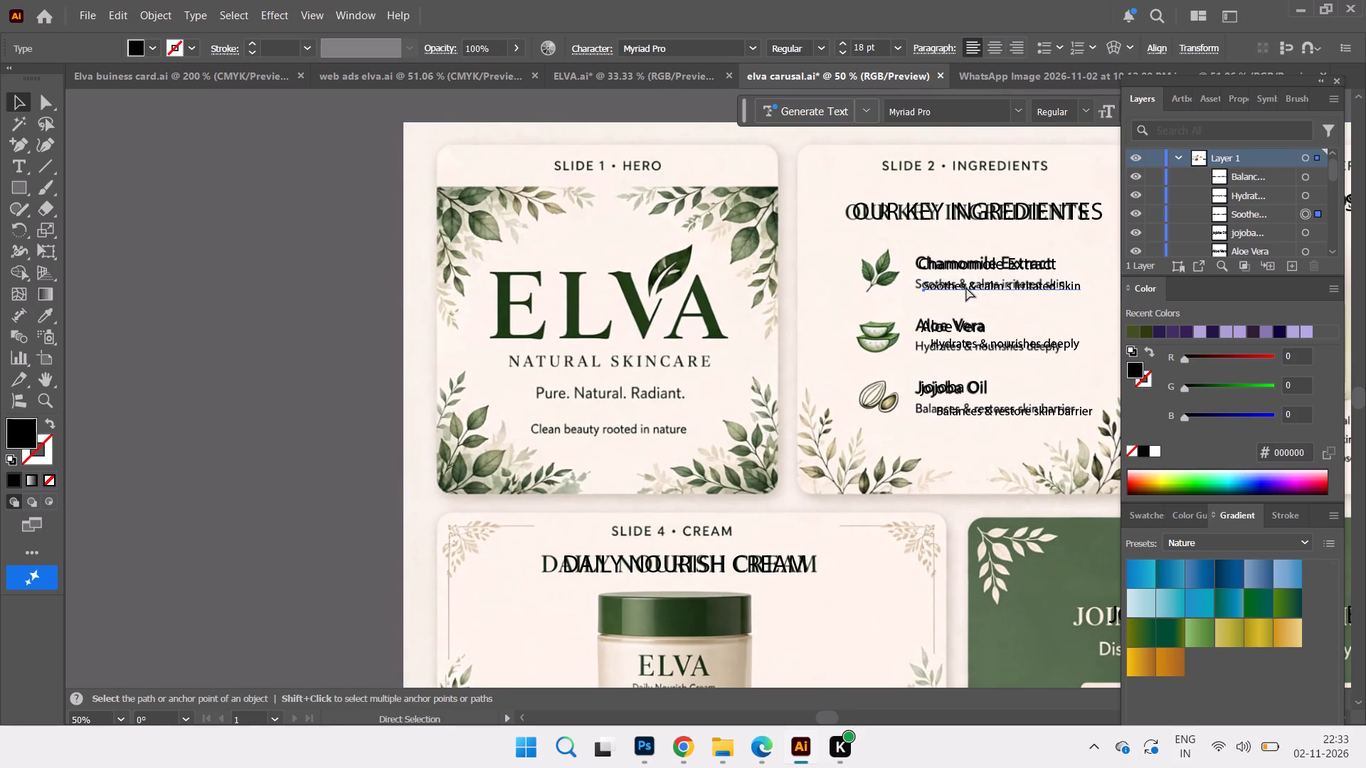
{"action": "key", "text": "ctrl+z"}
{"action": "left_click_drag", "start_coordinate": [966, 287], "coordinate": [951, 282]}
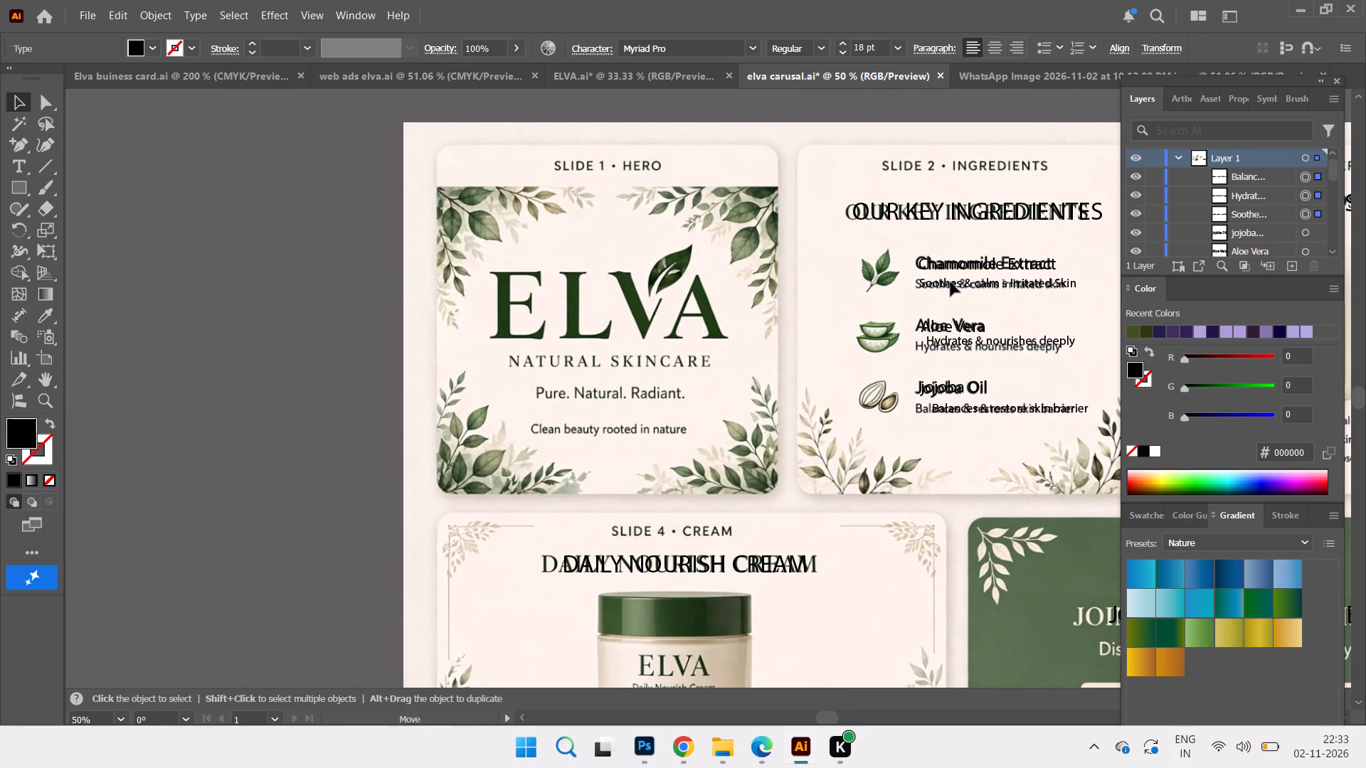
{"action": "left_click_drag", "start_coordinate": [951, 282], "coordinate": [946, 284]}
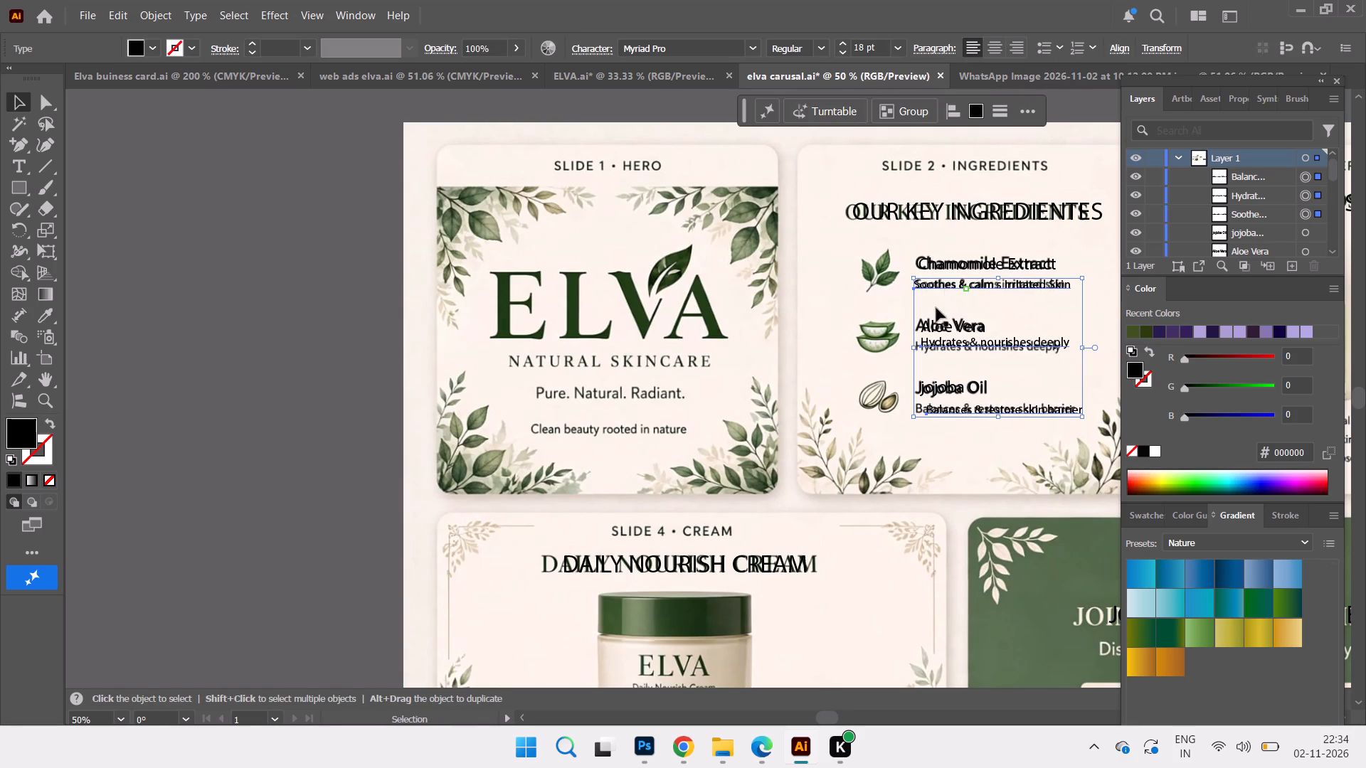
Align the "Hydrates & nourishes deeply" and "Balances & restore skin barrier" captions individually over their matching reference lines.
{"action": "left_click", "coordinate": [827, 318]}
{"action": "left_click", "coordinate": [948, 341]}
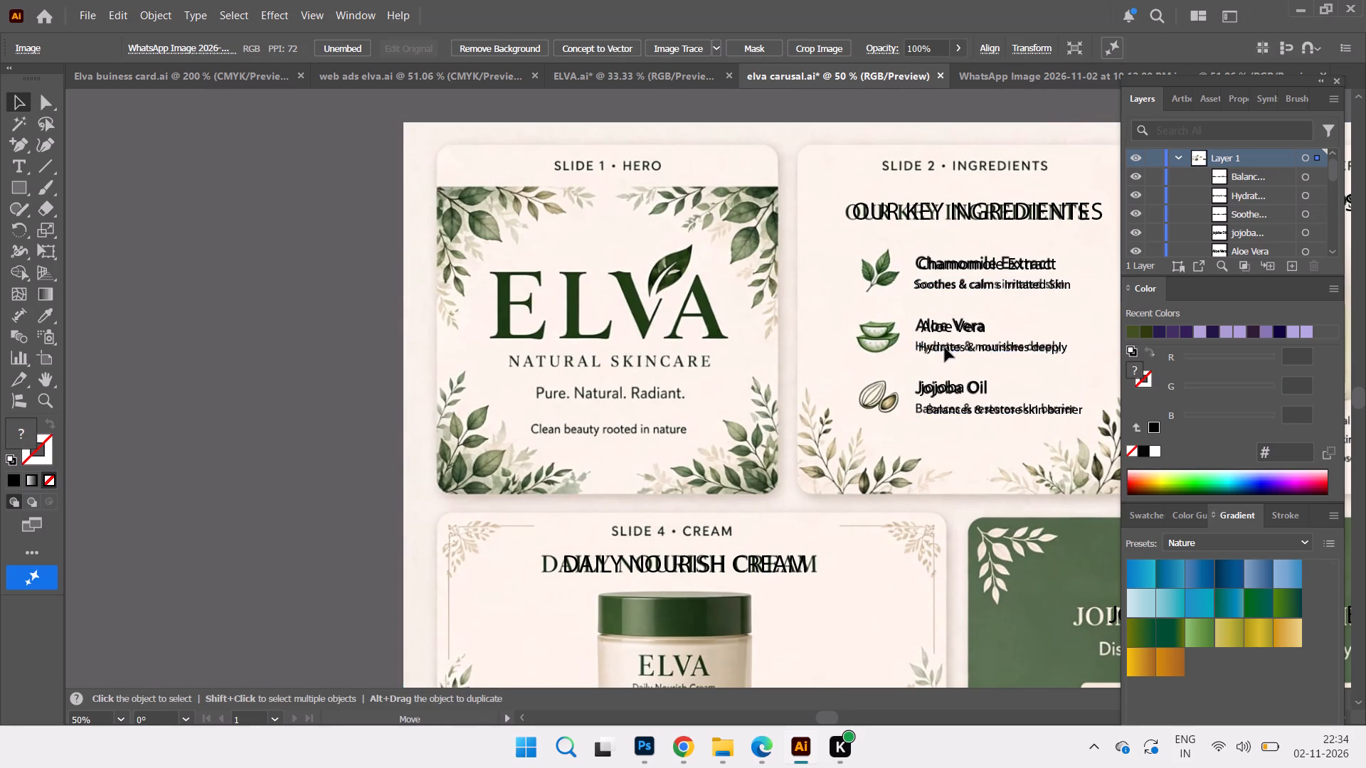
{"action": "left_click_drag", "start_coordinate": [944, 411], "coordinate": [941, 411]}
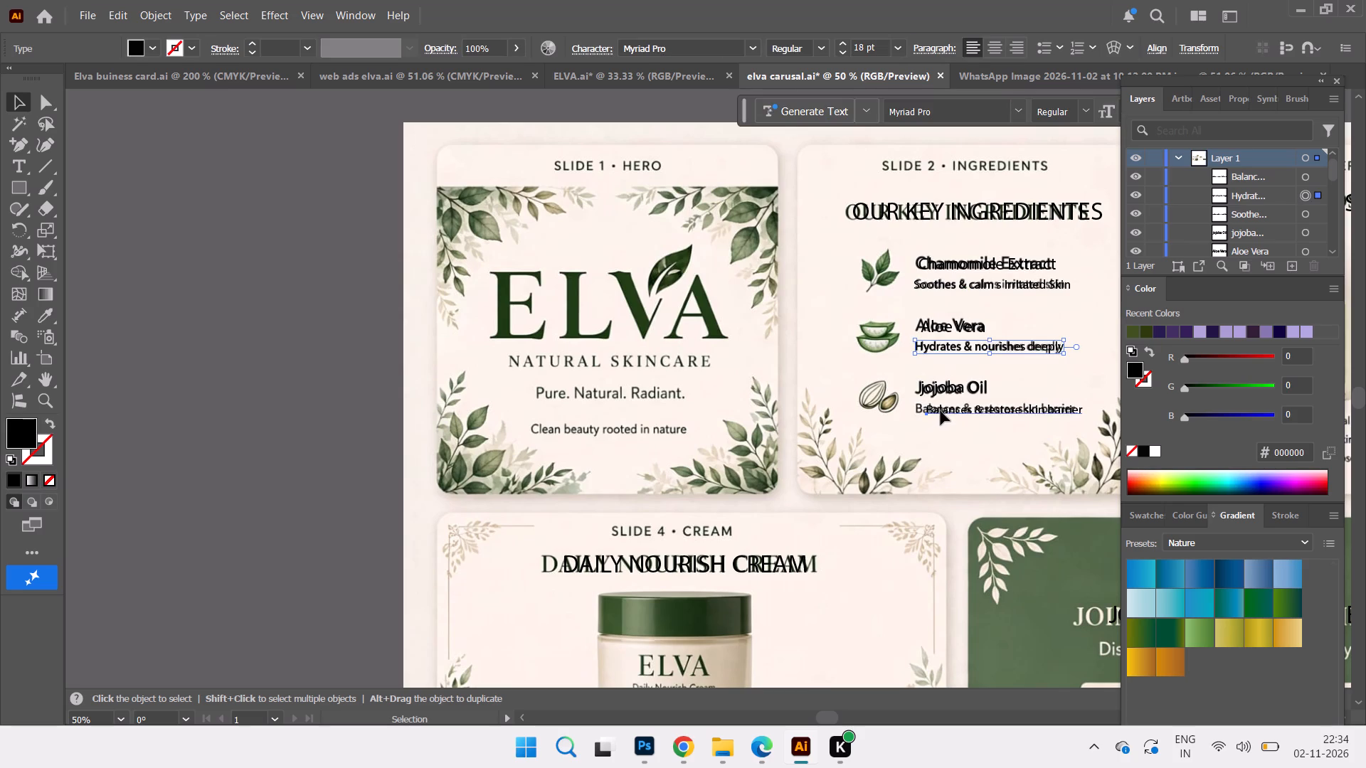
{"action": "left_click_drag", "start_coordinate": [941, 411], "coordinate": [933, 411]}
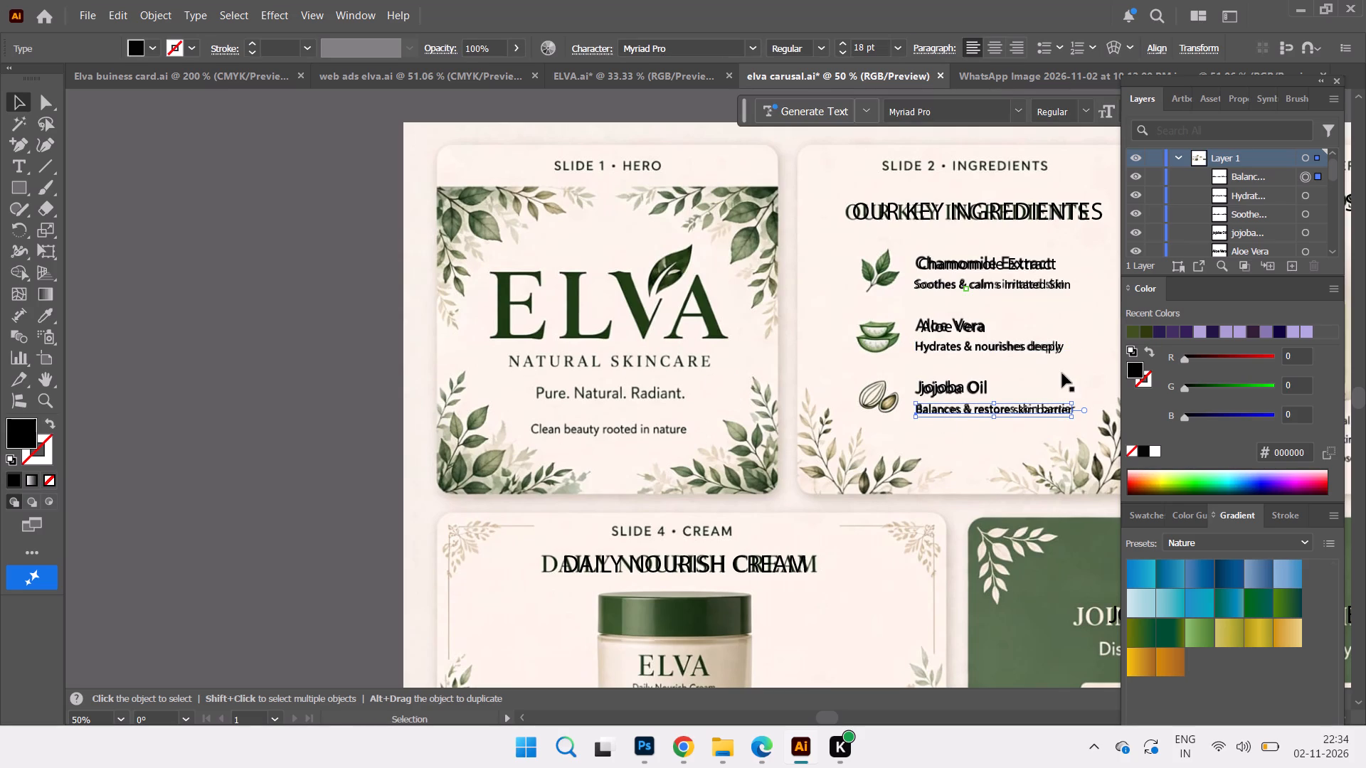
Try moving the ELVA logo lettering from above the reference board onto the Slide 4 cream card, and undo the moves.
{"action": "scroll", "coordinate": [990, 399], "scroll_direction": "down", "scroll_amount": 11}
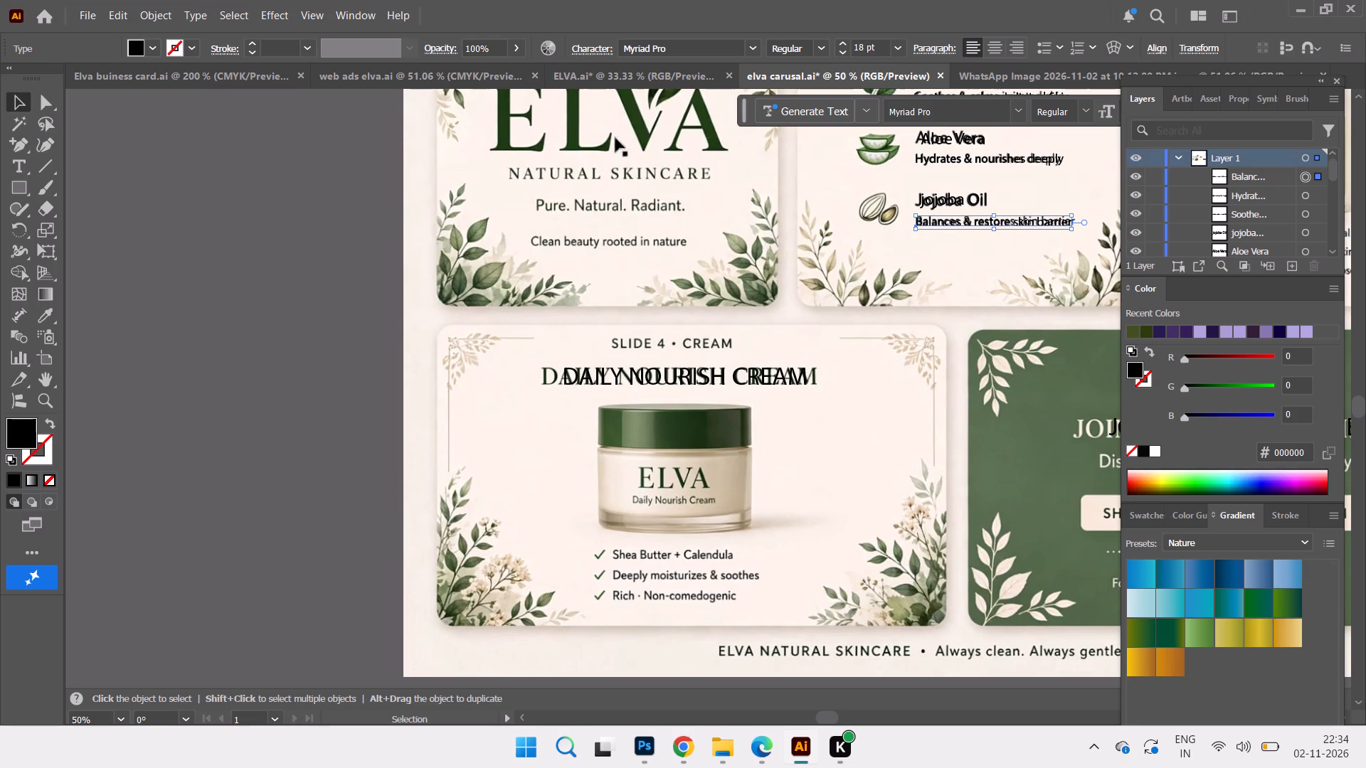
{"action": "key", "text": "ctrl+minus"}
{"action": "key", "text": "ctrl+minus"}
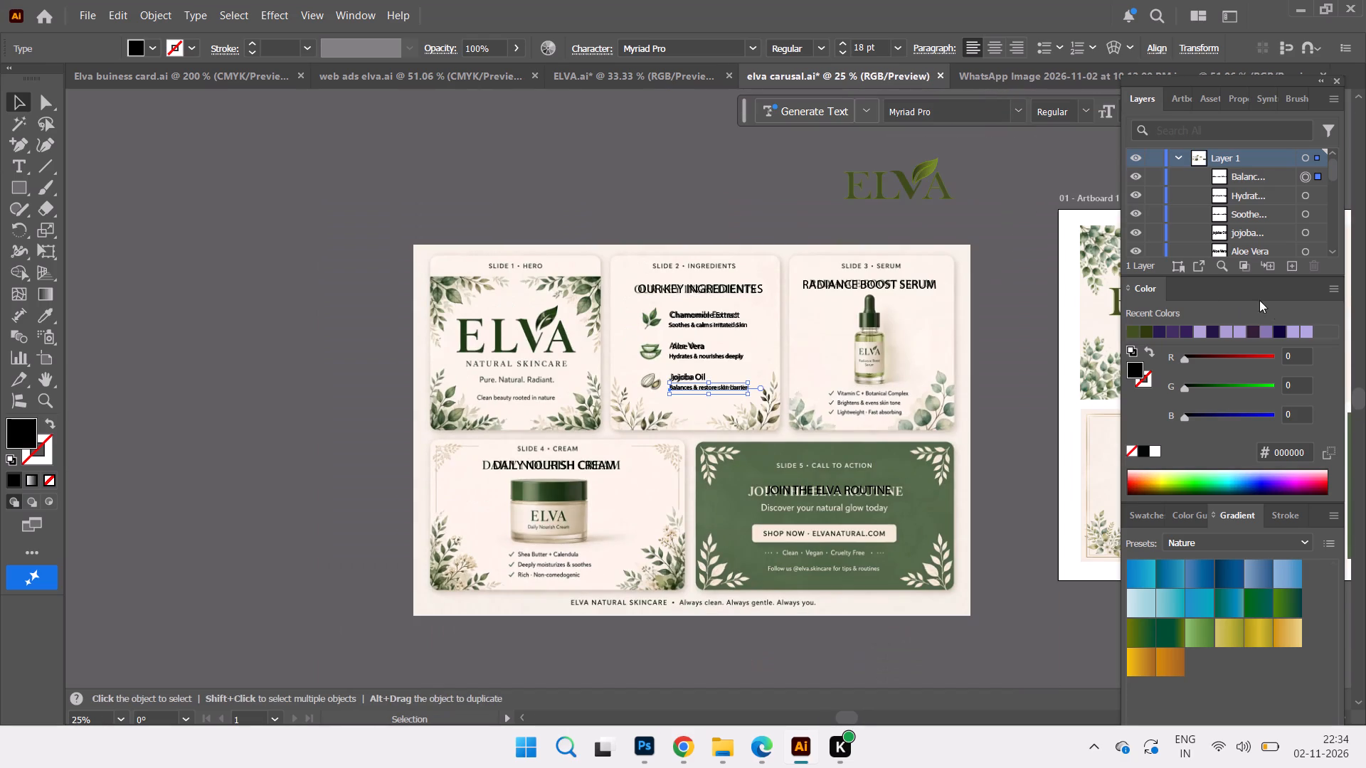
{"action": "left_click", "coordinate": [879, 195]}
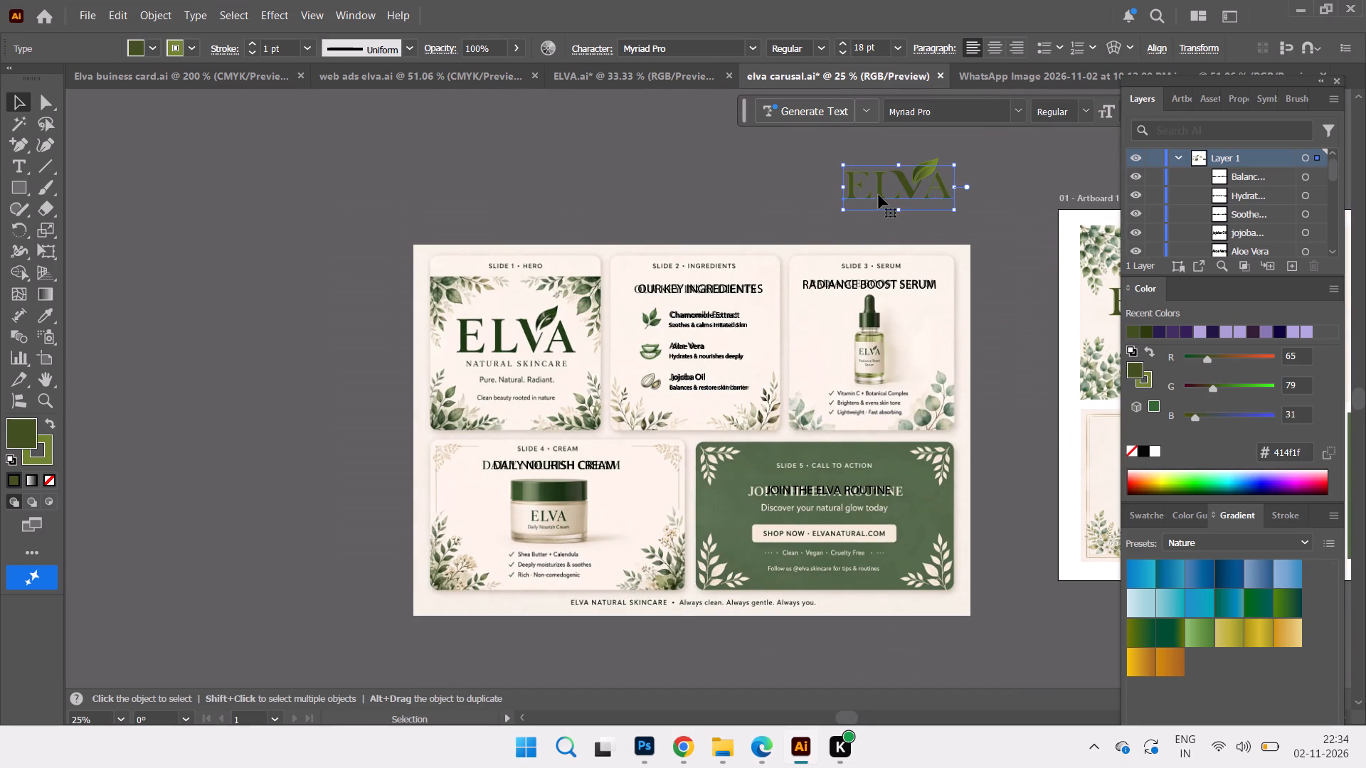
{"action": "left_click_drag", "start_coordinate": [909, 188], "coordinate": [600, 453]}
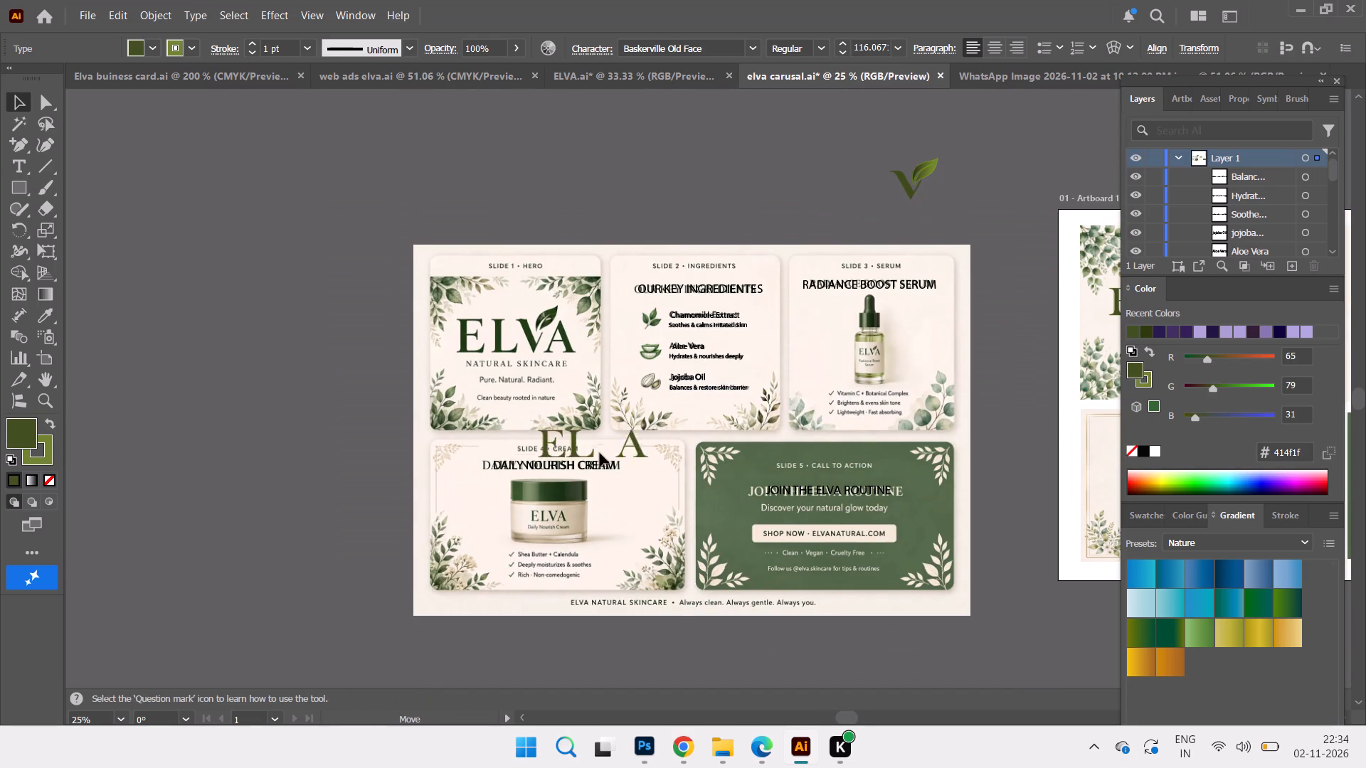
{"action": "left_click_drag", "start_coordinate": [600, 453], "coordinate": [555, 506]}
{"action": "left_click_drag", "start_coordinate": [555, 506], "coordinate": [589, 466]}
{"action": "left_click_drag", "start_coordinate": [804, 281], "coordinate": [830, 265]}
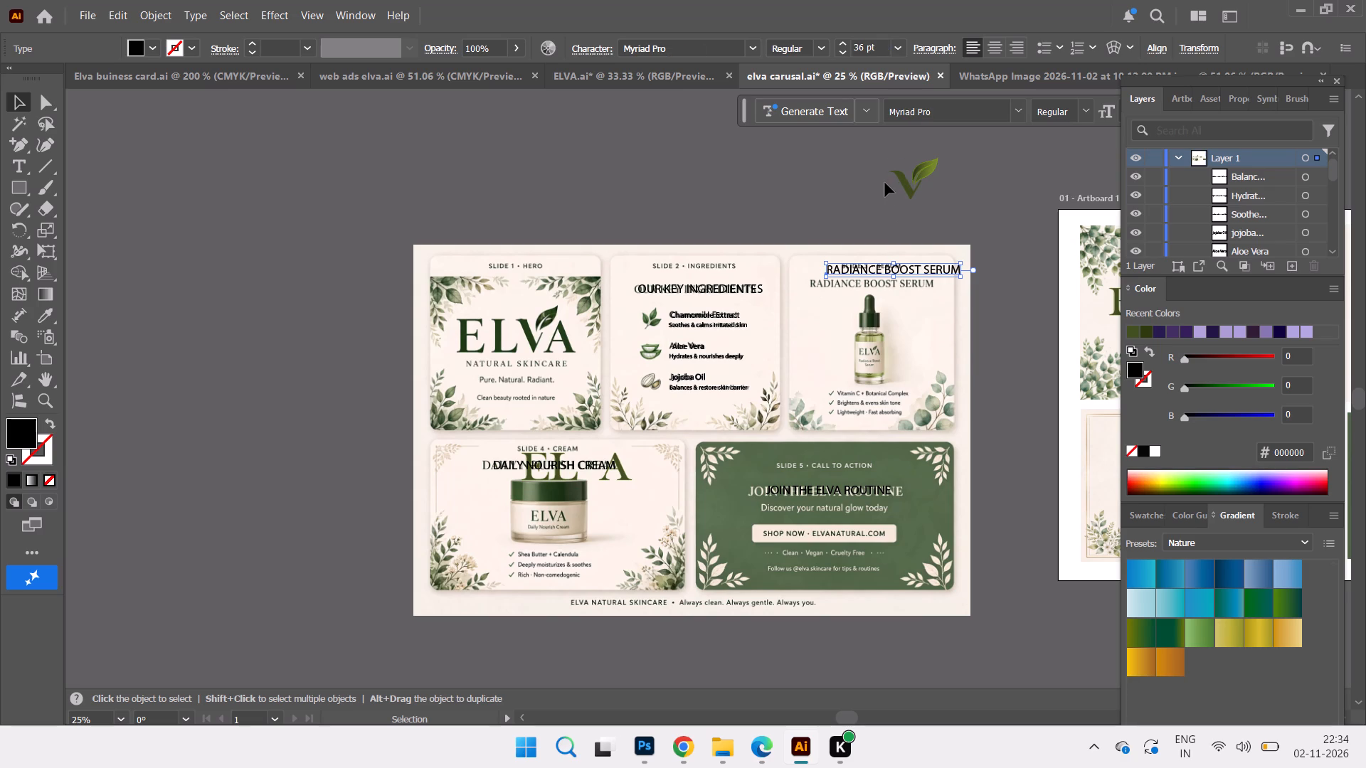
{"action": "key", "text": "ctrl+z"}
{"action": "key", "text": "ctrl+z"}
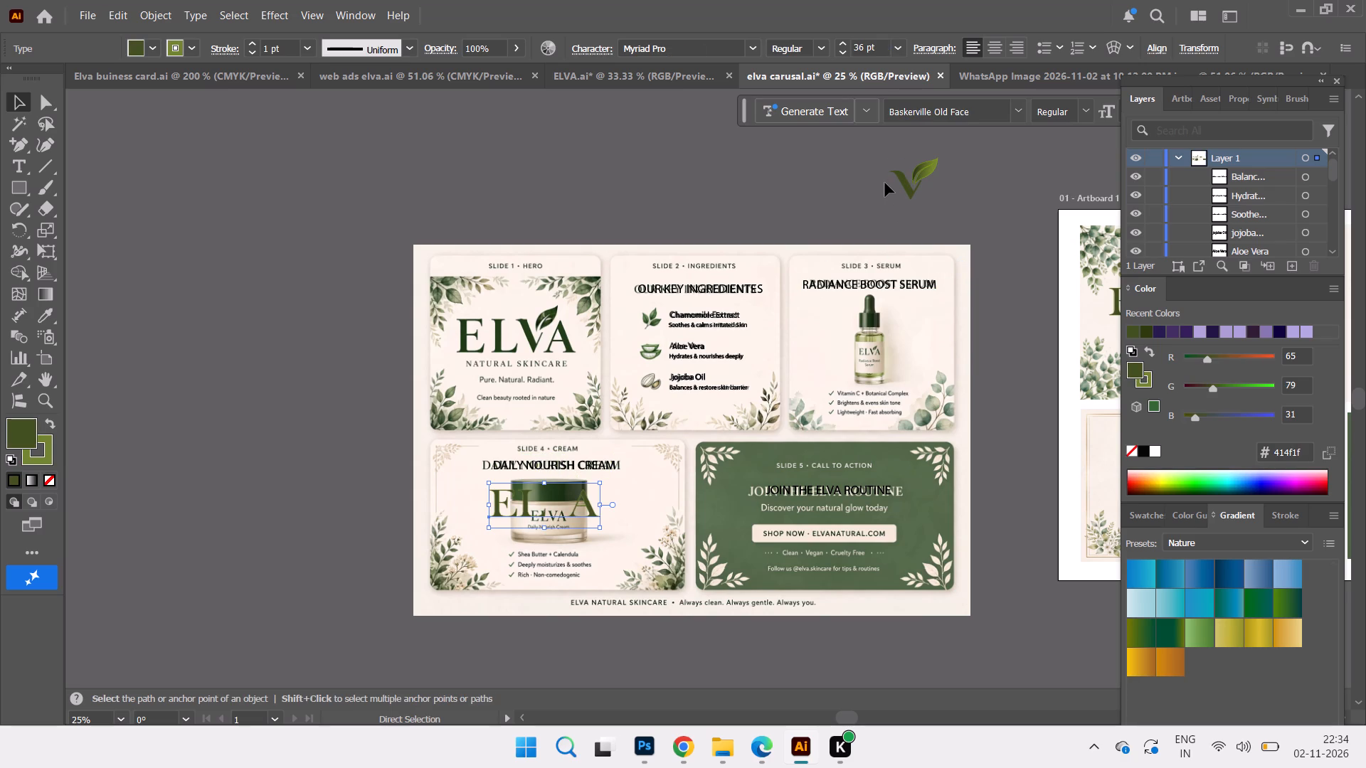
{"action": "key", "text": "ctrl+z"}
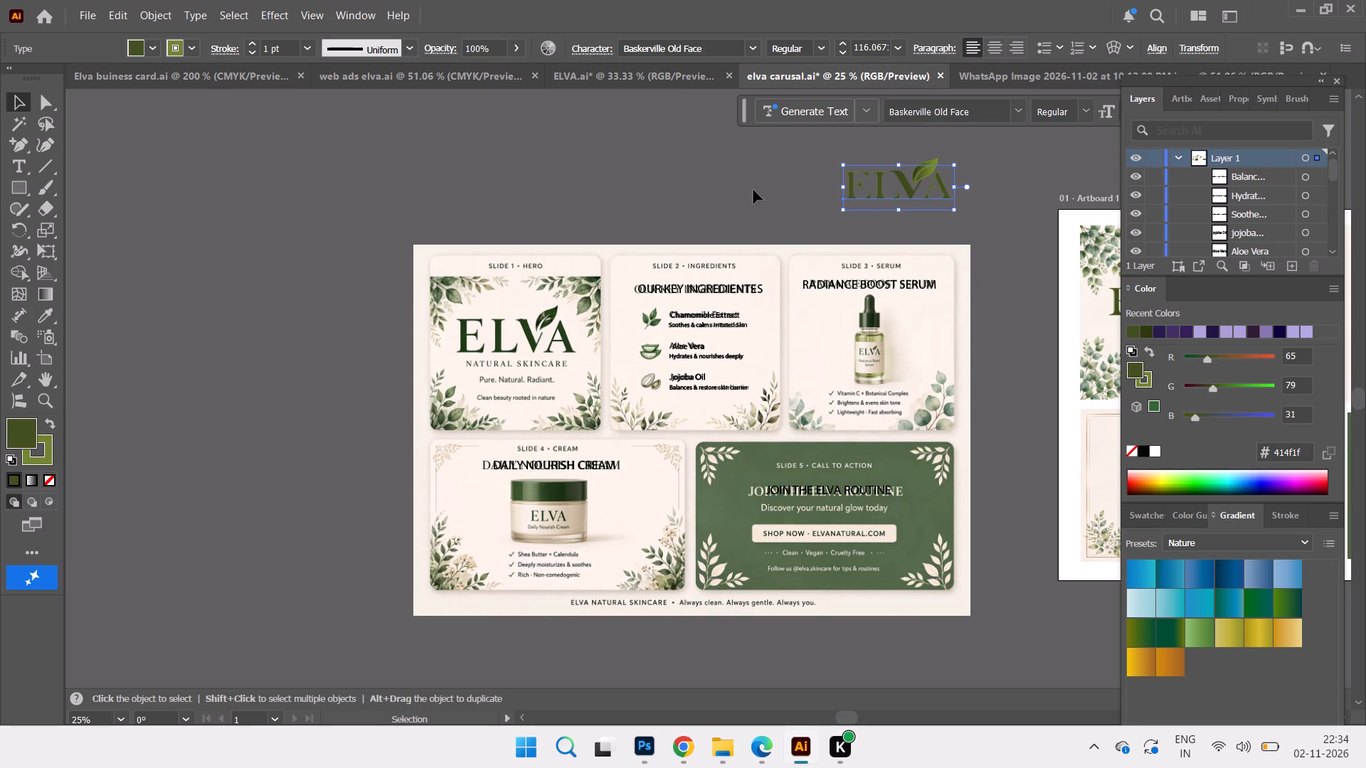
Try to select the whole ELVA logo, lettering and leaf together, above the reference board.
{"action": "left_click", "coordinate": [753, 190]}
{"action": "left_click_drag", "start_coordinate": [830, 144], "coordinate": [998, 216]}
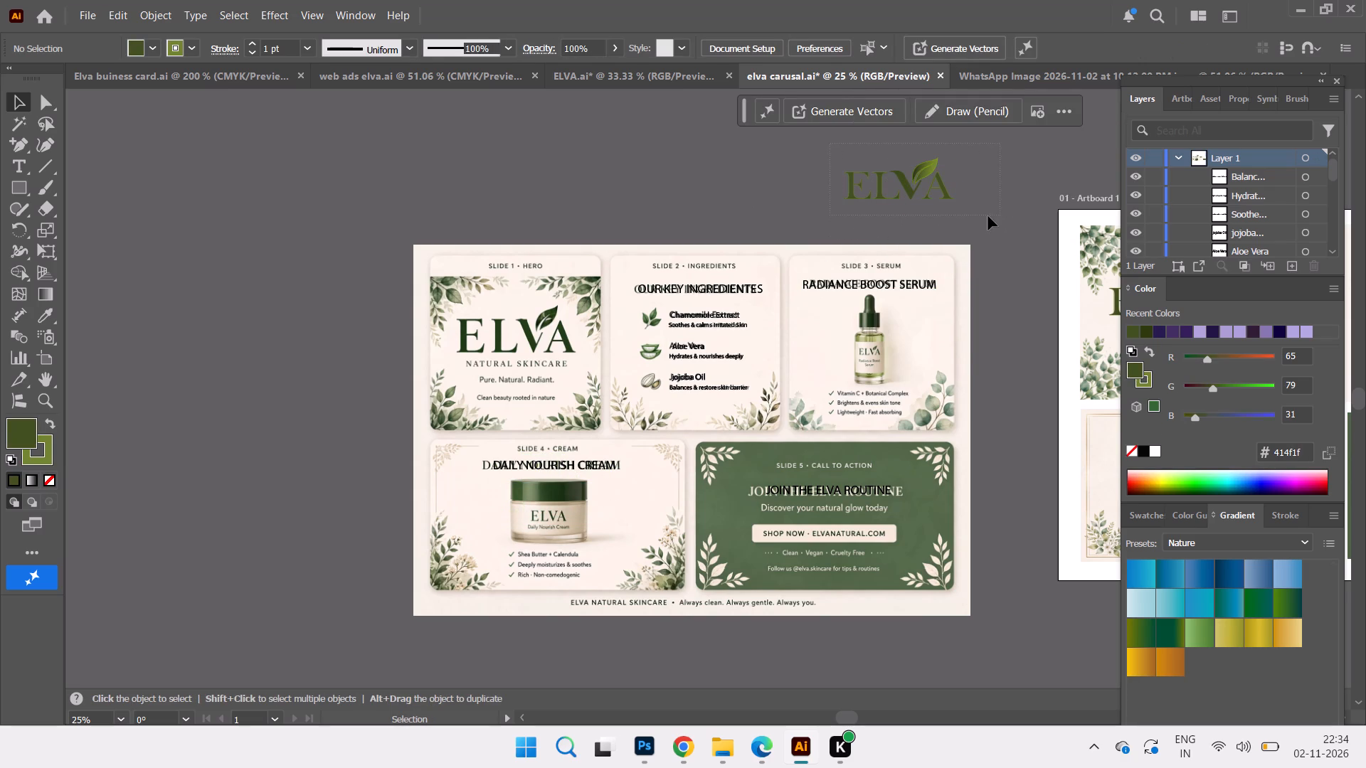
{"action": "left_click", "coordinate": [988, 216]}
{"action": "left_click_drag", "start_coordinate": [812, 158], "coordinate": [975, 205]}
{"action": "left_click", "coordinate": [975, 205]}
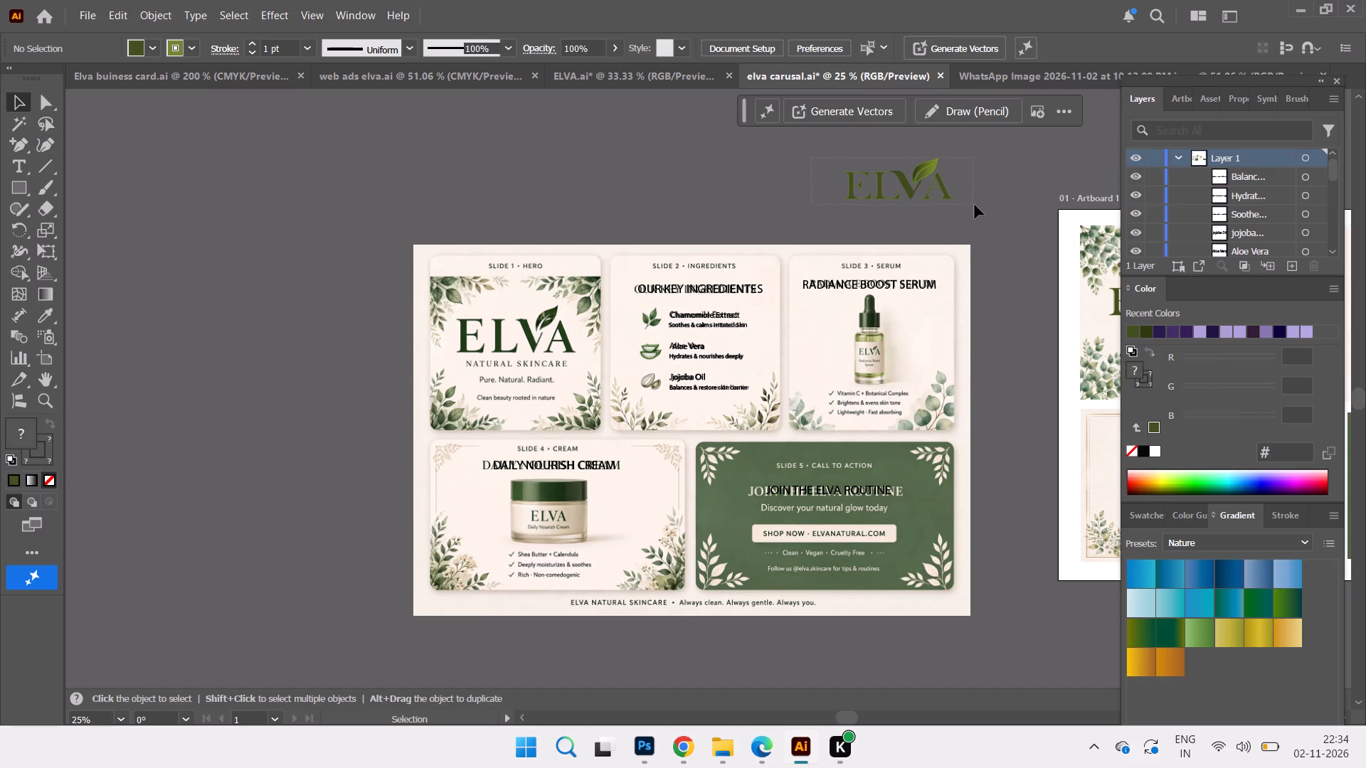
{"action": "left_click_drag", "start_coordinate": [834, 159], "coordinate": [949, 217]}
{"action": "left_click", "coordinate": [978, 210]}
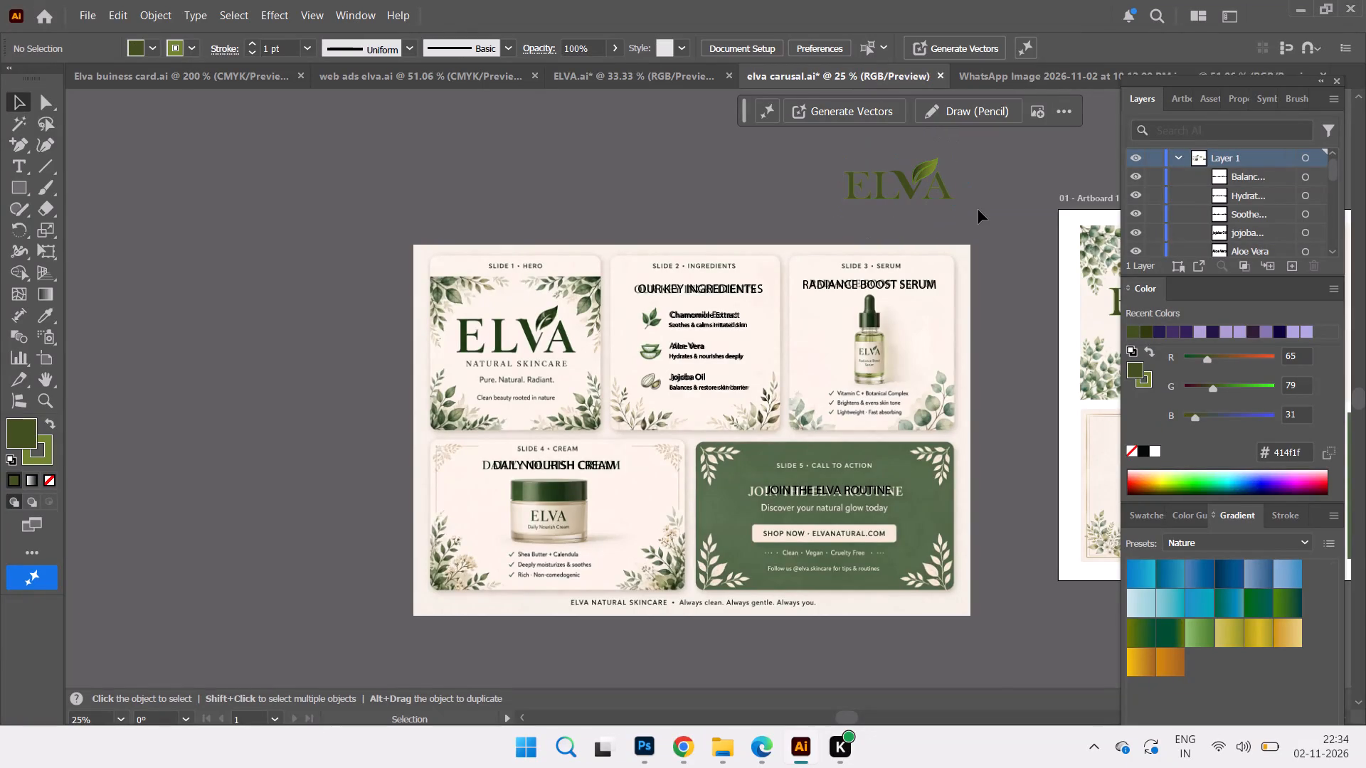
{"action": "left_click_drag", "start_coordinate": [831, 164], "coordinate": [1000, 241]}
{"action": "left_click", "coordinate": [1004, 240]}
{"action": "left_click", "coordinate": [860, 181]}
Add the text line "Shea Butter + Calendula" across the cream jar on the Slide 4 reference card.
{"action": "key", "text": "ctrl+equal"}
{"action": "key", "text": "ctrl+equal"}
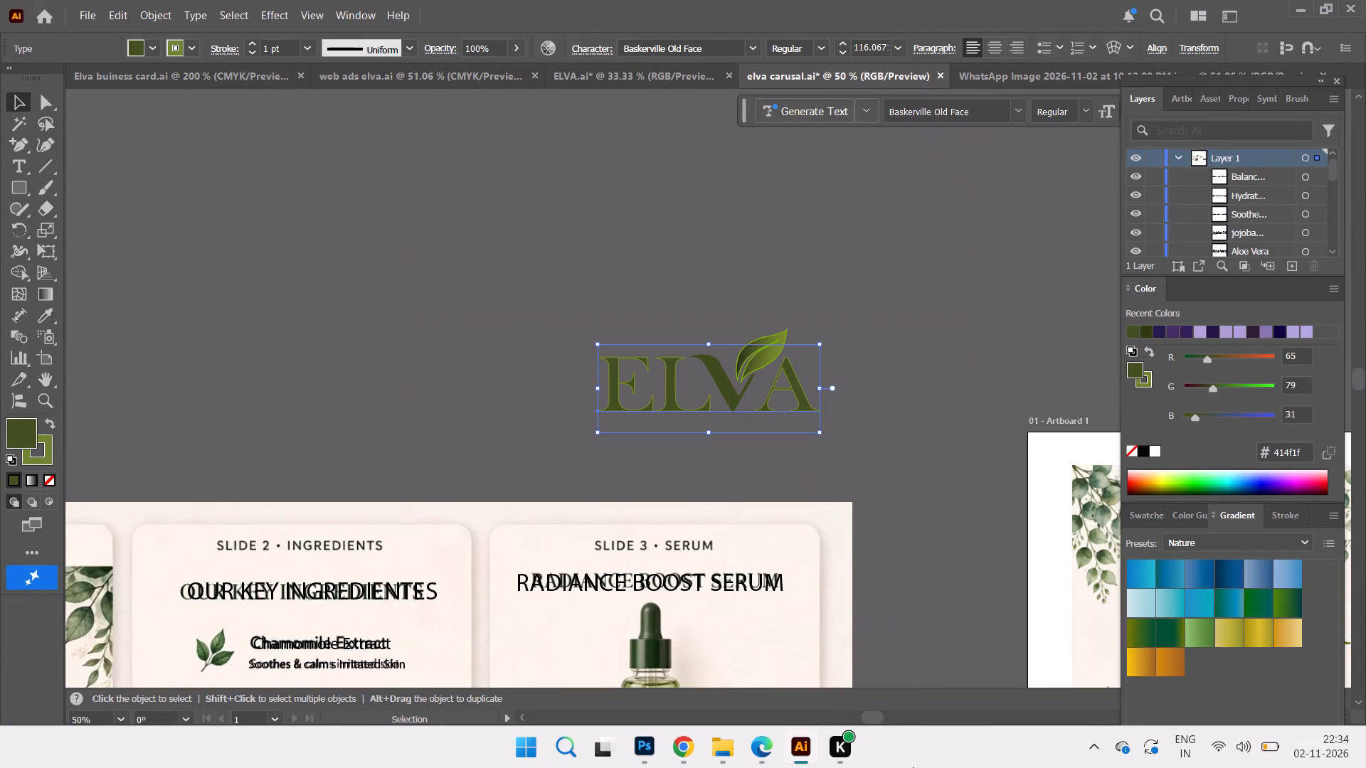
{"action": "left_click_drag", "start_coordinate": [867, 713], "coordinate": [806, 704]}
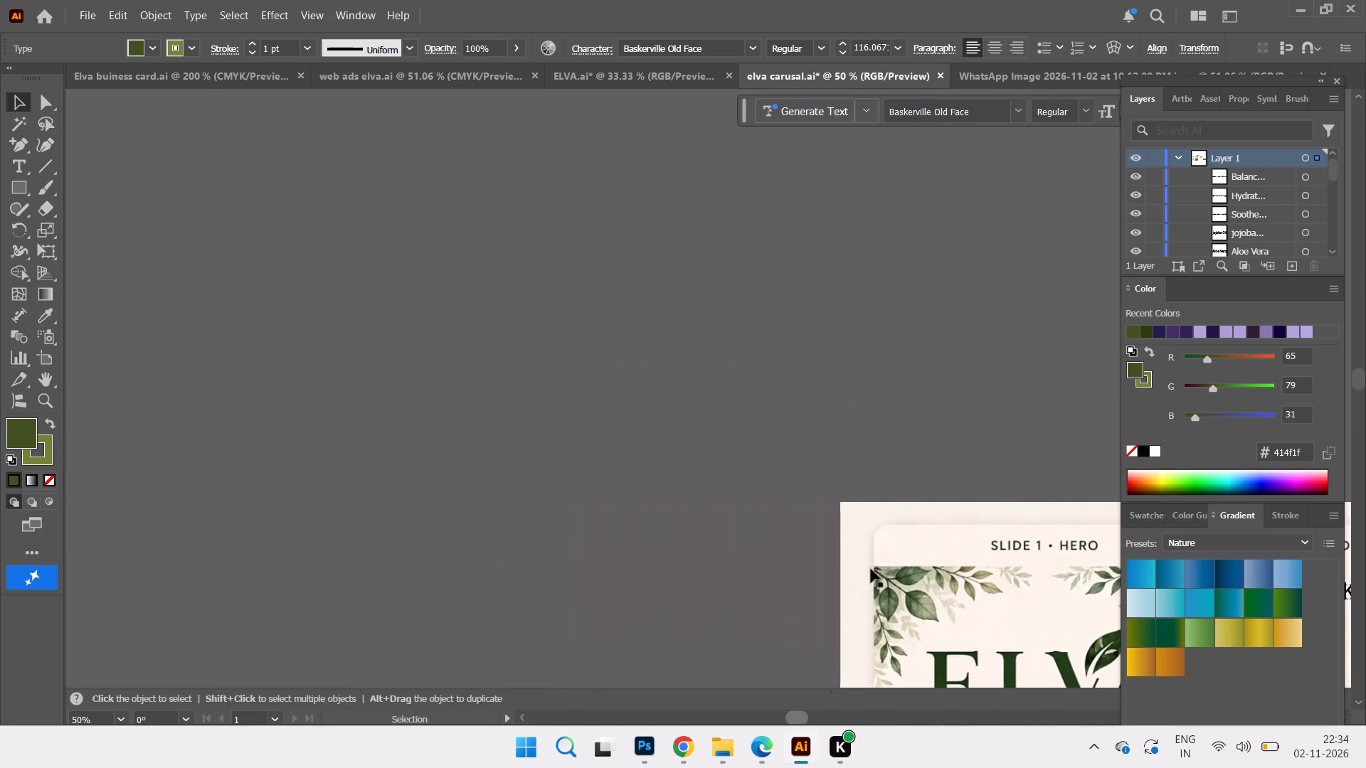
{"action": "scroll", "coordinate": [932, 407], "scroll_direction": "down", "scroll_amount": 10}
{"action": "scroll", "coordinate": [928, 348], "scroll_direction": "down", "scroll_amount": 4}
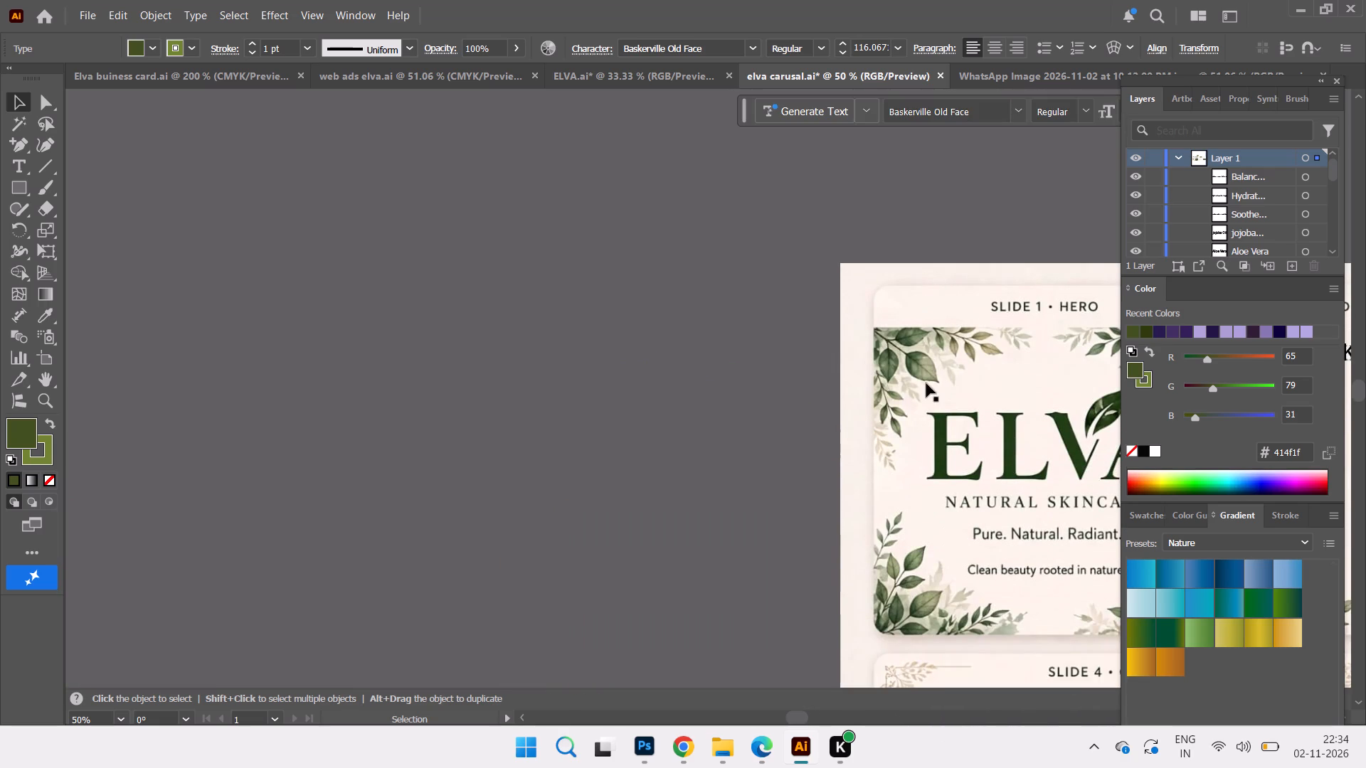
{"action": "scroll", "coordinate": [887, 384], "scroll_direction": "down", "scroll_amount": 13}
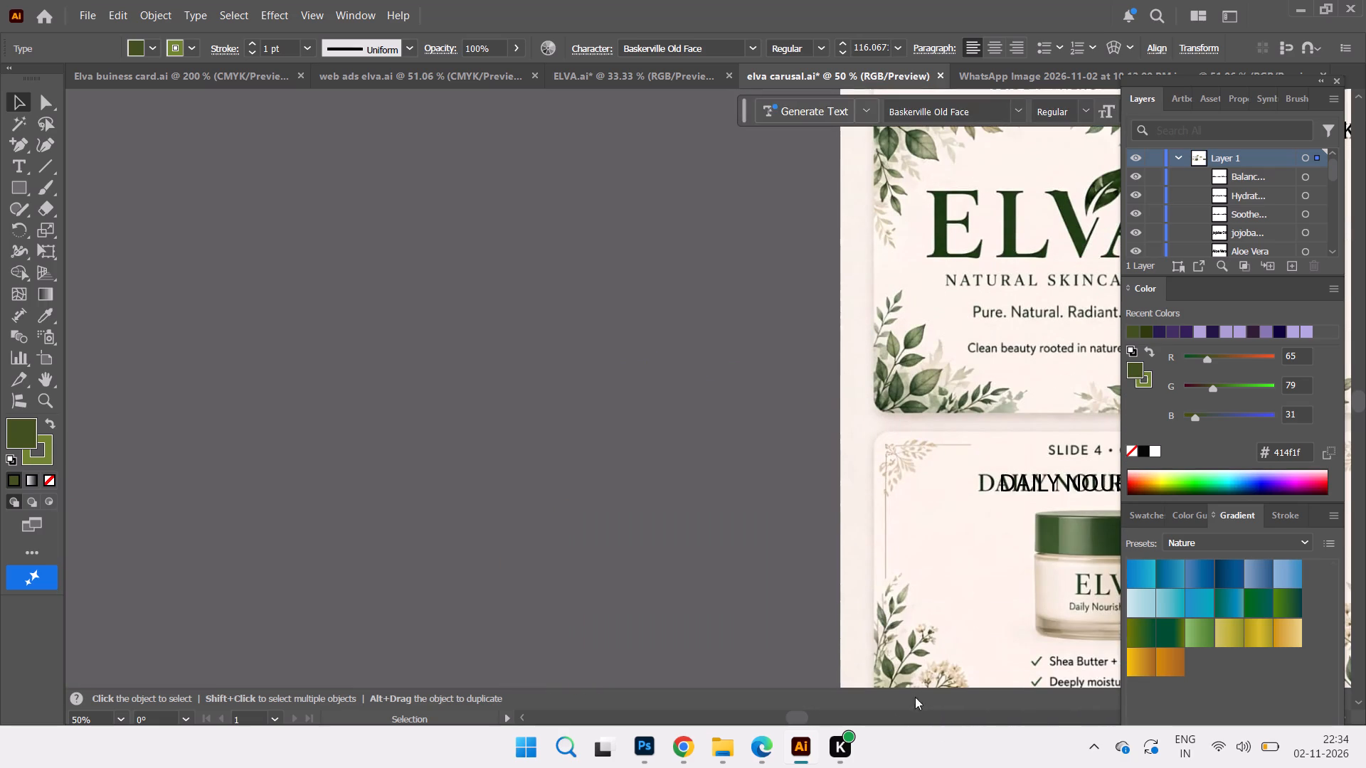
{"action": "left_click_drag", "start_coordinate": [793, 718], "coordinate": [810, 718]}
{"action": "scroll", "coordinate": [815, 447], "scroll_direction": "down", "scroll_amount": 5}
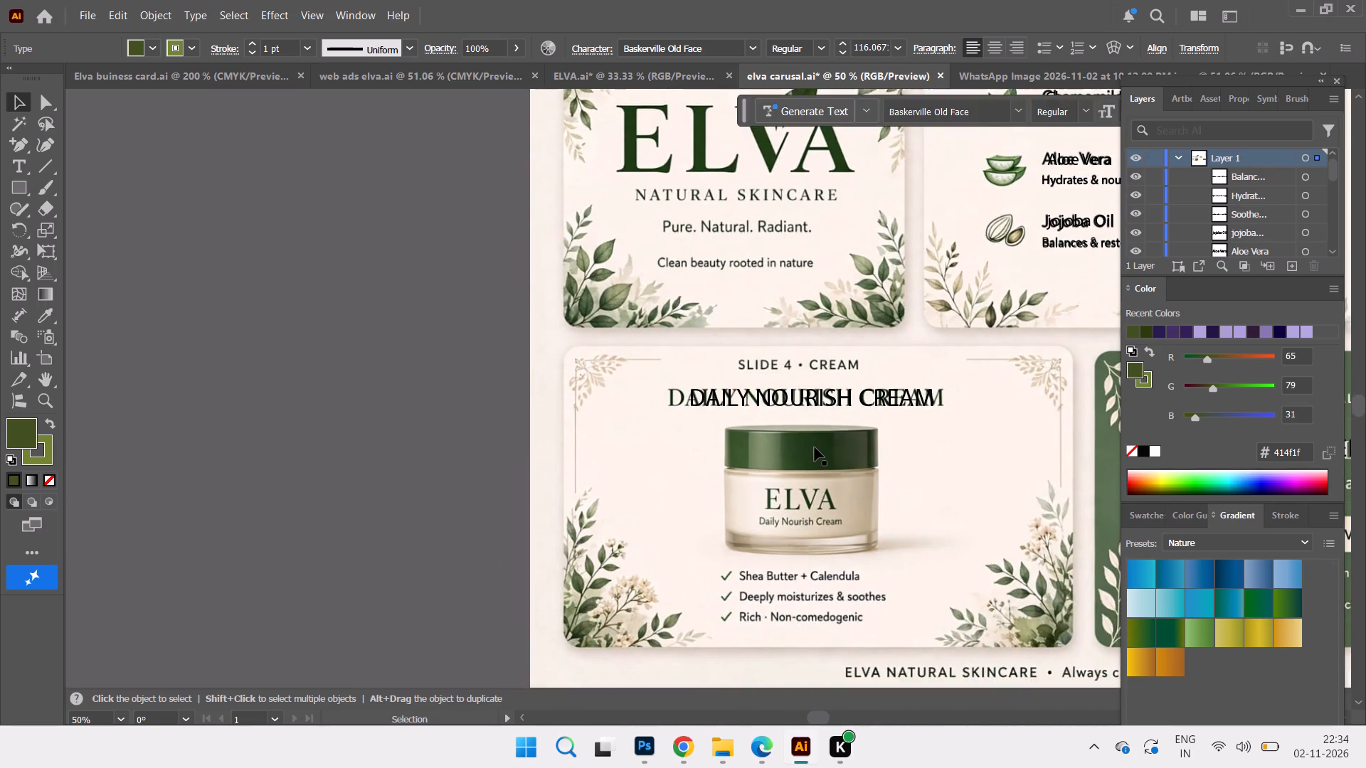
{"action": "scroll", "coordinate": [815, 447], "scroll_direction": "down", "scroll_amount": 4}
{"action": "left_click", "coordinate": [1064, 156]}
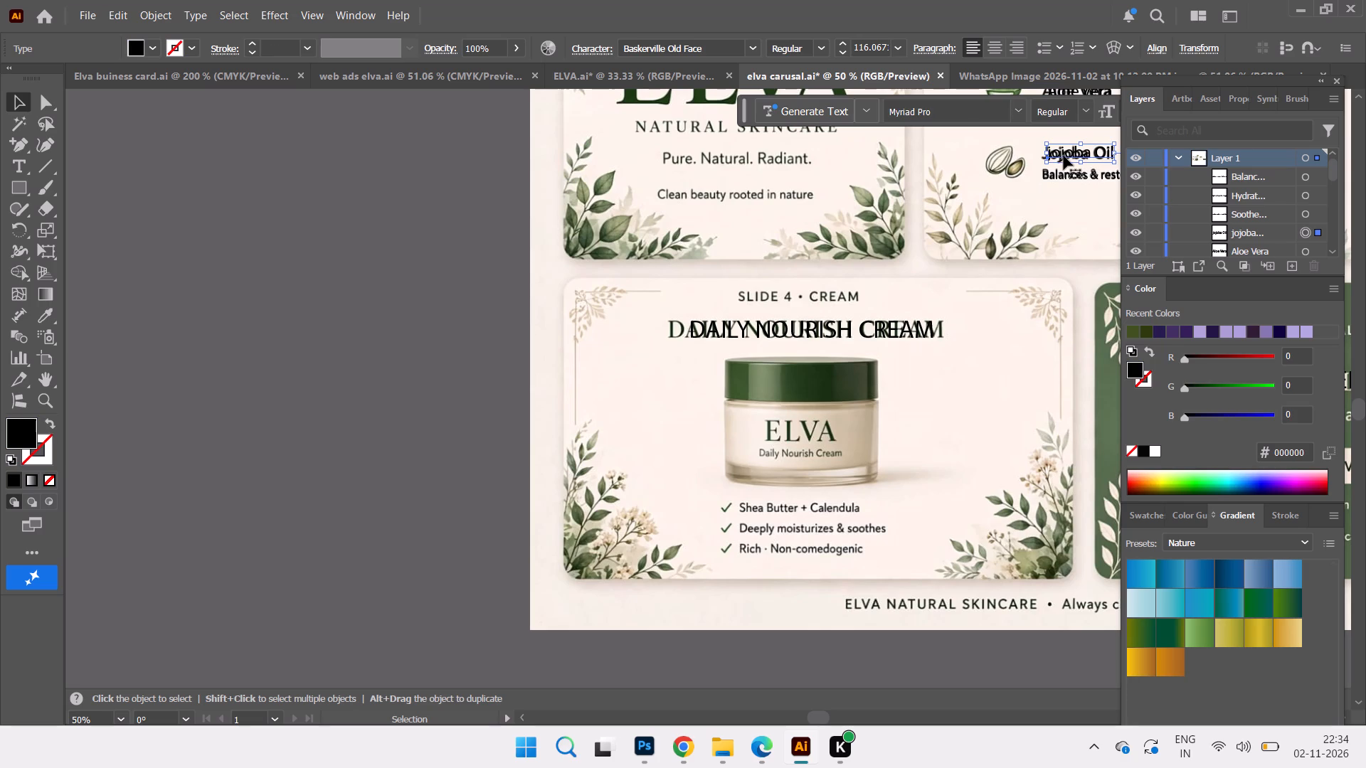
{"action": "scroll", "coordinate": [948, 290], "scroll_direction": "down", "scroll_amount": 7}
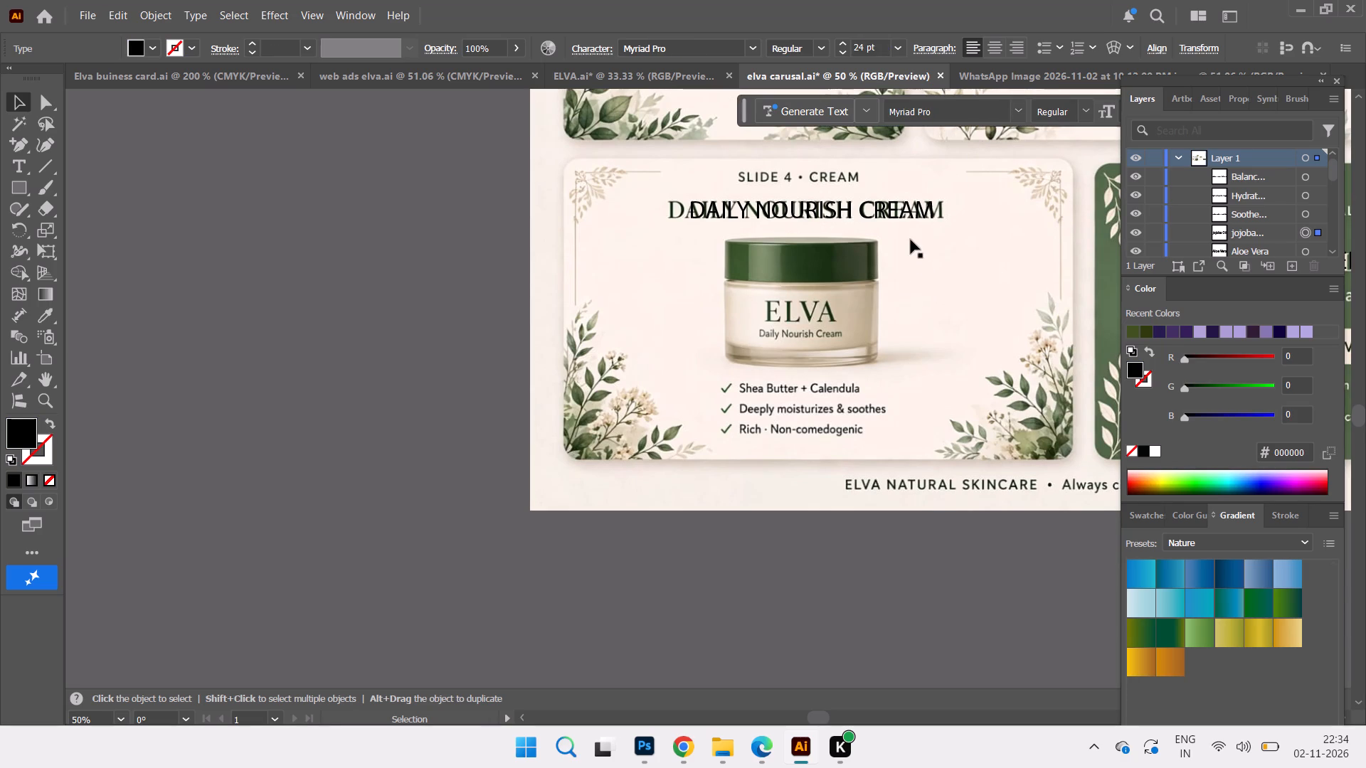
{"action": "scroll", "coordinate": [911, 240], "scroll_direction": "down", "scroll_amount": 5}
{"action": "key", "text": "ctrl+equal"}
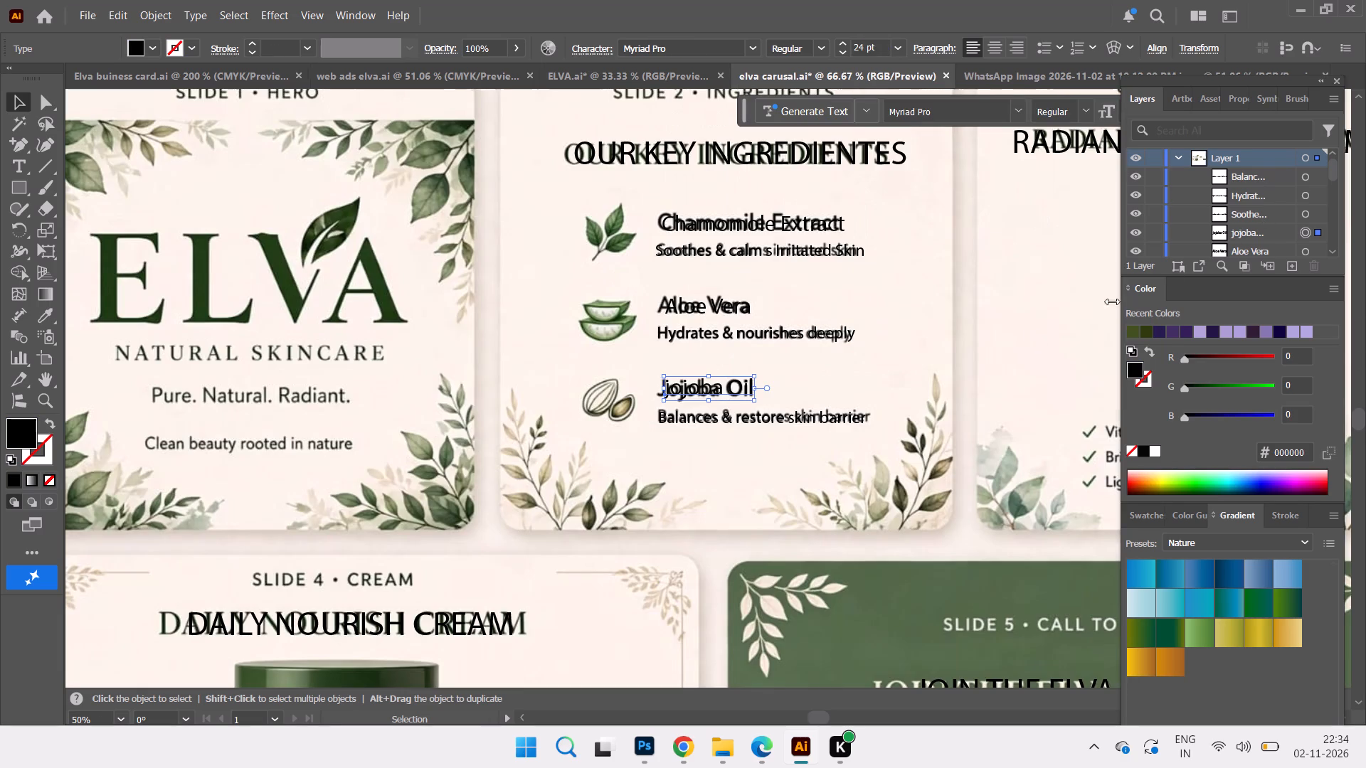
{"action": "scroll", "coordinate": [843, 294], "scroll_direction": "down", "scroll_amount": 20}
{"action": "scroll", "coordinate": [843, 294], "scroll_direction": "down", "scroll_amount": 10}
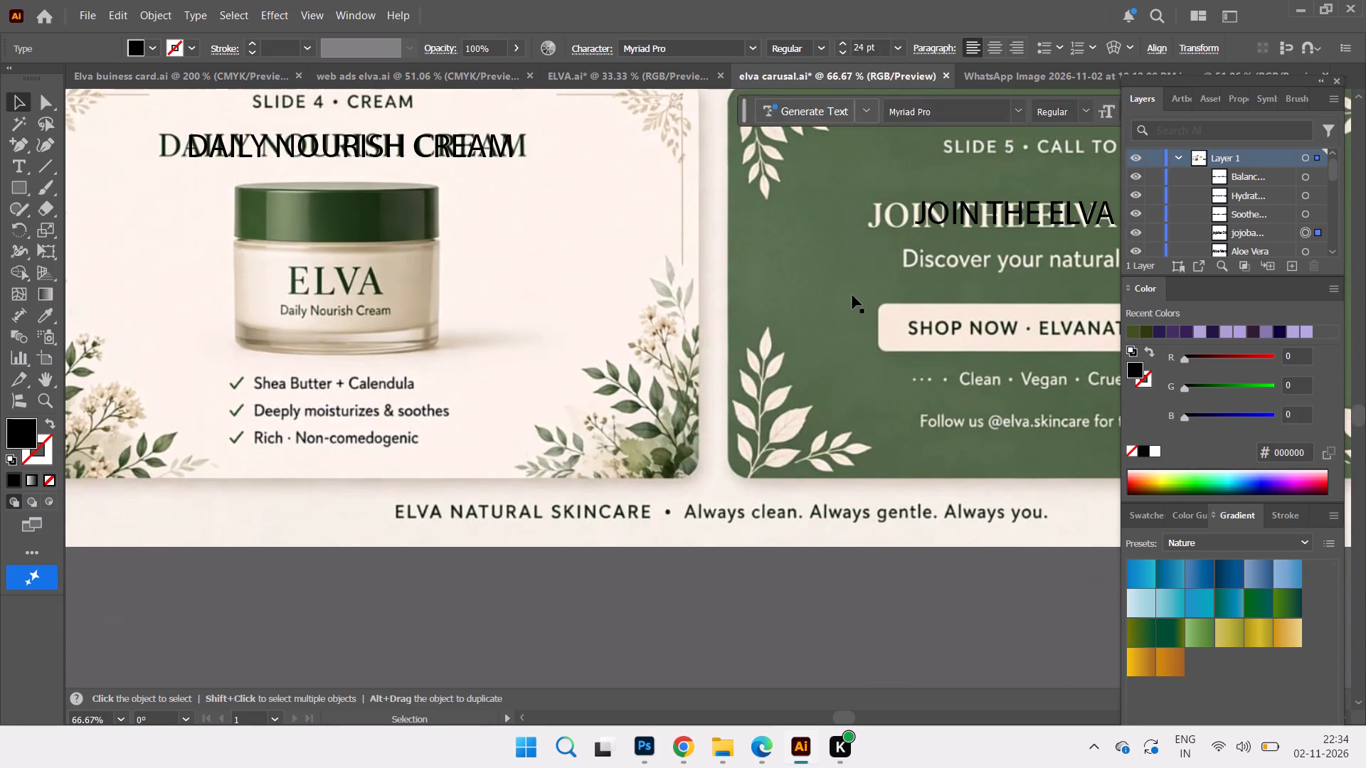
{"action": "scroll", "coordinate": [852, 295], "scroll_direction": "down", "scroll_amount": 2}
{"action": "left_click", "coordinate": [15, 161]}
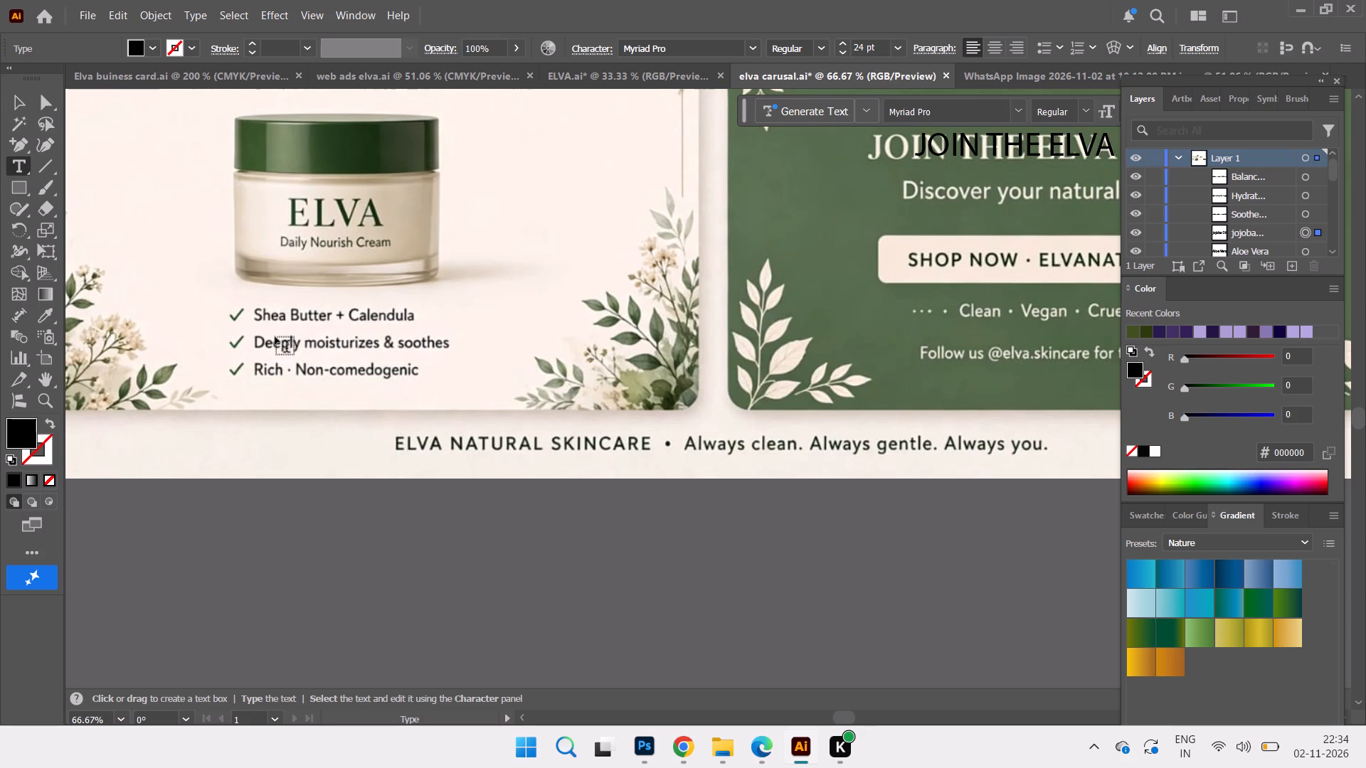
{"action": "left_click", "coordinate": [371, 180]}
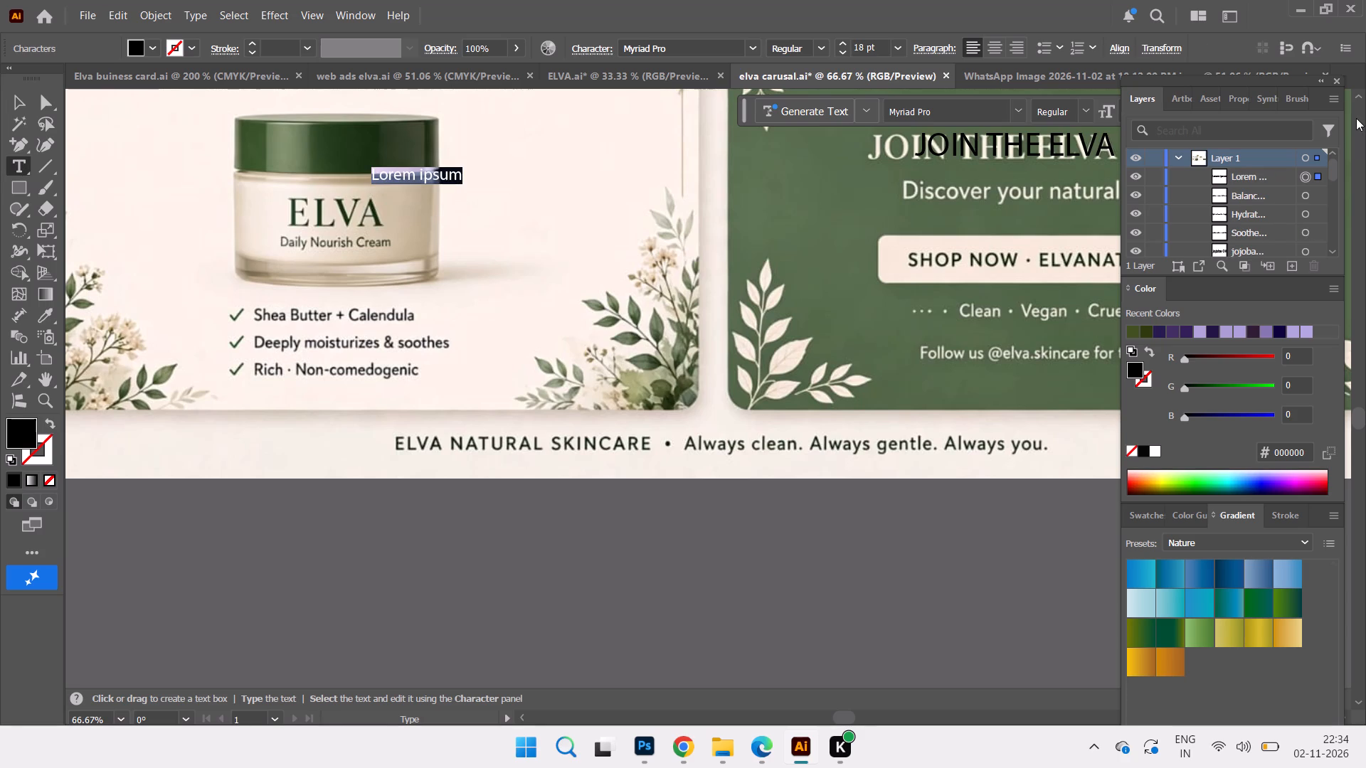
{"action": "type", "text": "hea"}
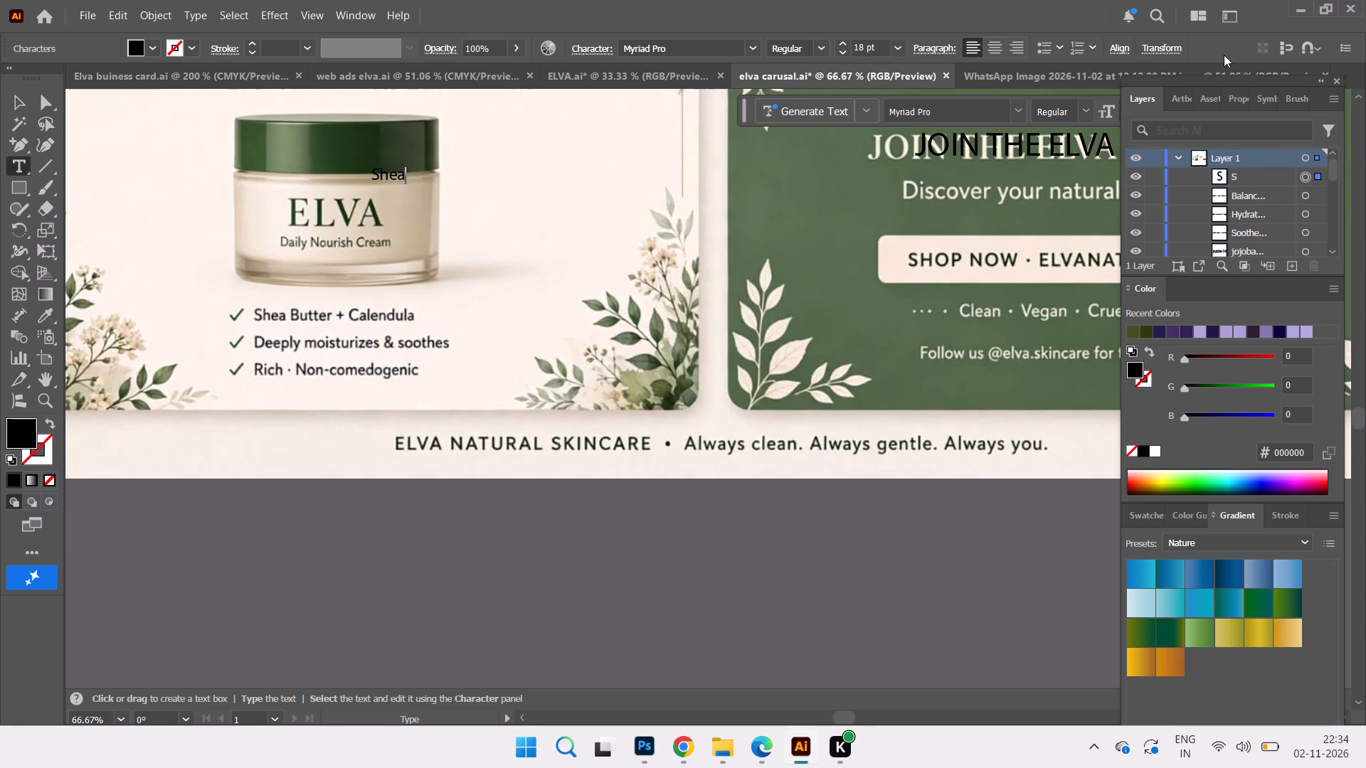
{"action": "key", "text": "space"}
{"action": "type", "text": "utter"}
{"action": "key", "text": "space"}
{"action": "type", "text": "+"}
{"action": "key", "text": "space"}
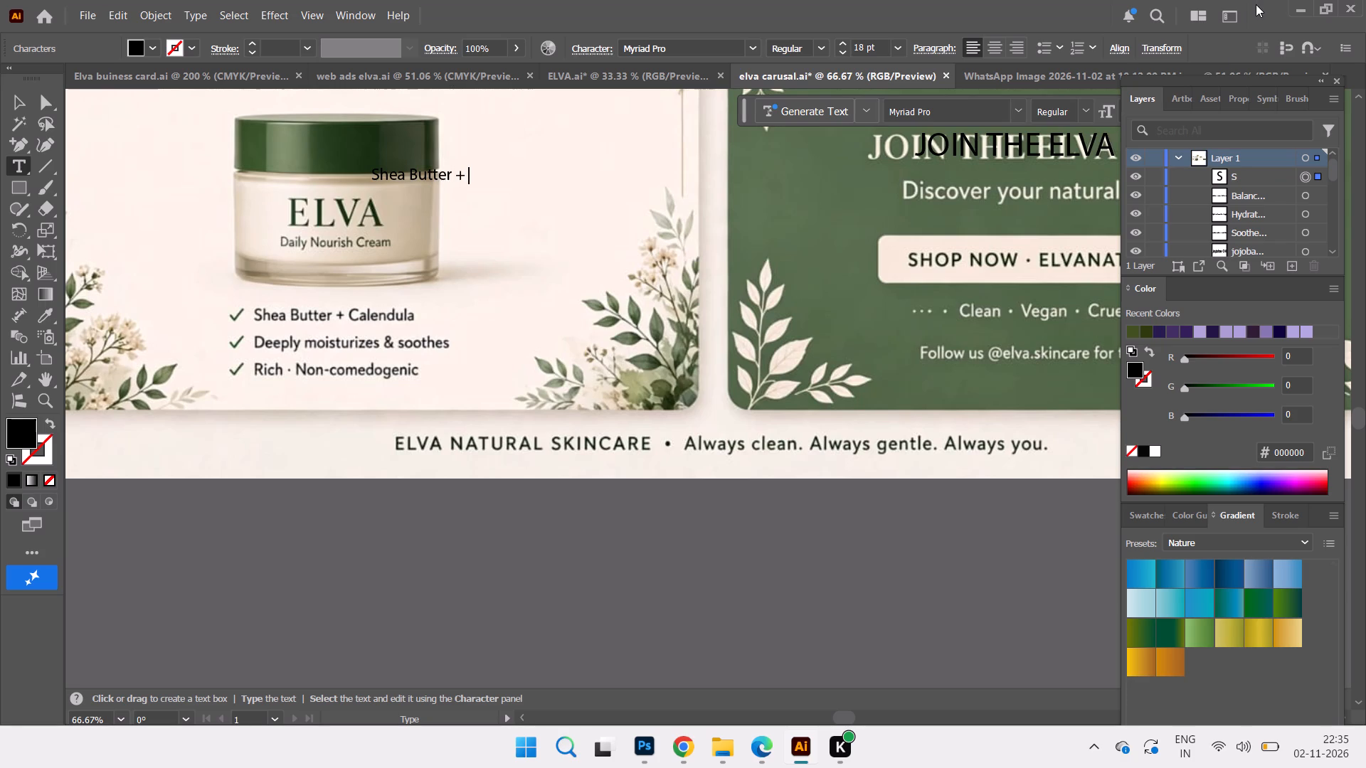
{"action": "key", "text": "a"}
{"action": "type", "text": "lendula"}
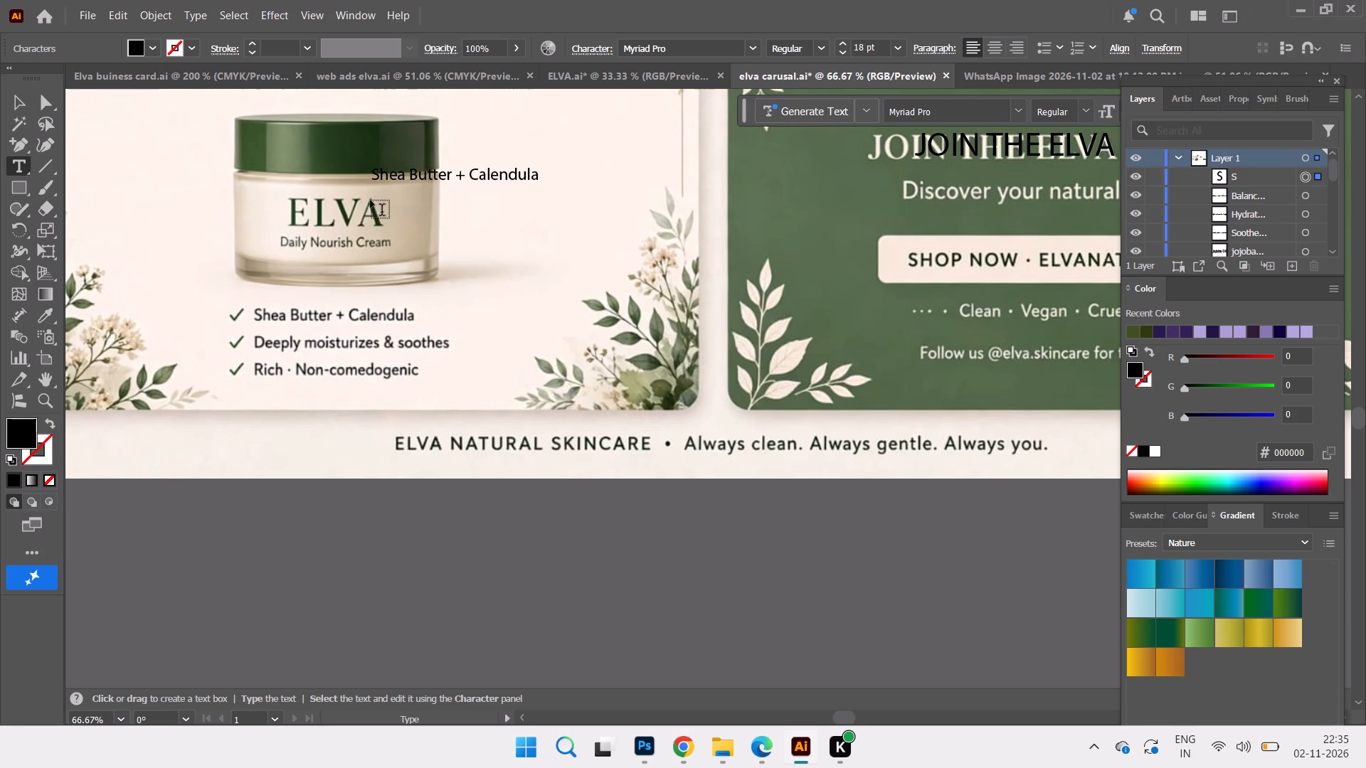
Add a separate text line "Deeply moisturizes & soothes" just below the "Shea Butter + Calendula" line on Slide 4.
{"action": "double_click", "coordinate": [371, 201]}
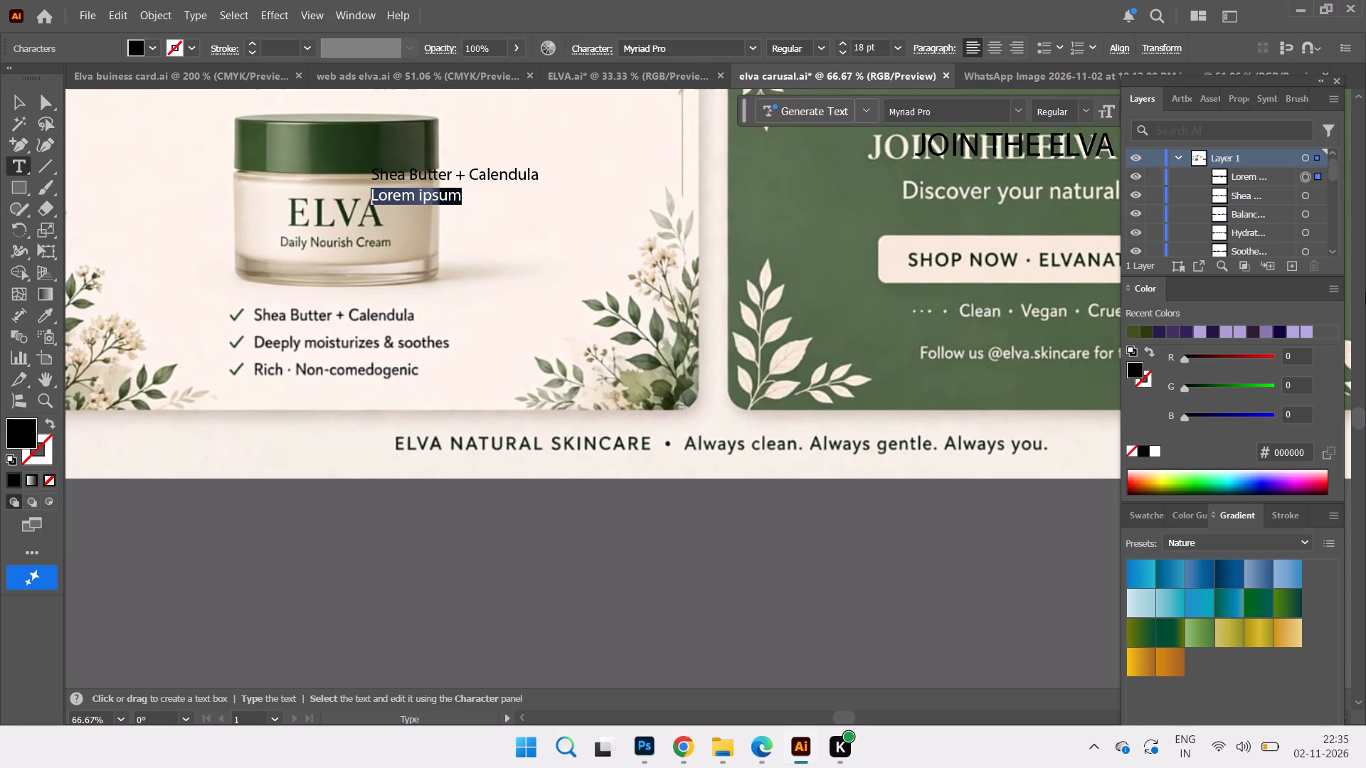
{"action": "type", "text": "ply"}
{"action": "key", "text": "space"}
{"action": "key", "text": "m"}
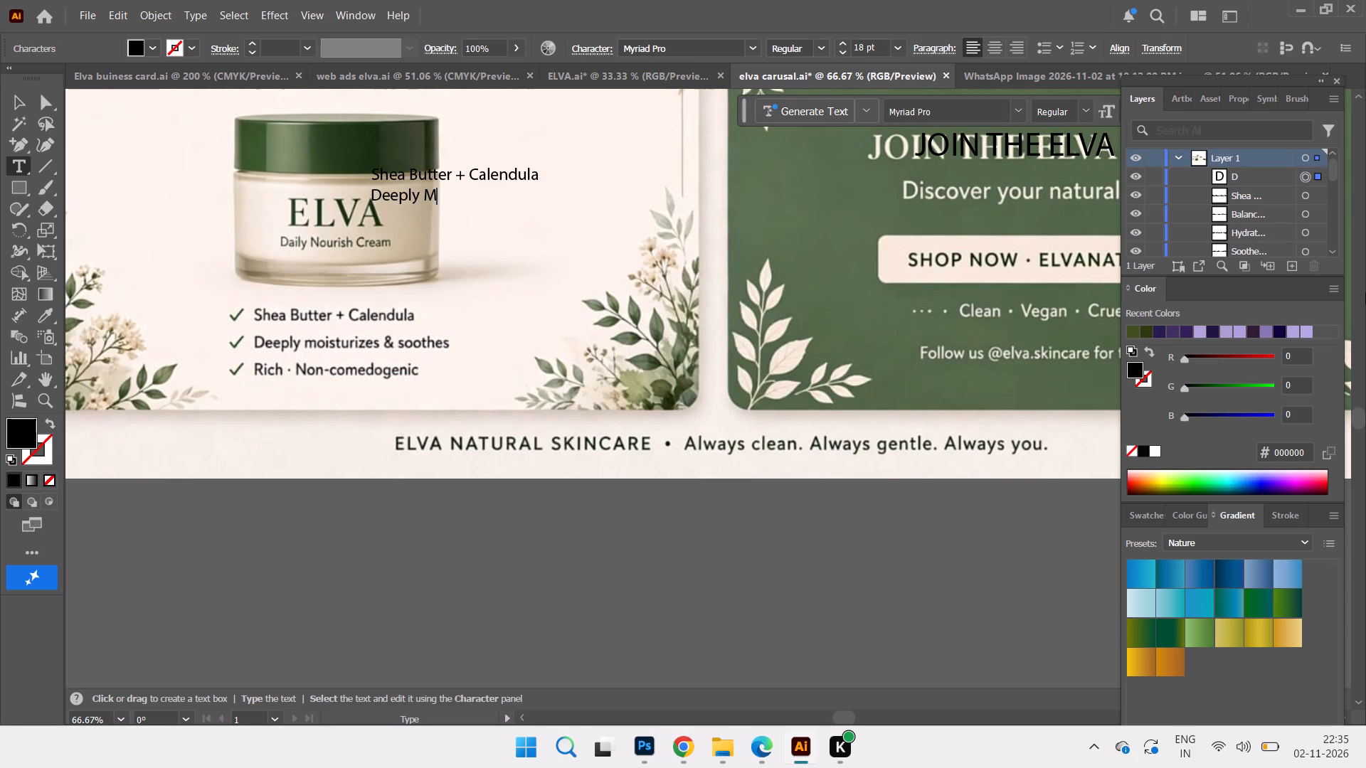
{"action": "key", "text": "BackSpace"}
{"action": "type", "text": "moi"}
{"action": "type", "text": "sture"}
{"action": "key", "text": "s"}
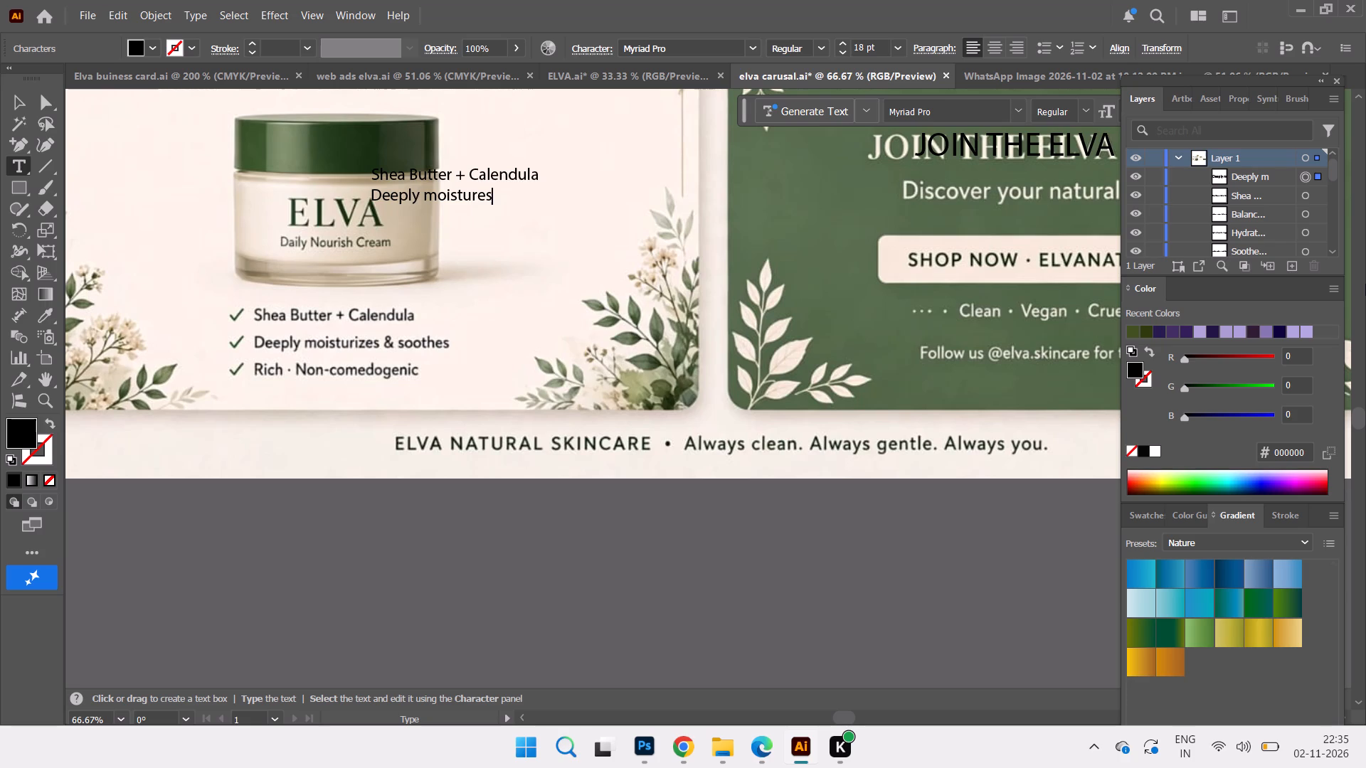
{"action": "key", "text": "Left"}
{"action": "key", "text": "BackSpace"}
{"action": "key", "text": "i"}
{"action": "key", "text": "z"}
{"action": "key", "text": "e"}
{"action": "key", "text": "Right"}
{"action": "key", "text": "Right"}
{"action": "key", "text": "space"}
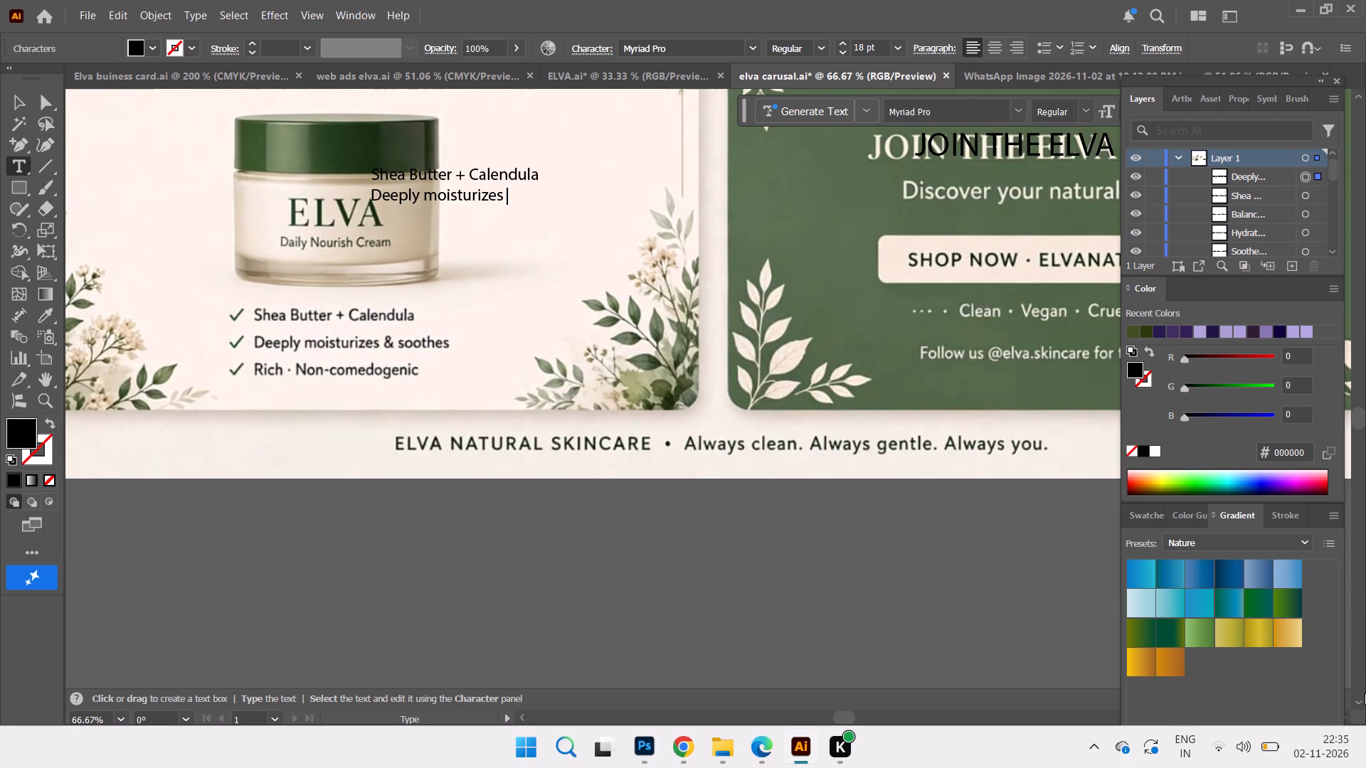
{"action": "type", "text": "&"}
{"action": "key", "text": "space"}
{"action": "type", "text": "soo"}
{"action": "type", "text": "thesd"}
{"action": "key", "text": "BackSpace"}
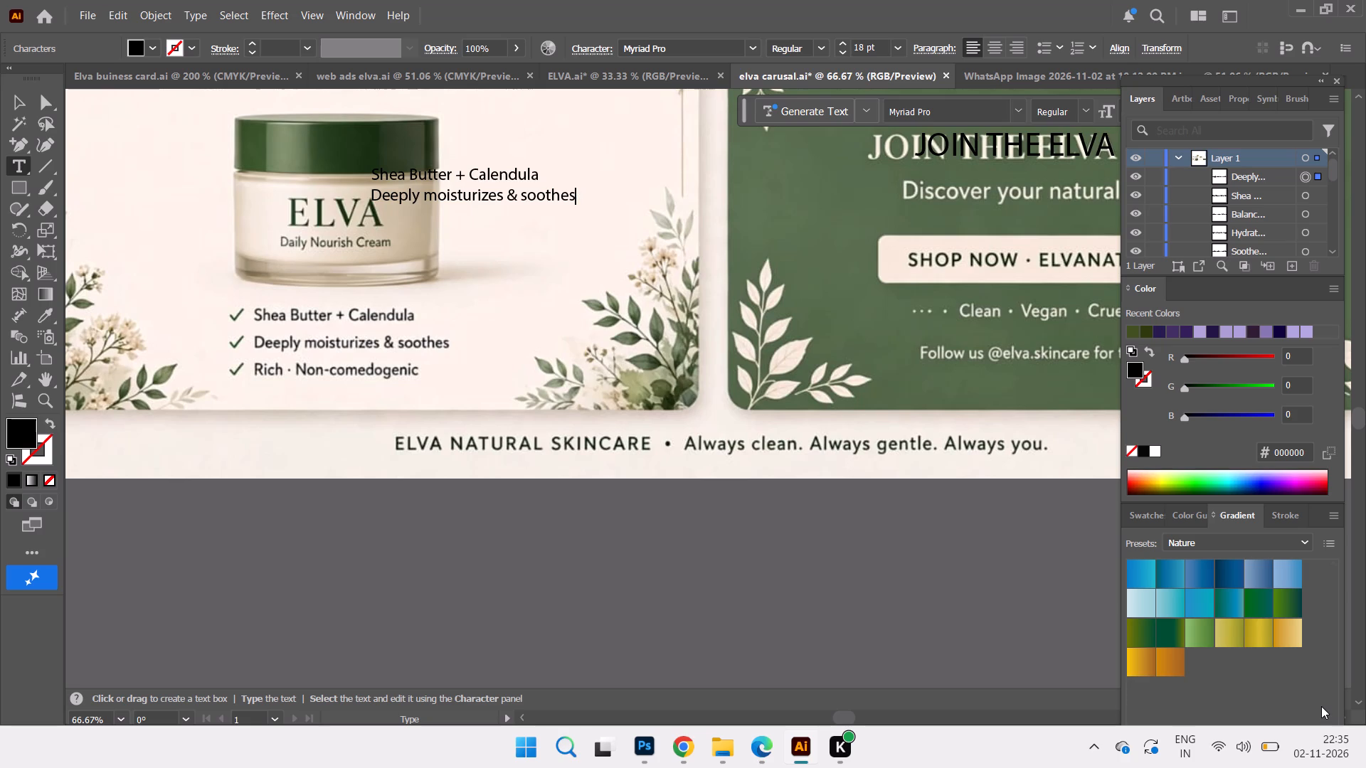
Add a separate text line "Rich . Non-comedogenic" below the "Deeply moisturizes & soothes" line on the Slide 4 jar.
{"action": "left_click", "coordinate": [360, 211]}
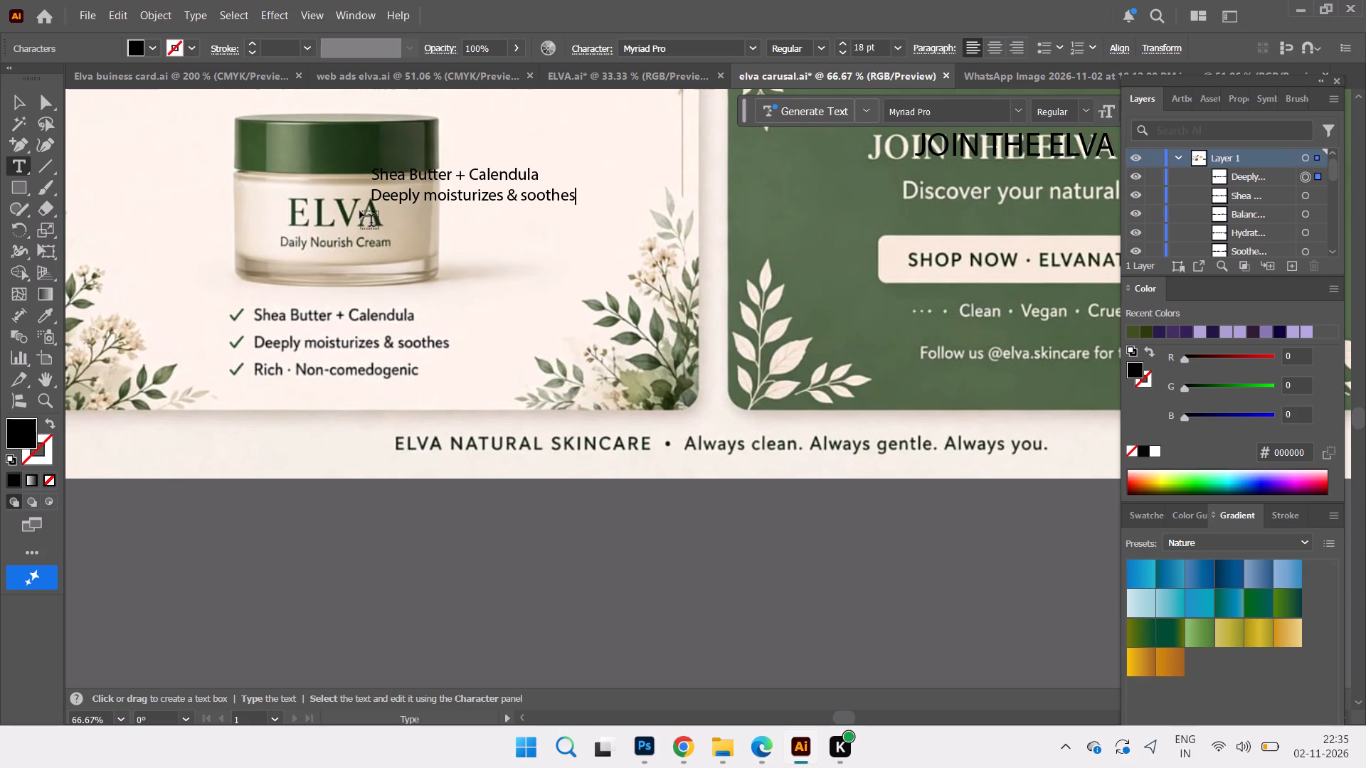
{"action": "left_click", "coordinate": [360, 211]}
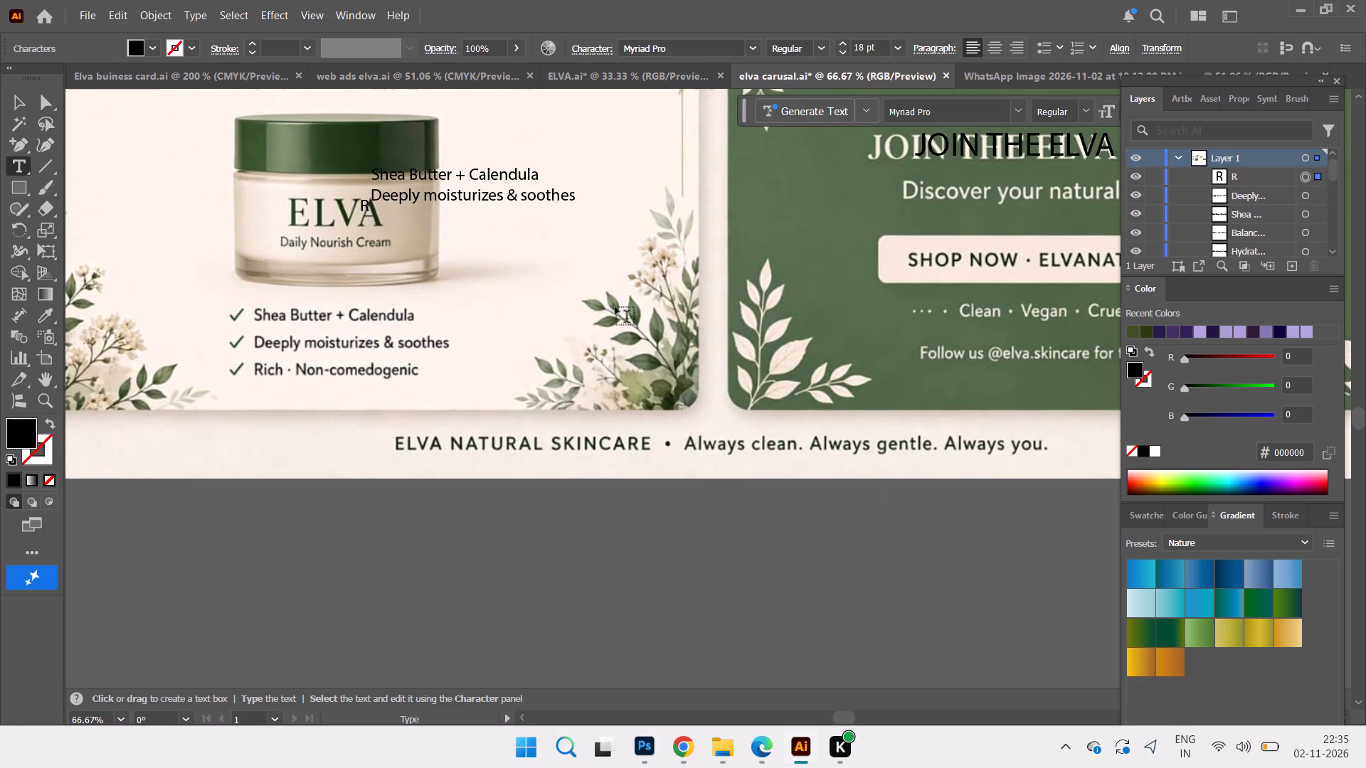
{"action": "type", "text": "ich"}
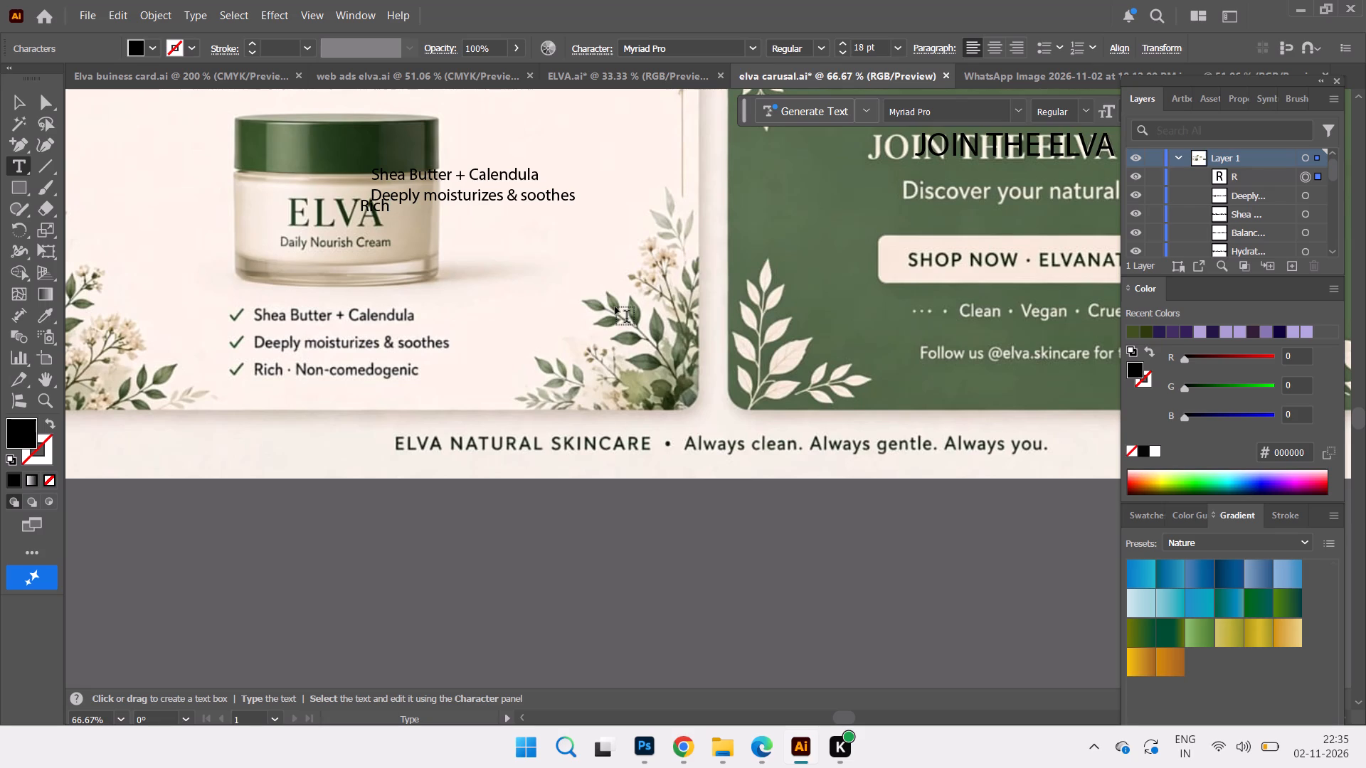
{"action": "key", "text": "space"}
{"action": "type", "text": "-"}
{"action": "key", "text": "space"}
{"action": "key", "text": "i"}
{"action": "key", "text": "BackSpace"}
{"action": "type", "text": "on"}
{"action": "key", "text": "space"}
{"action": "key", "text": "Left"}
{"action": "key", "text": "Left"}
{"action": "key", "text": "Left"}
{"action": "key", "text": "Left"}
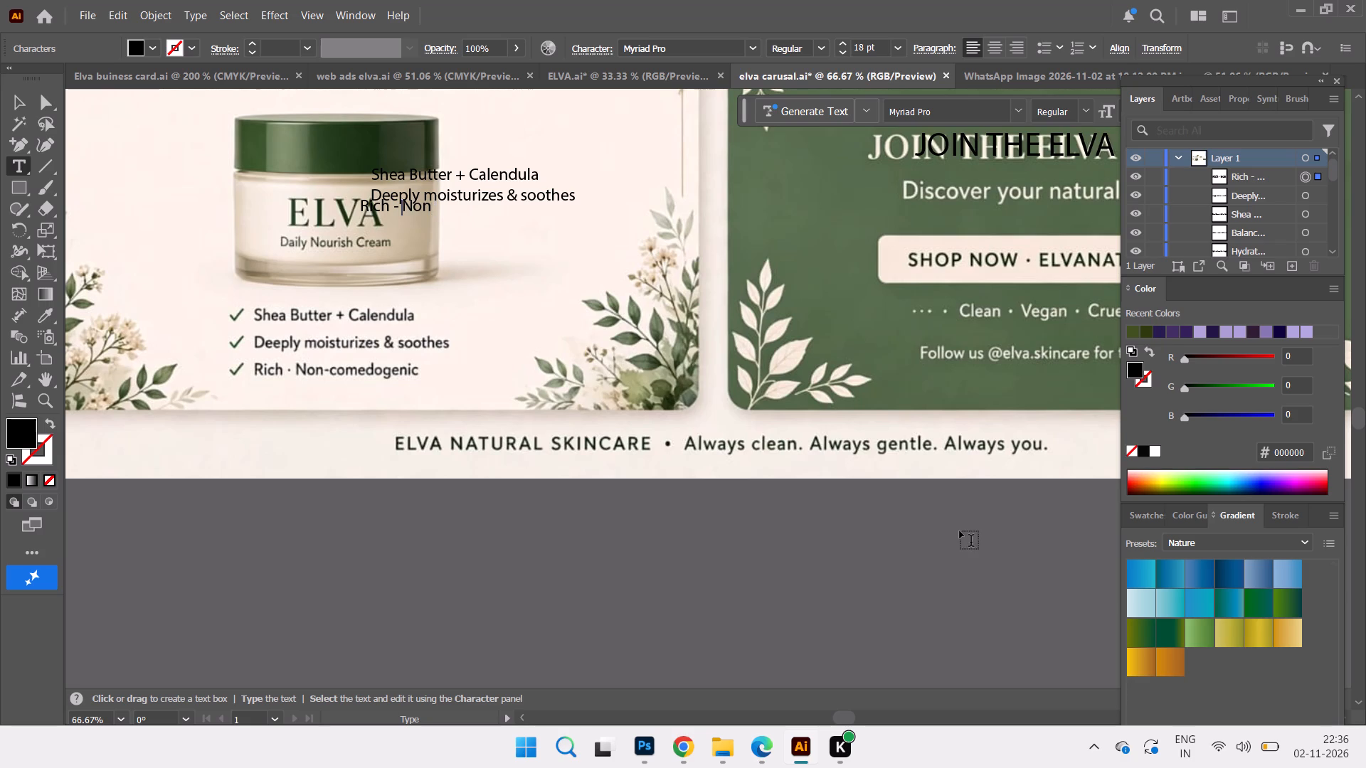
{"action": "key", "text": "Left"}
{"action": "key", "text": "BackSpace"}
{"action": "key", "text": "period"}
{"action": "key", "text": "space"}
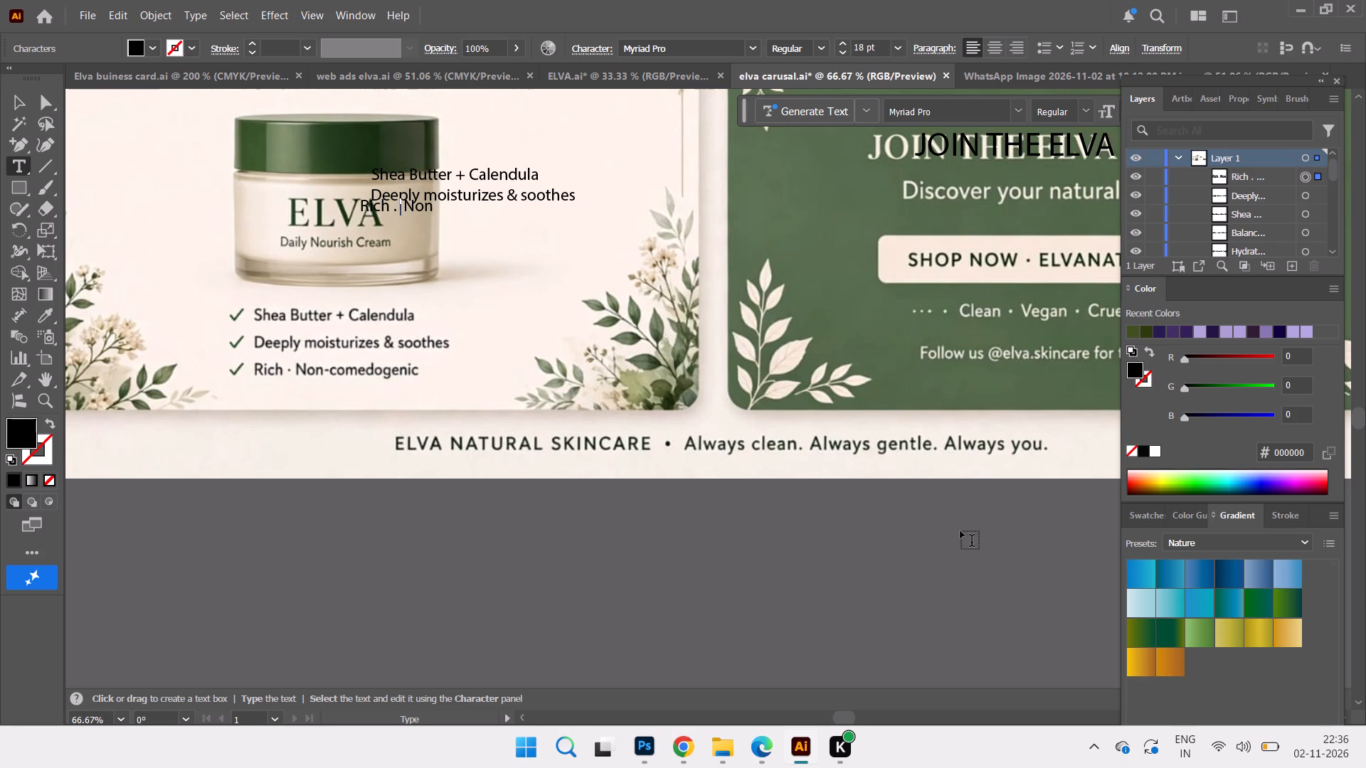
{"action": "key", "text": "Right"}
{"action": "key", "text": "Right"}
{"action": "key", "text": "Right"}
{"action": "key", "text": "Right"}
{"action": "key", "text": "Right"}
{"action": "key", "text": "Right"}
{"action": "key", "text": "Right"}
{"action": "key", "text": "BackSpace"}
{"action": "key", "text": "minus"}
{"action": "key", "text": "c"}
{"action": "type", "text": "omed"}
{"action": "type", "text": "ogenic"}
Move the three new benefit lines from the jar onto their matching checkmarked lines on the Slide 4 reference card.
{"action": "left_click", "coordinate": [6, 100]}
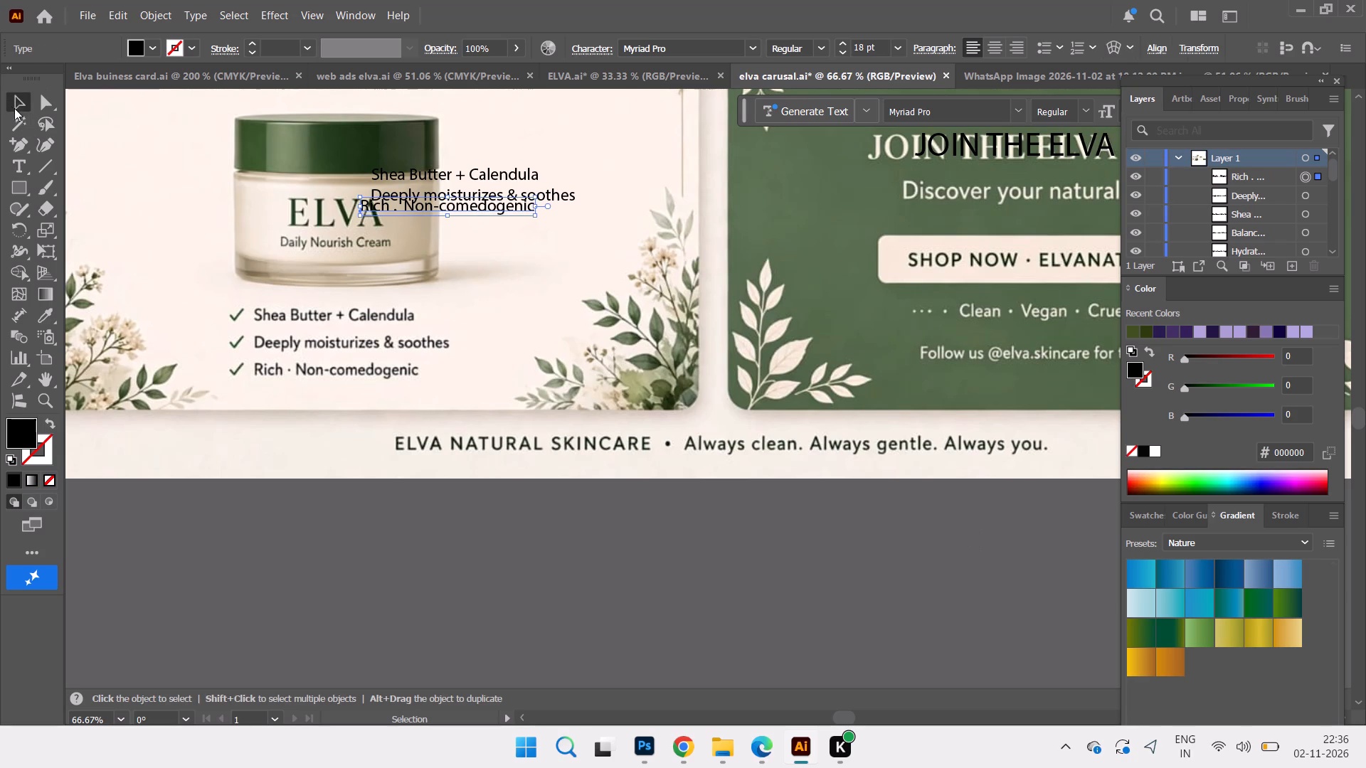
{"action": "left_click_drag", "start_coordinate": [415, 206], "coordinate": [314, 365]}
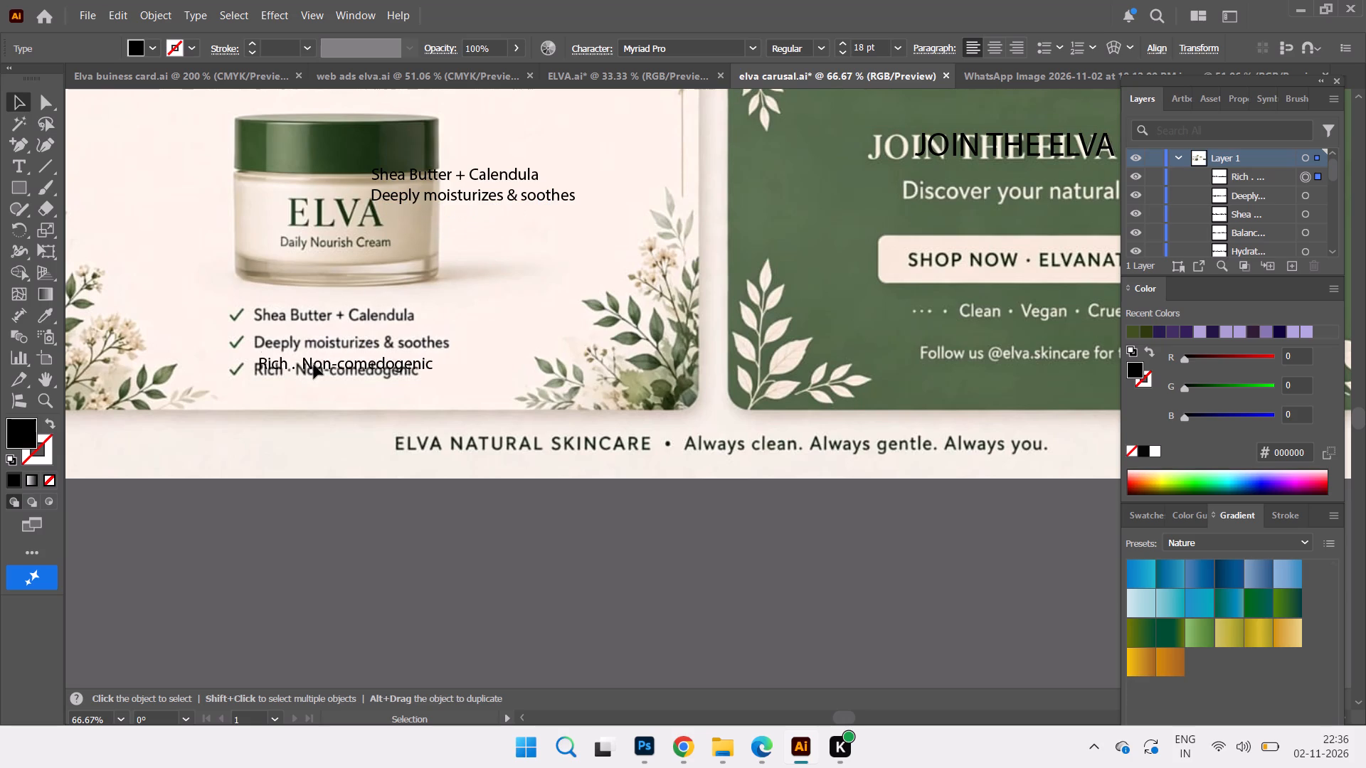
{"action": "left_click_drag", "start_coordinate": [314, 365], "coordinate": [309, 370]}
{"action": "left_click", "coordinate": [309, 370]}
{"action": "left_click_drag", "start_coordinate": [451, 196], "coordinate": [445, 207]}
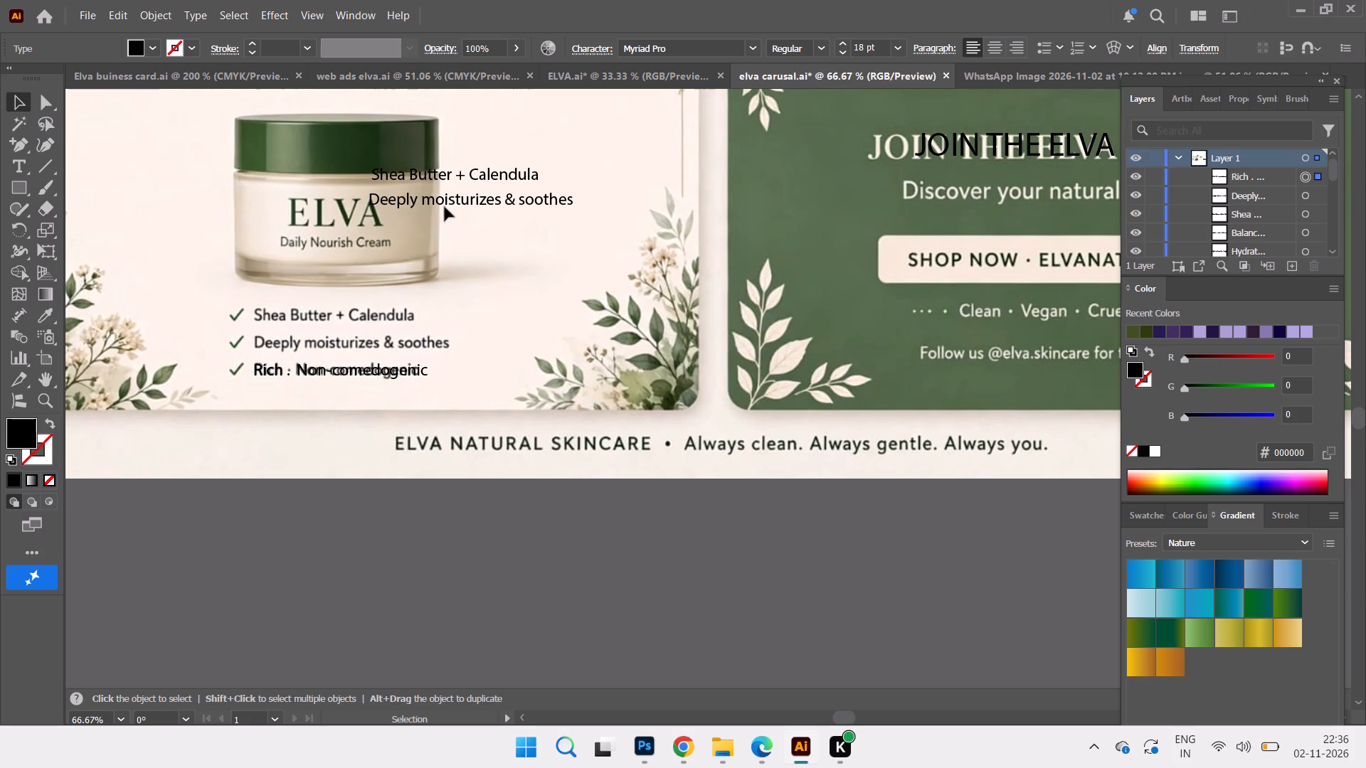
{"action": "left_click_drag", "start_coordinate": [445, 207], "coordinate": [334, 343]}
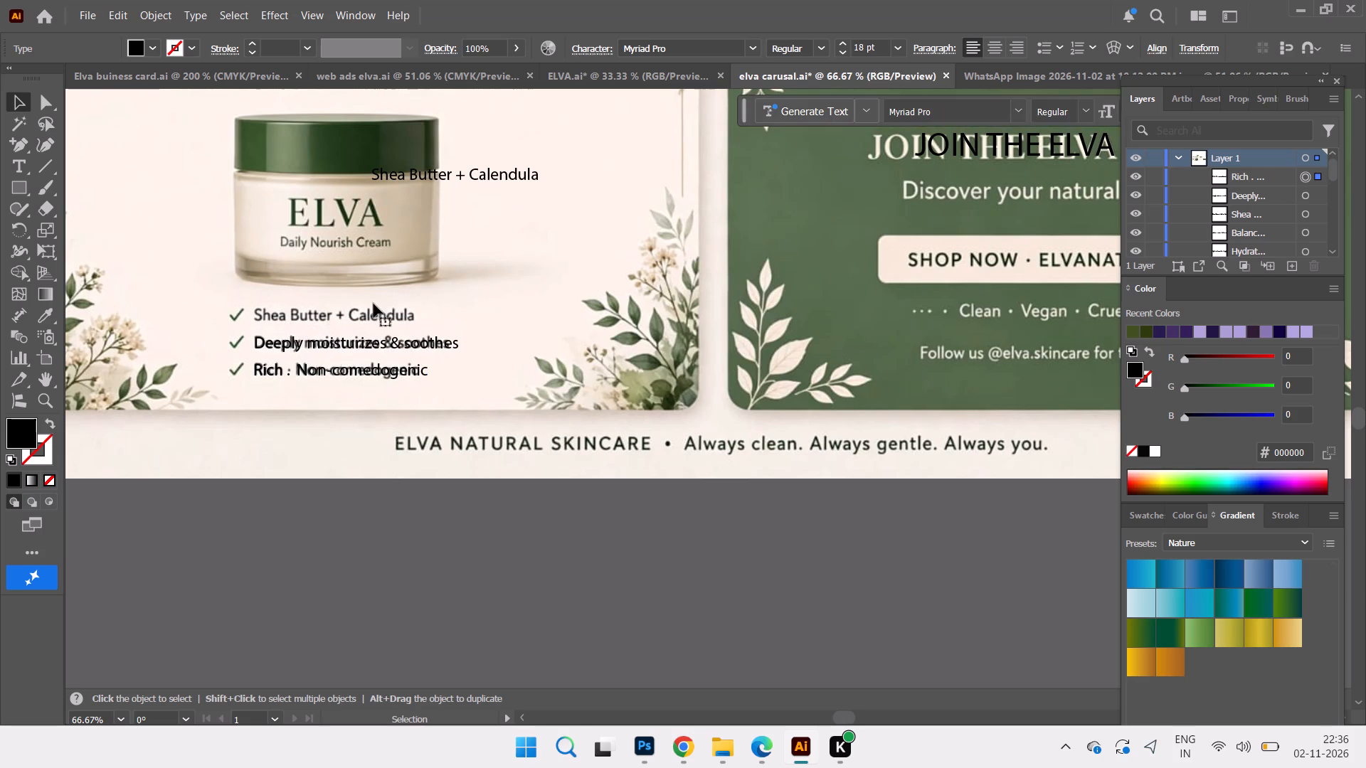
{"action": "left_click_drag", "start_coordinate": [479, 174], "coordinate": [361, 314]}
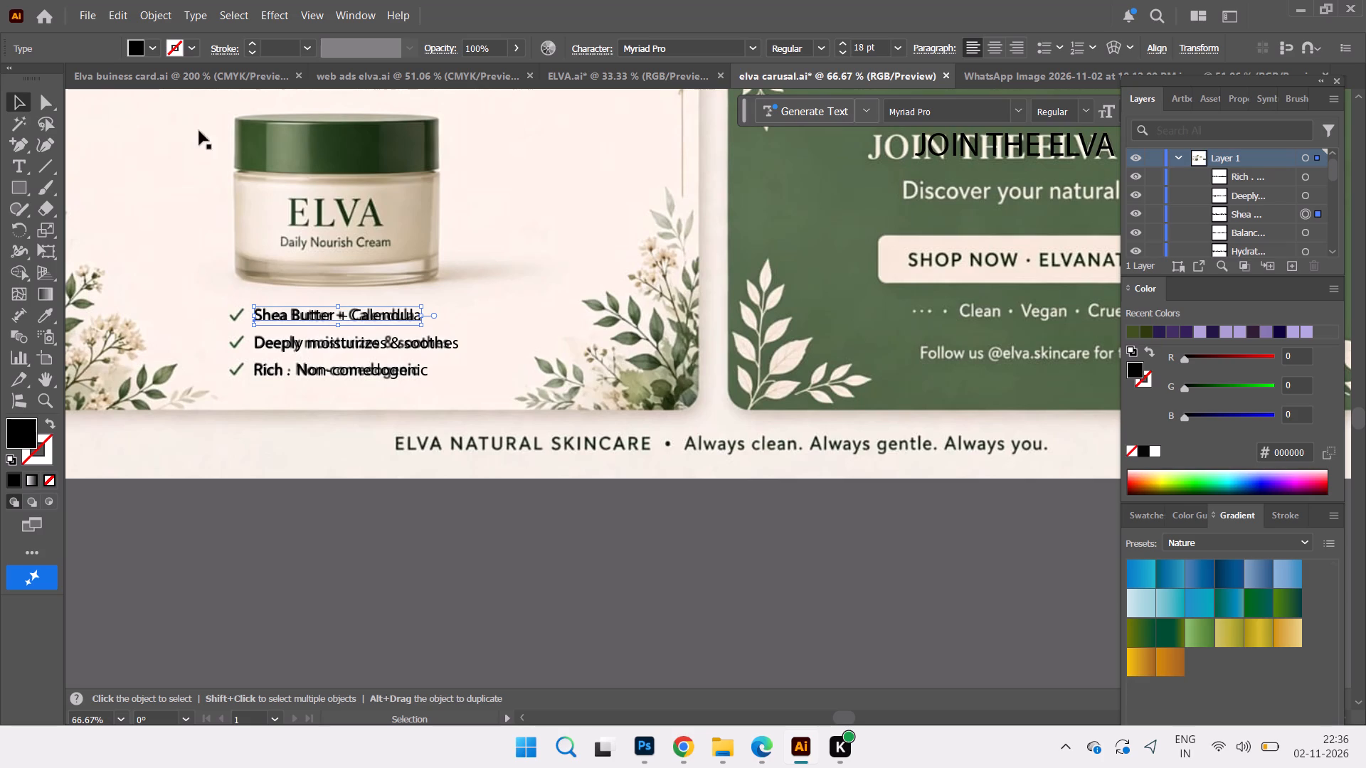
Save the carousel document.
{"action": "left_click", "coordinate": [85, 12]}
{"action": "left_click", "coordinate": [114, 167]}
Add the text line "SHOP NOW . ELVANATURAL.COM" just above the cream button on the green reference card.
{"action": "left_click_drag", "start_coordinate": [842, 717], "coordinate": [862, 716]}
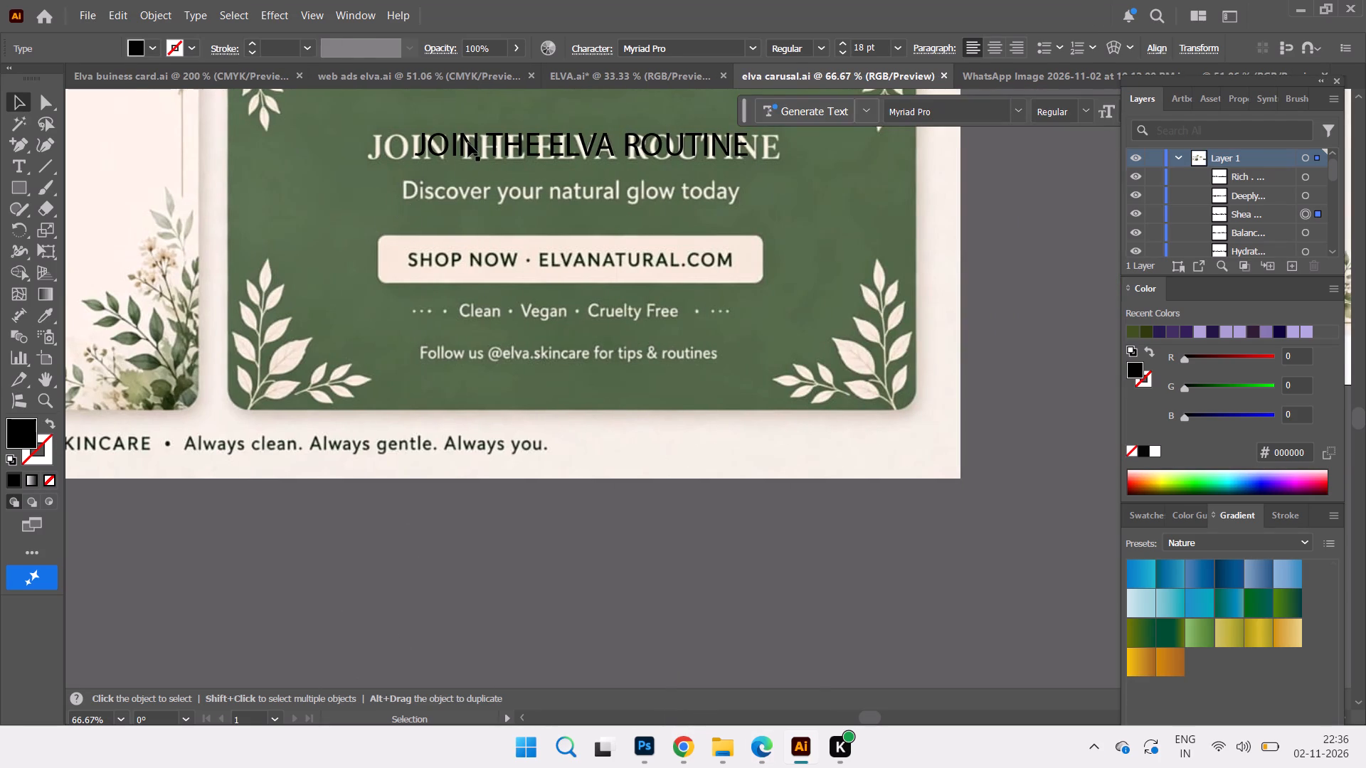
{"action": "left_click_drag", "start_coordinate": [873, 720], "coordinate": [854, 720]}
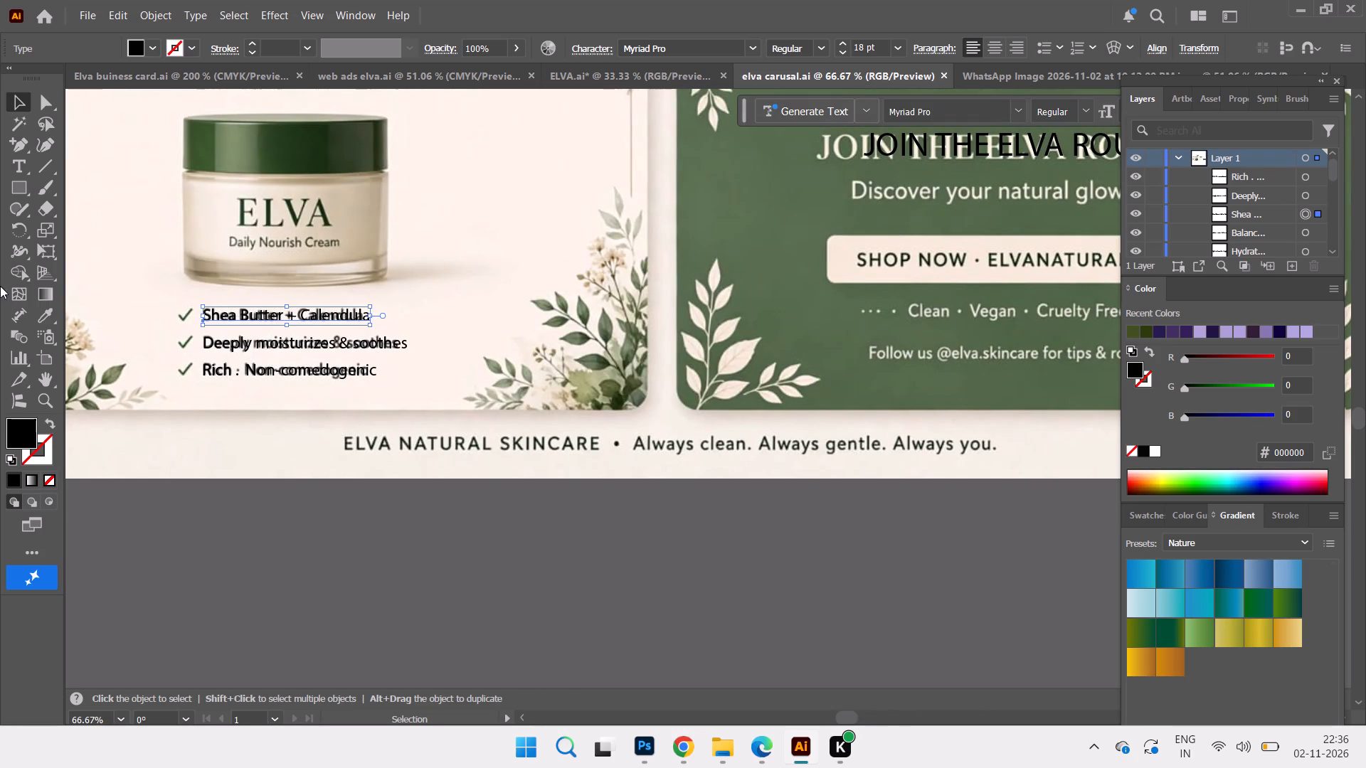
{"action": "left_click", "coordinate": [14, 159]}
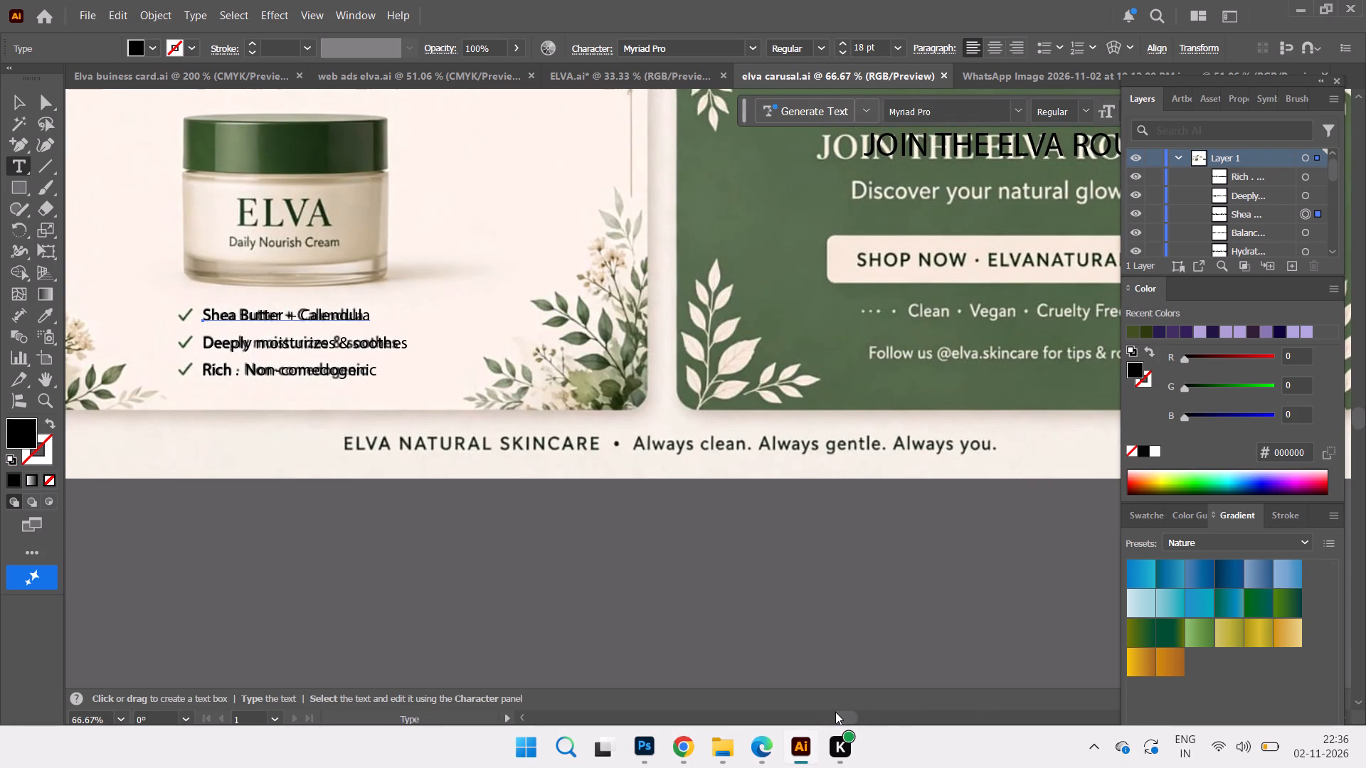
{"action": "left_click_drag", "start_coordinate": [840, 714], "coordinate": [859, 715]}
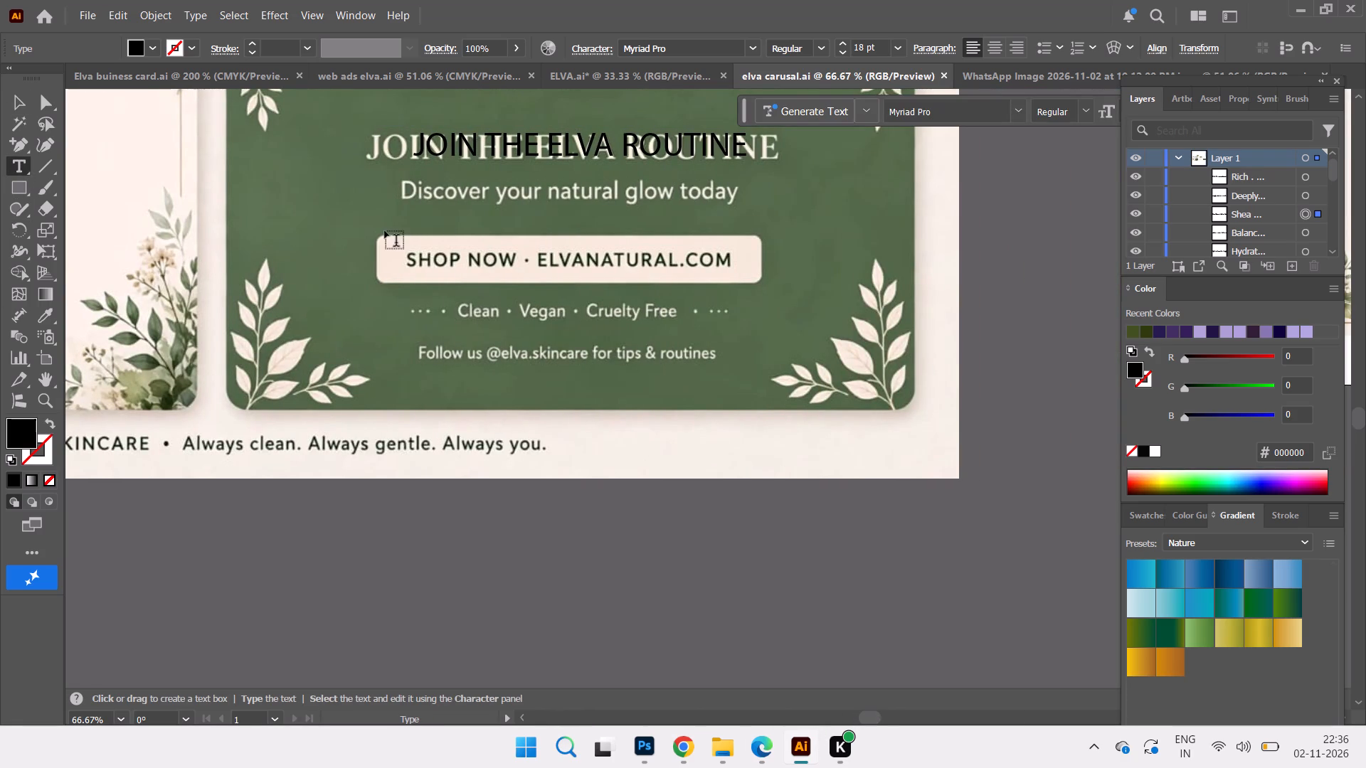
{"action": "left_click", "coordinate": [383, 228]}
{"action": "type", "text": "SHOP NOW"}
{"action": "key", "text": "space"}
{"action": "type", "text": "."}
{"action": "key", "text": "space"}
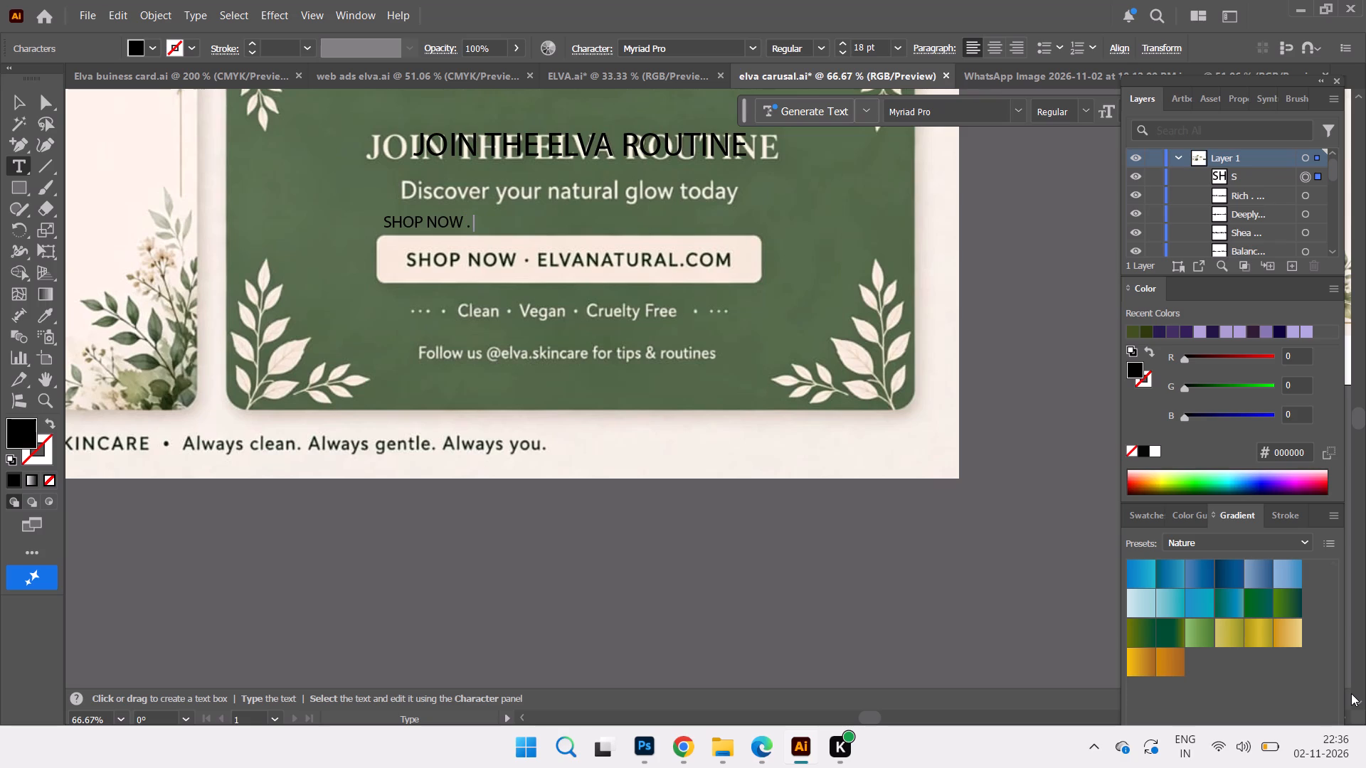
{"action": "type", "text": "ELE"}
{"action": "key", "text": "BackSpace"}
{"action": "key", "text": "v"}
{"action": "type", "text": "ANA"}
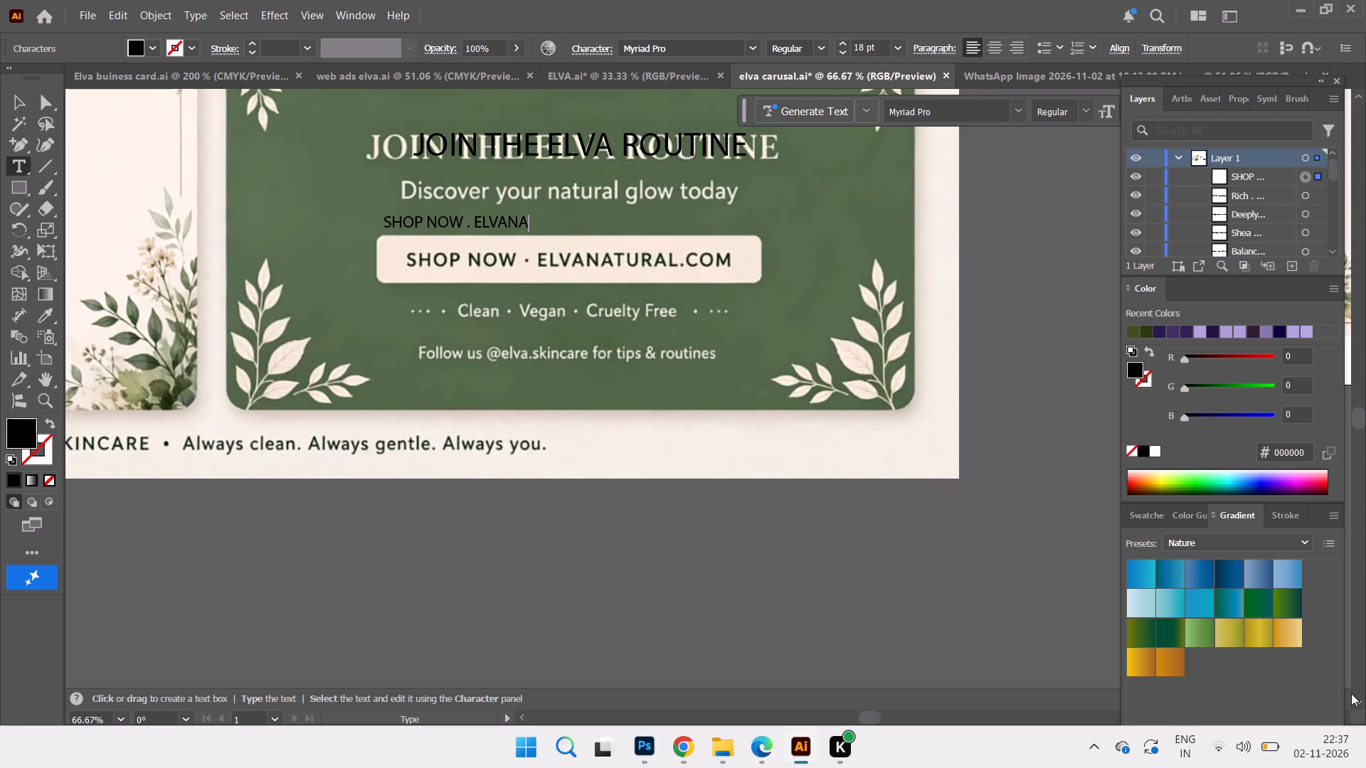
{"action": "type", "text": "TUR"}
{"action": "type", "text": "AL"}
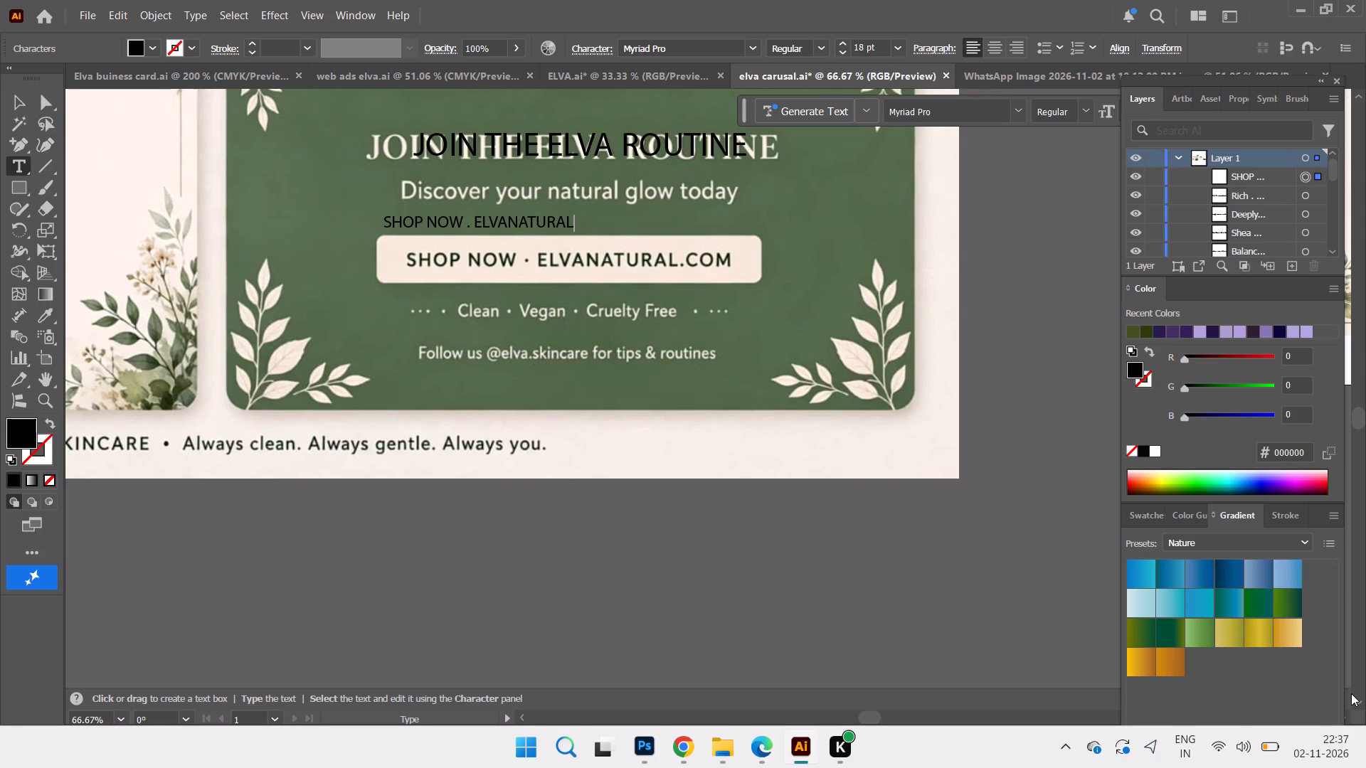
{"action": "key", "text": "period"}
{"action": "type", "text": "COM"}
Add the text line "Discover your natural glow today" just below the heading on the green reference card.
{"action": "left_click", "coordinate": [290, 176]}
{"action": "left_click", "coordinate": [290, 176]}
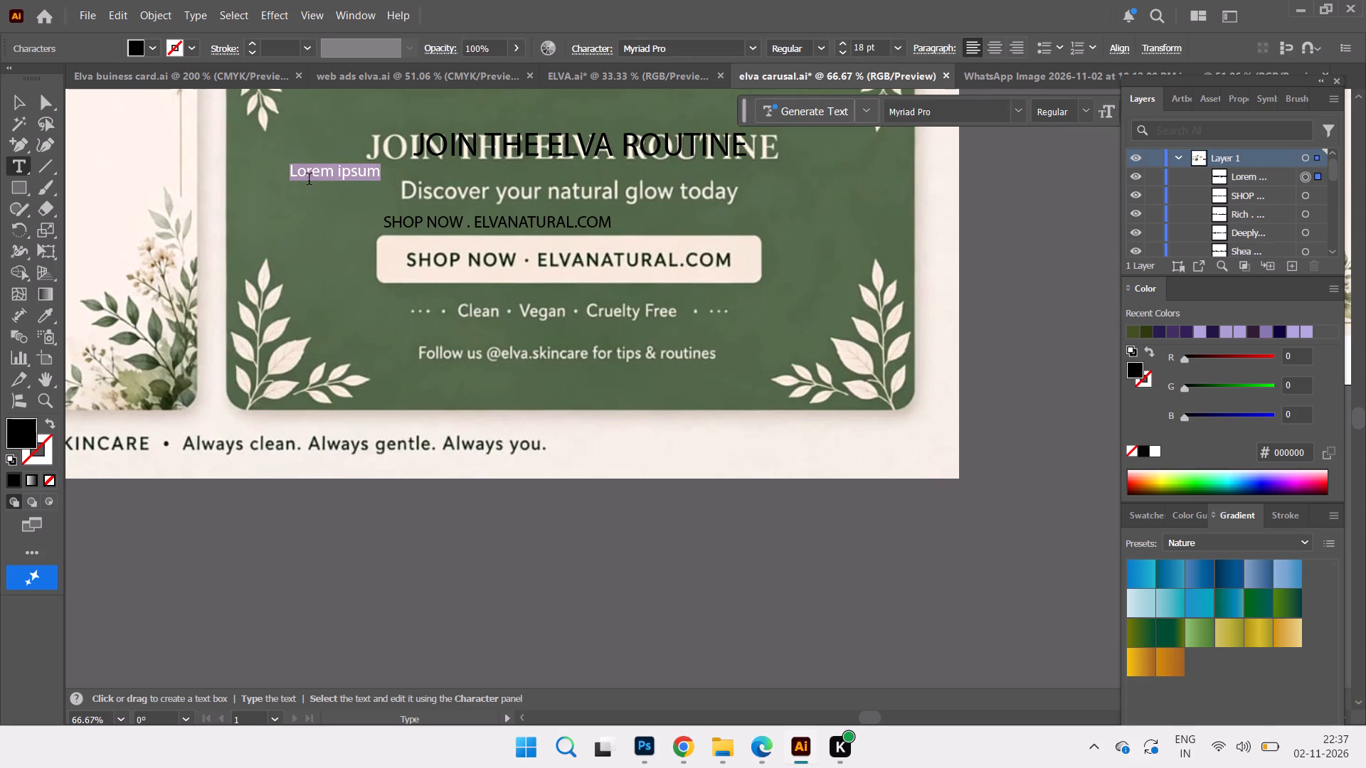
{"action": "key", "text": "d"}
{"action": "type", "text": "is"}
{"action": "key", "text": "o"}
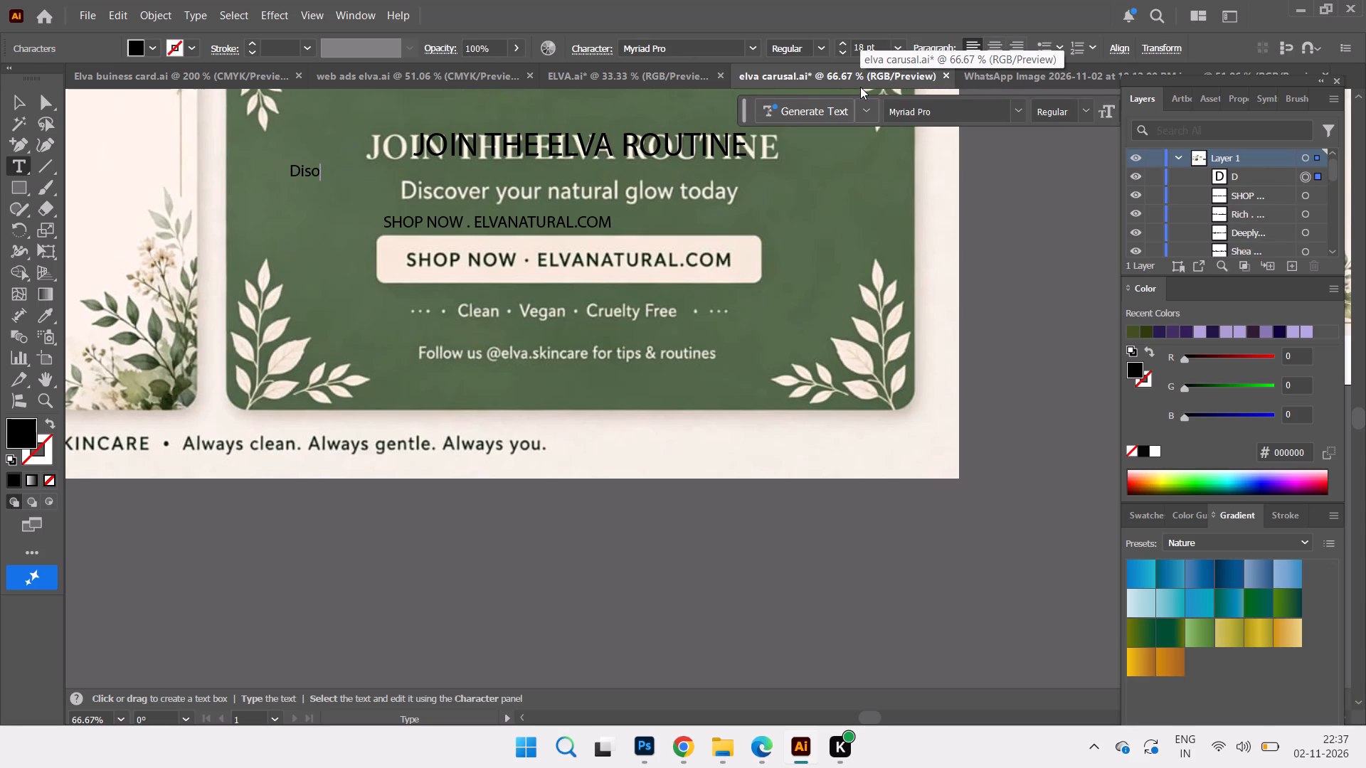
{"action": "key", "text": "BackSpace"}
{"action": "type", "text": "cover"}
{"action": "key", "text": "space"}
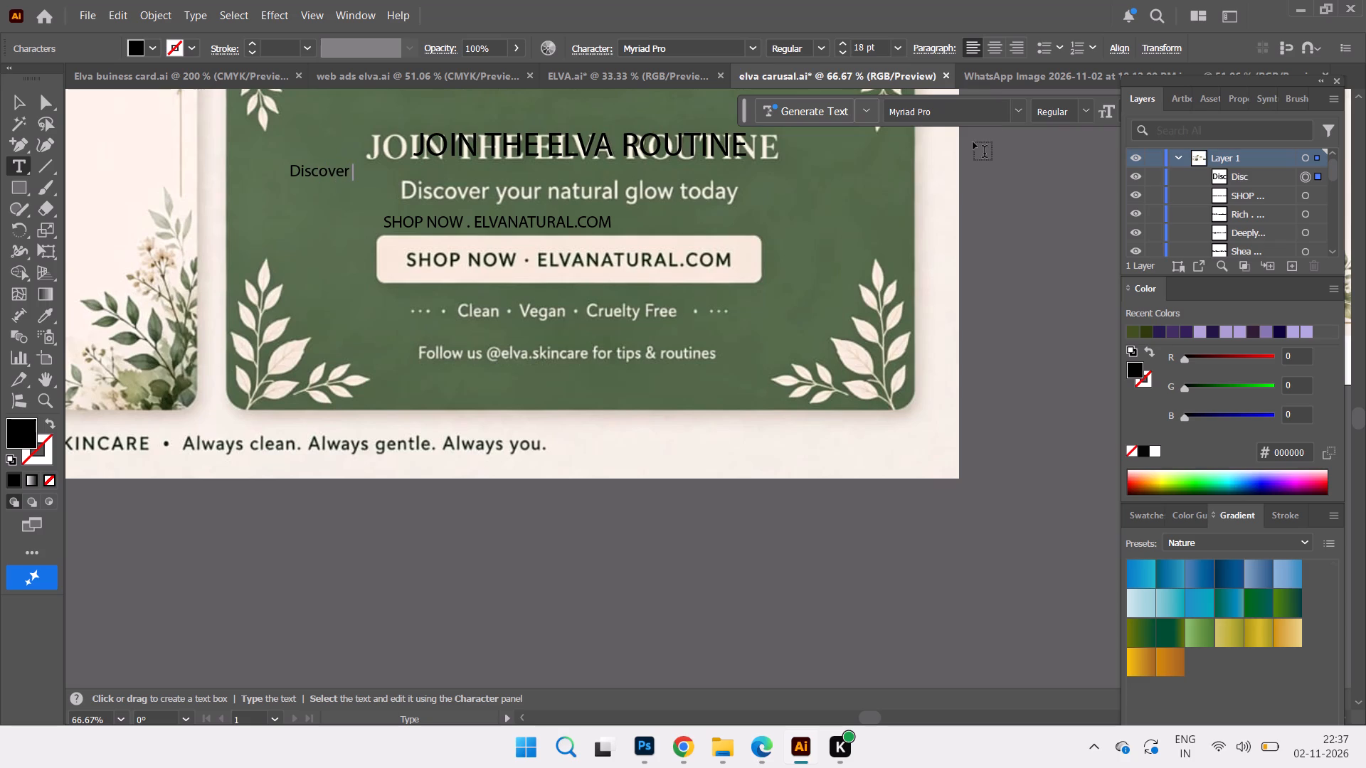
{"action": "type", "text": "your"}
{"action": "key", "text": "space"}
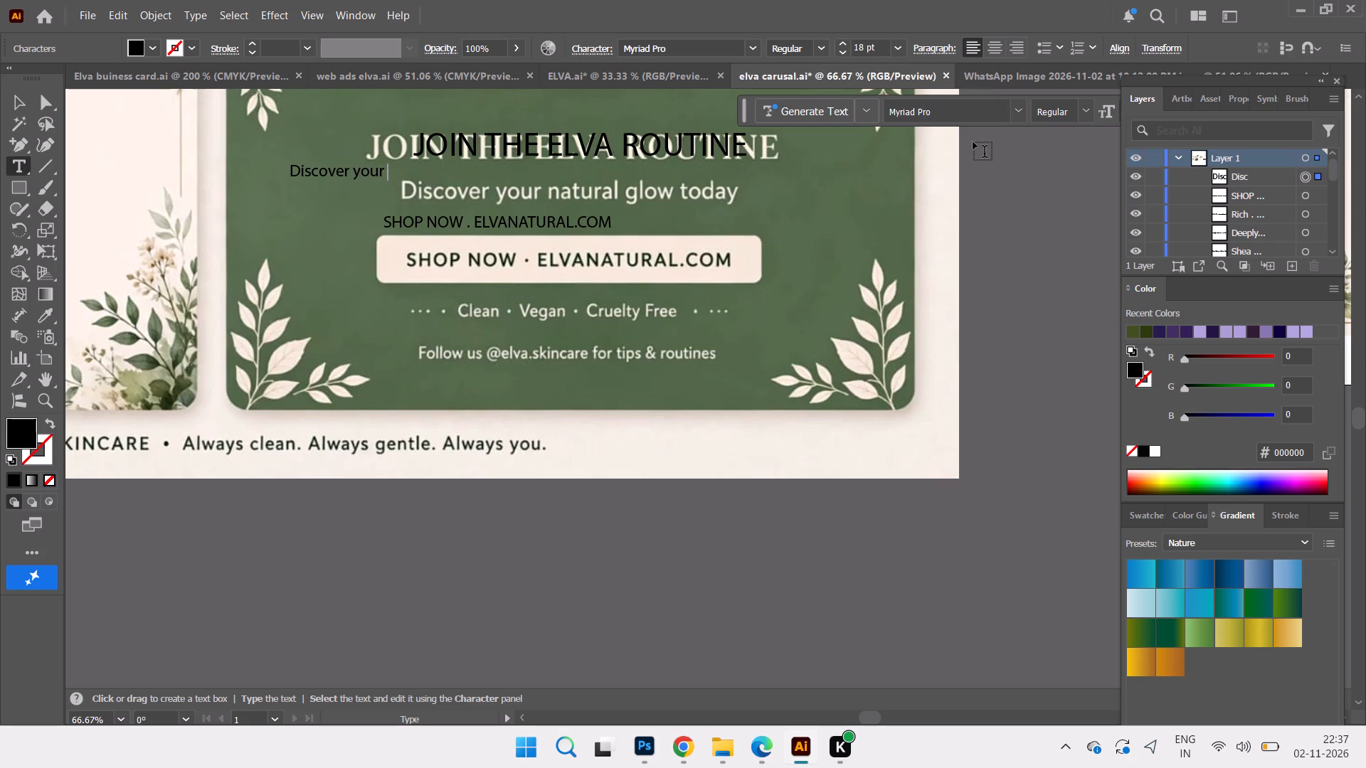
{"action": "type", "text": "natura"}
{"action": "type", "text": "l glow"}
{"action": "key", "text": "space"}
{"action": "type", "text": "today"}
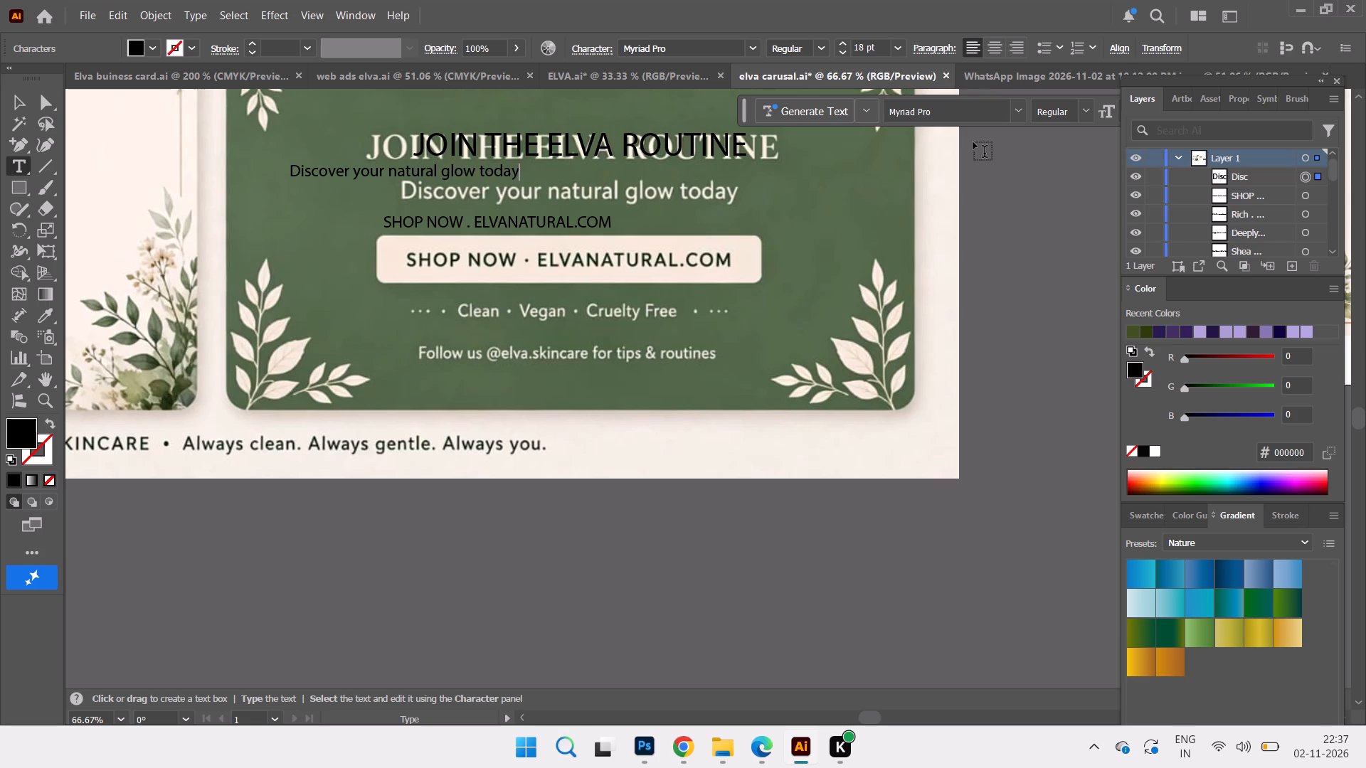
{"action": "left_click", "coordinate": [375, 389]}
{"action": "left_click", "coordinate": [375, 389]}
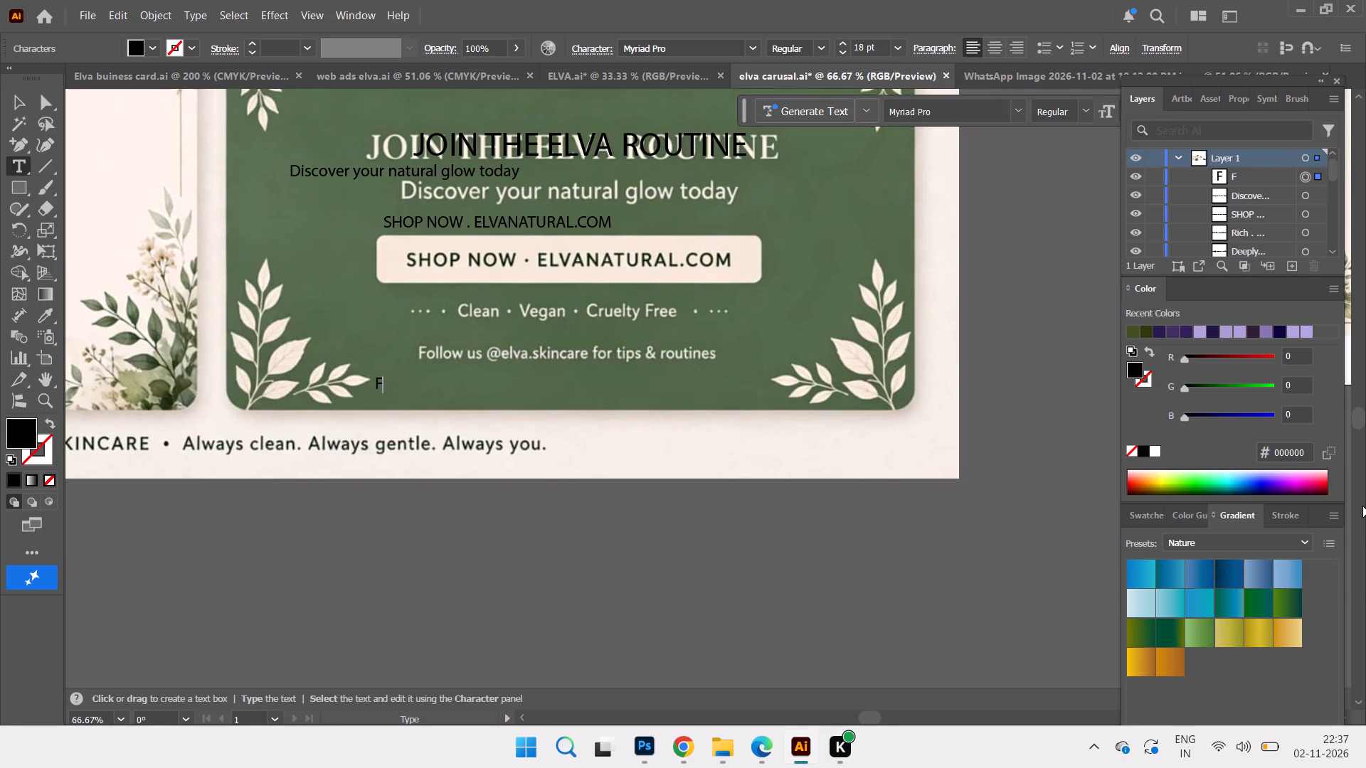
{"action": "type", "text": "ollo"}
{"action": "type", "text": "w us"}
{"action": "key", "text": "space"}
{"action": "key", "text": "shift+at"}
{"action": "type", "text": "elva"}
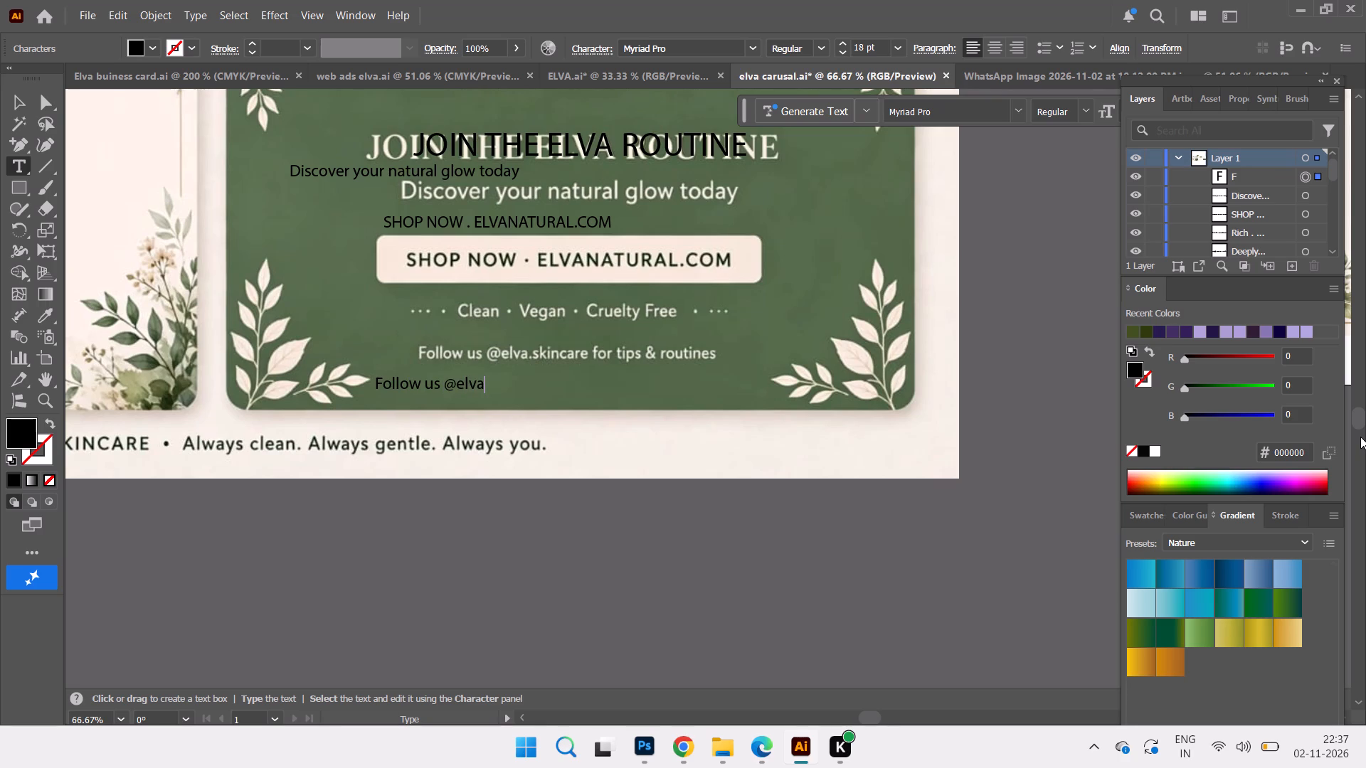
{"action": "key", "text": "period"}
{"action": "type", "text": "skin"}
{"action": "type", "text": "care for"}
{"action": "key", "text": "space"}
{"action": "type", "text": "tips"}
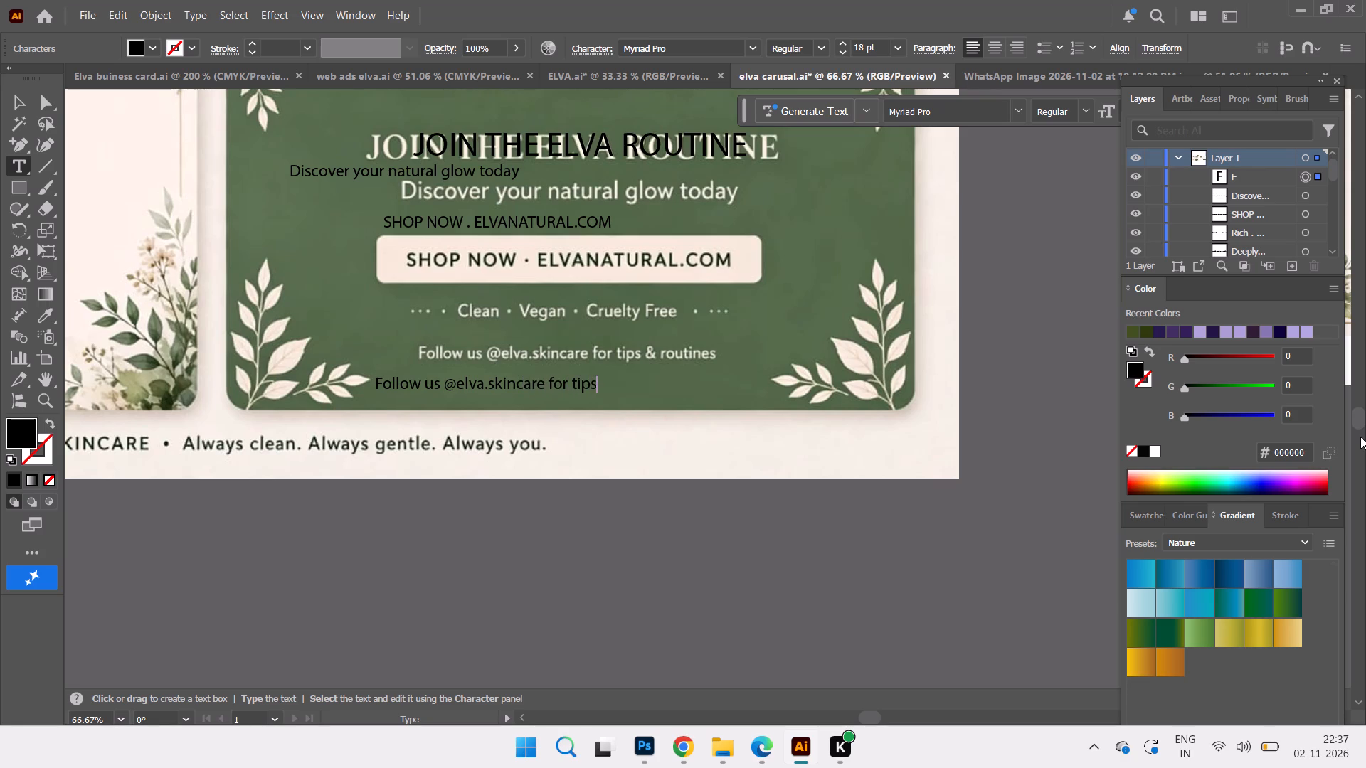
{"action": "key", "text": "space"}
{"action": "type", "text": "& rou"}
{"action": "type", "text": "rines"}
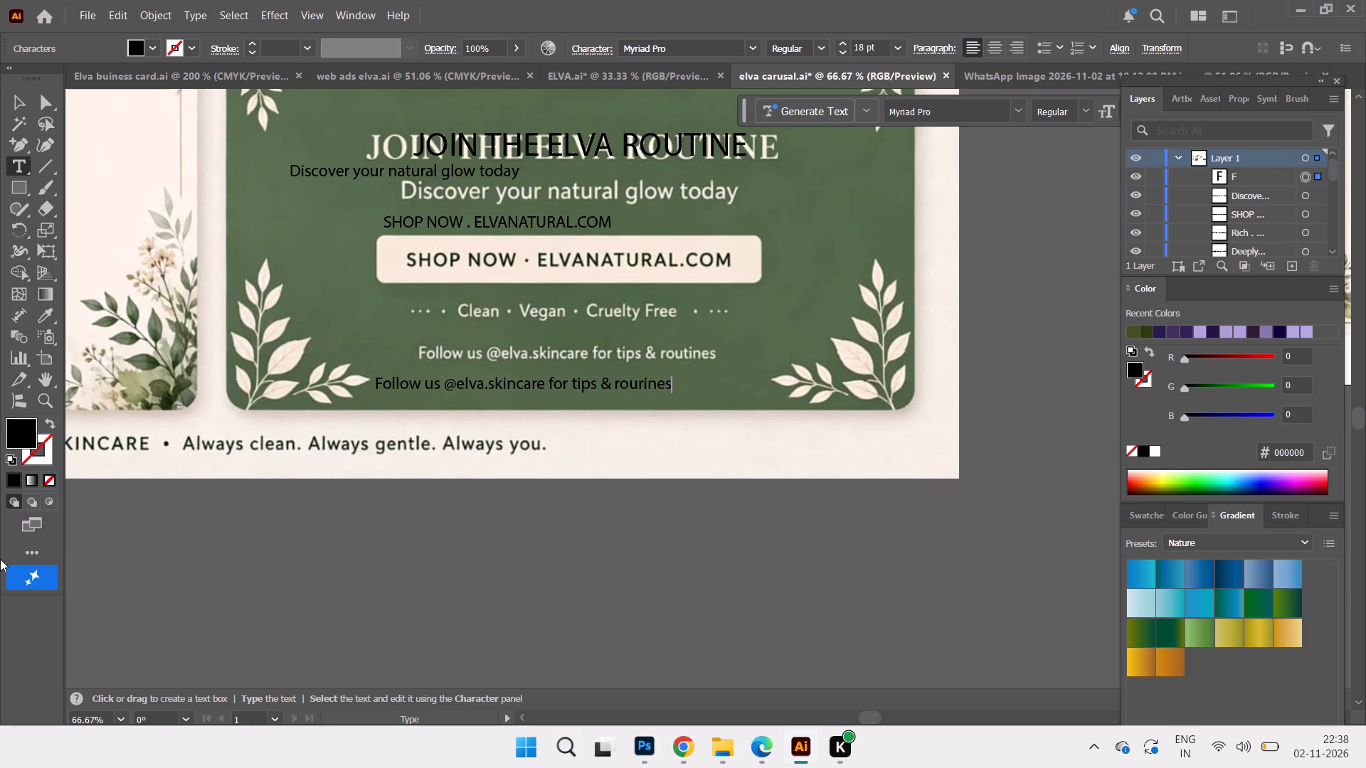
Move the new "Follow us" line onto the matching line of the green reference card.
{"action": "left_click", "coordinate": [21, 92]}
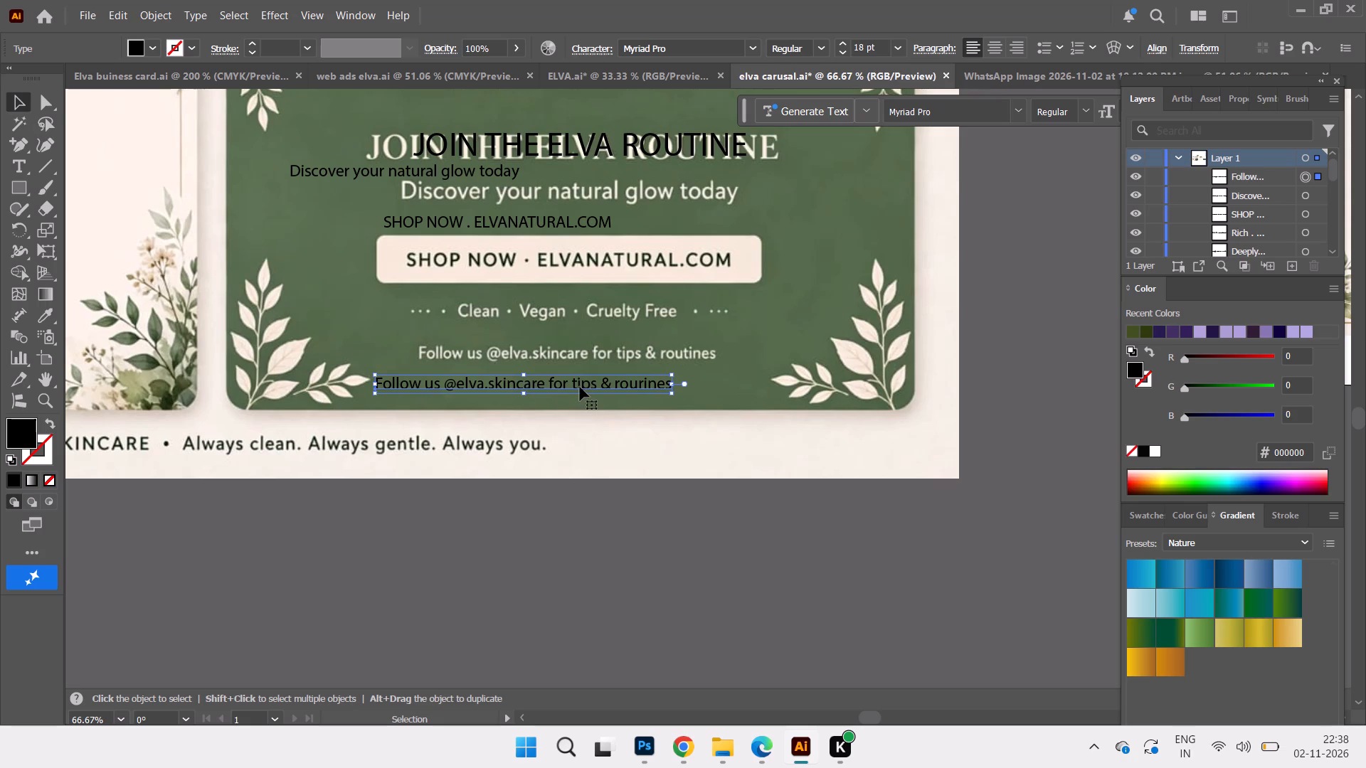
{"action": "left_click_drag", "start_coordinate": [580, 387], "coordinate": [623, 356]}
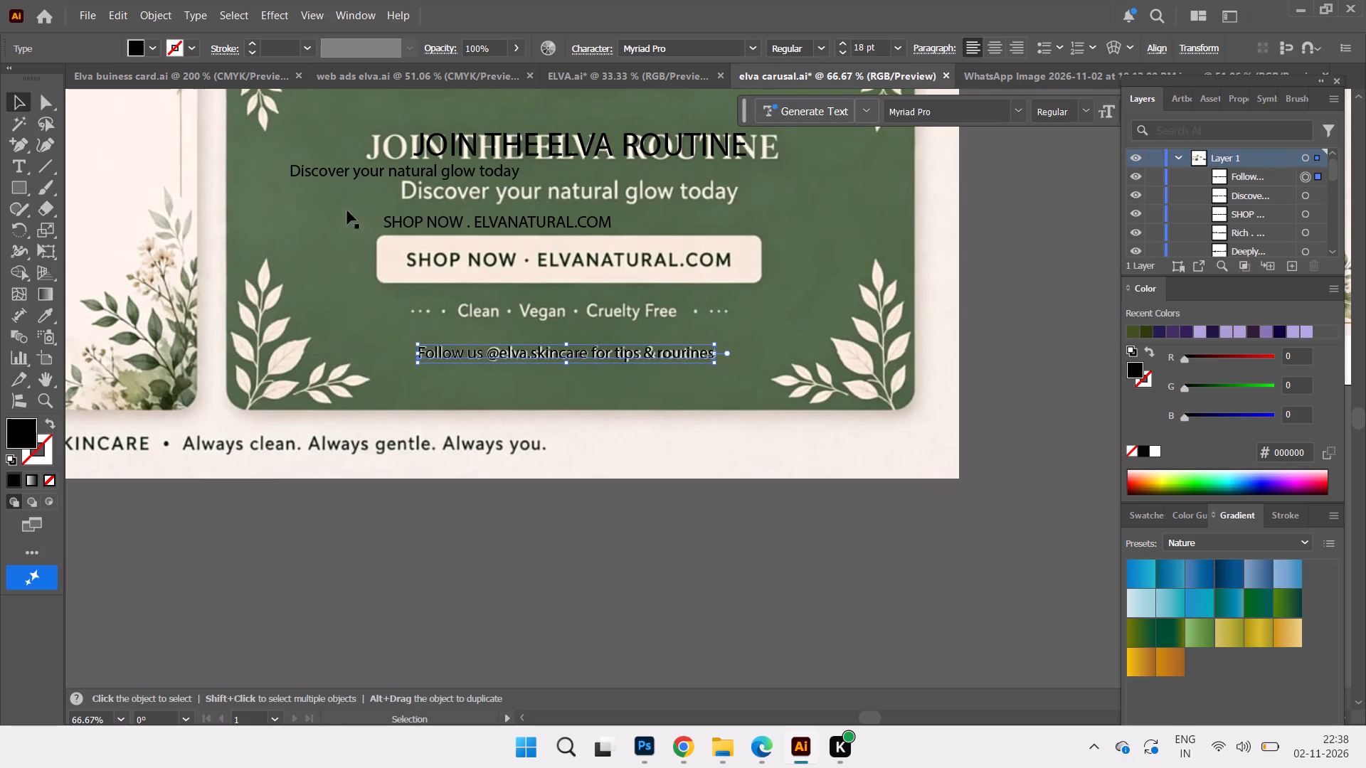
Set the "SHOP NOW . ELVANATURAL.COM" text to 24 pt and place it over the matching text on the cream button.
{"action": "left_click", "coordinate": [487, 225]}
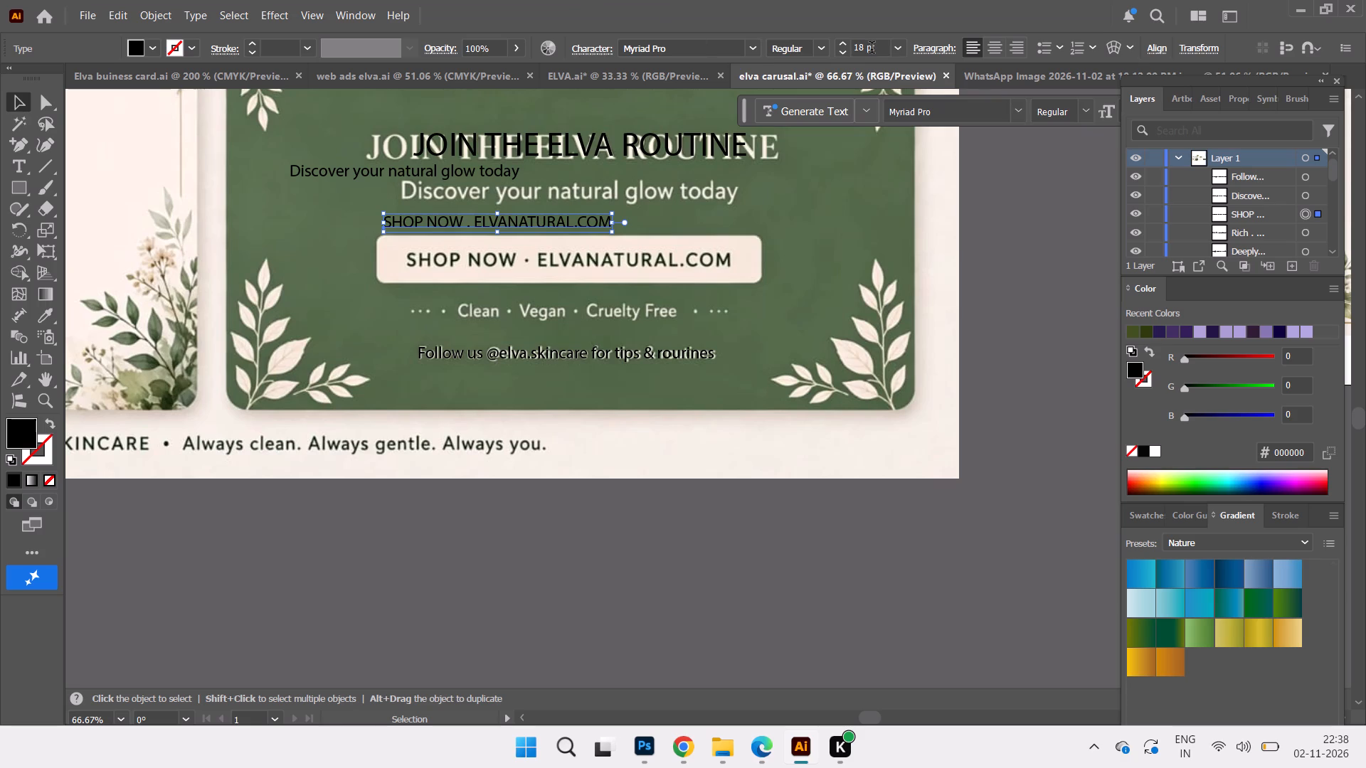
{"action": "left_click", "coordinate": [894, 50]}
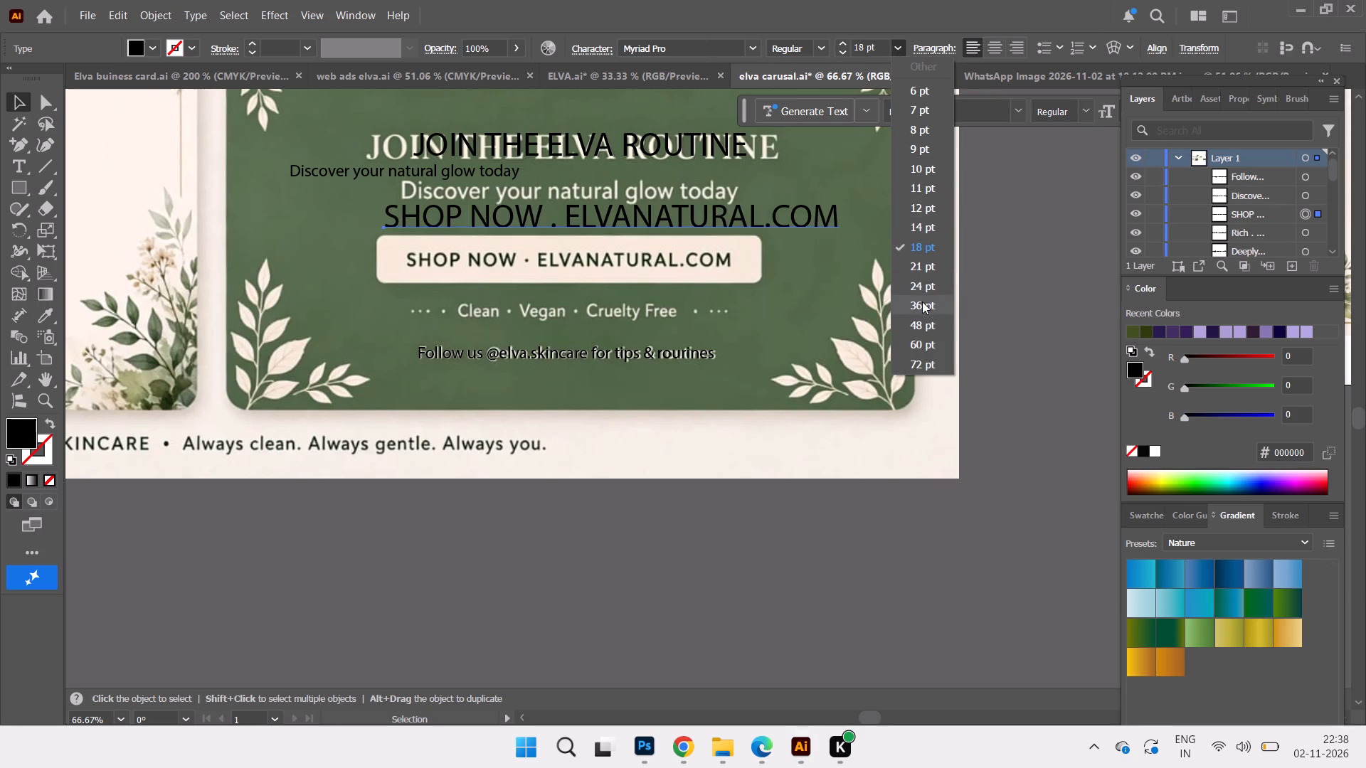
{"action": "left_click", "coordinate": [922, 287]}
{"action": "left_click_drag", "start_coordinate": [650, 217], "coordinate": [669, 241]}
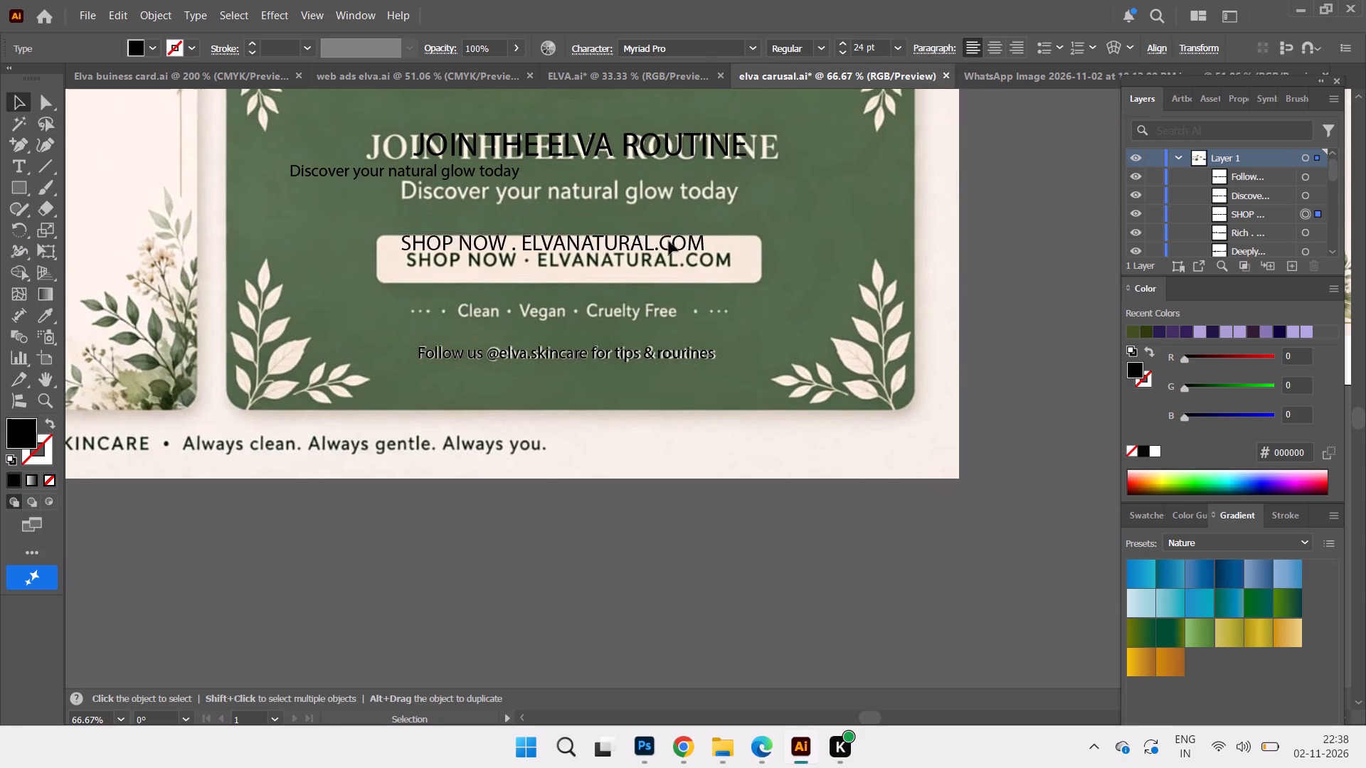
{"action": "left_click_drag", "start_coordinate": [669, 241], "coordinate": [674, 255]}
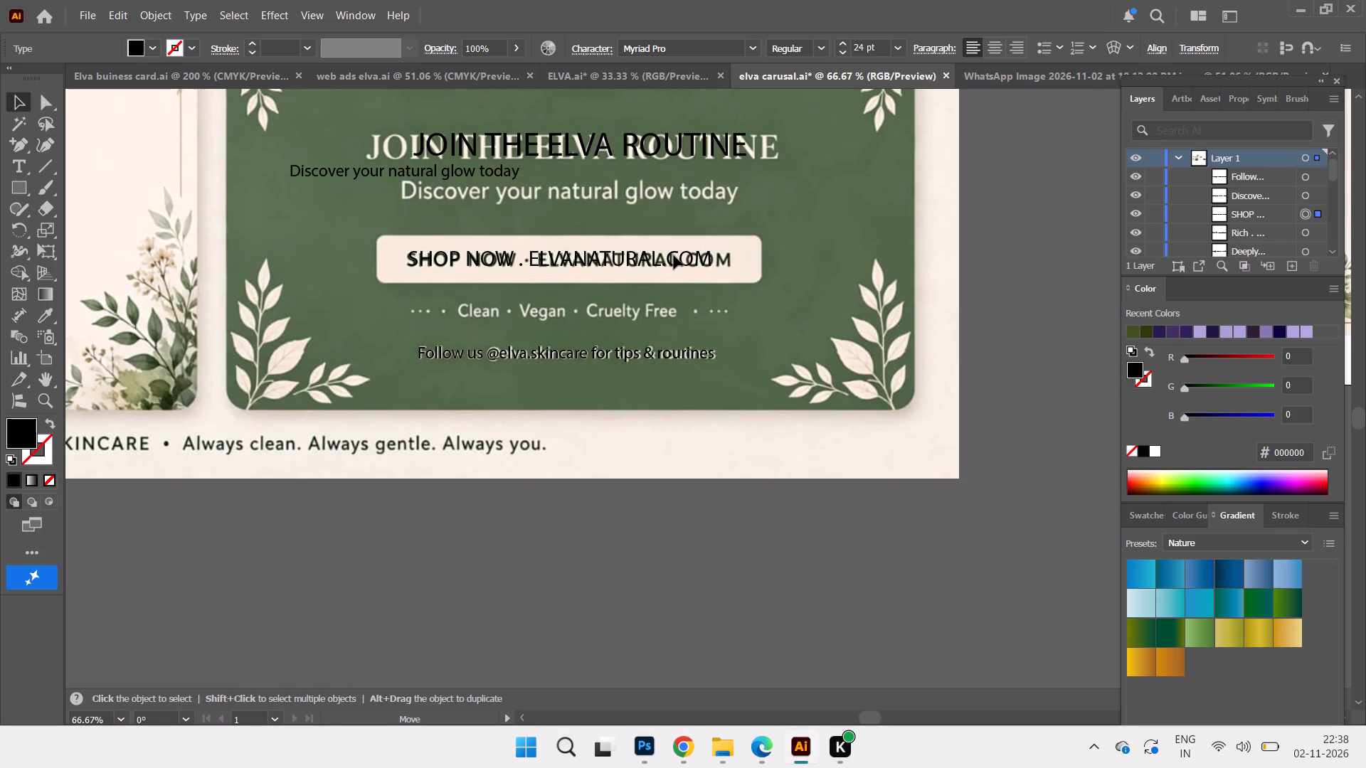
{"action": "left_click_drag", "start_coordinate": [674, 255], "coordinate": [676, 256]}
{"action": "left_click", "coordinate": [676, 256]}
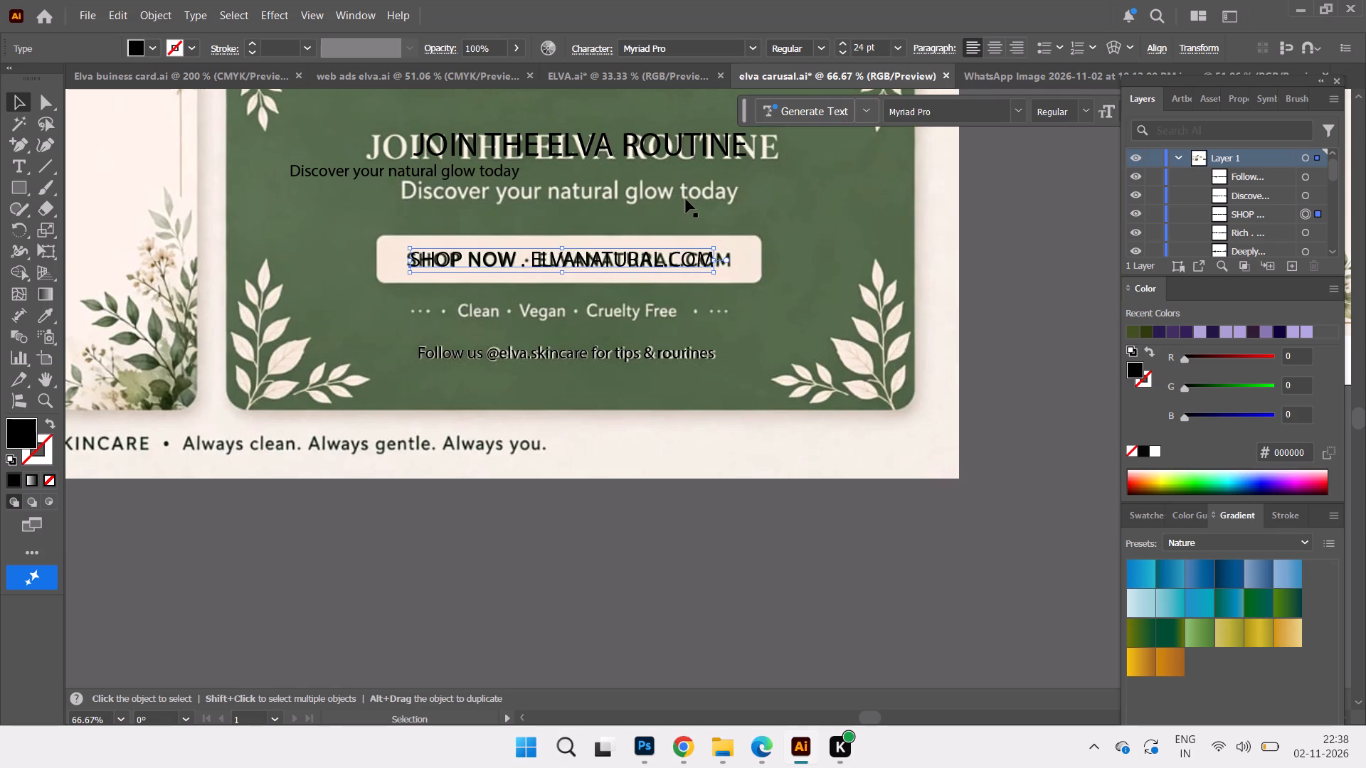
Set the "Discover your natural glow today" text to 24 pt and align it over the matching reference line.
{"action": "left_click_drag", "start_coordinate": [423, 167], "coordinate": [541, 198]}
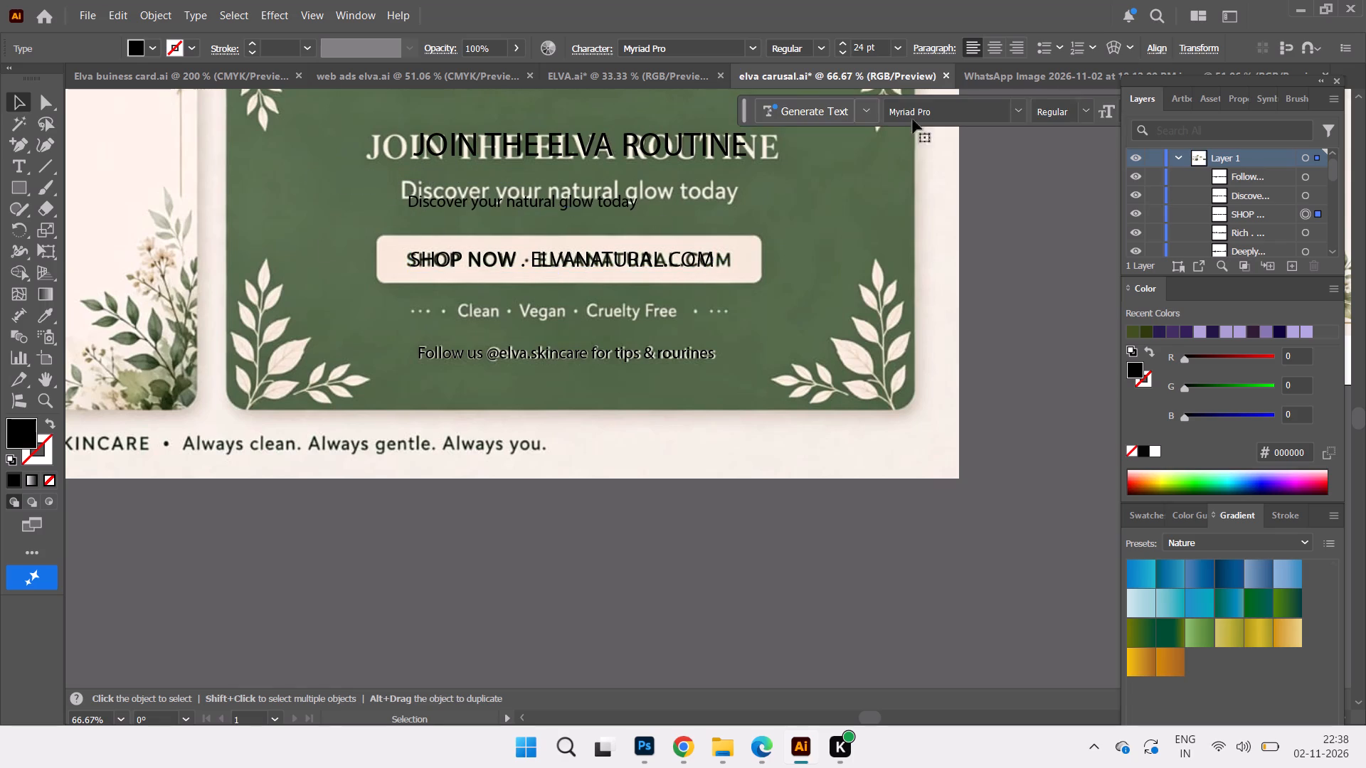
{"action": "left_click", "coordinate": [896, 49]}
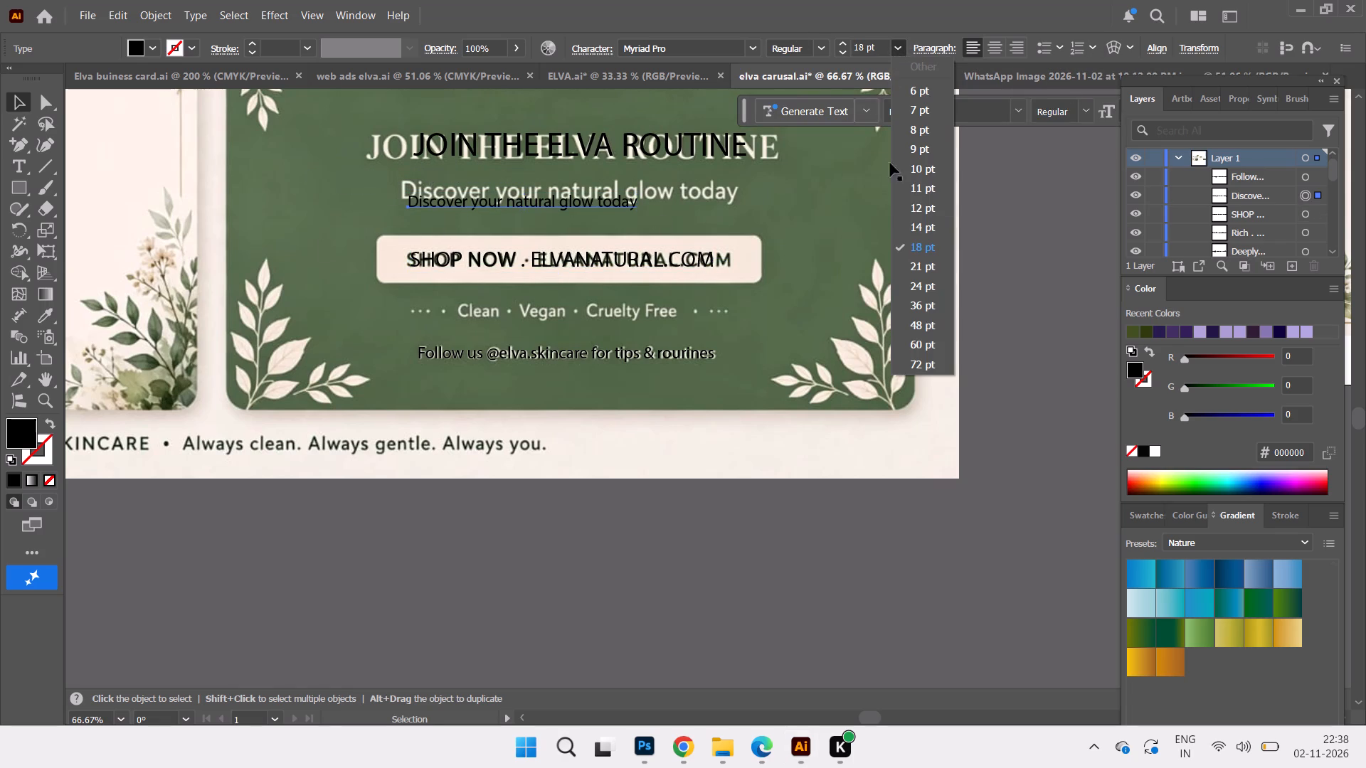
{"action": "left_click", "coordinate": [921, 286]}
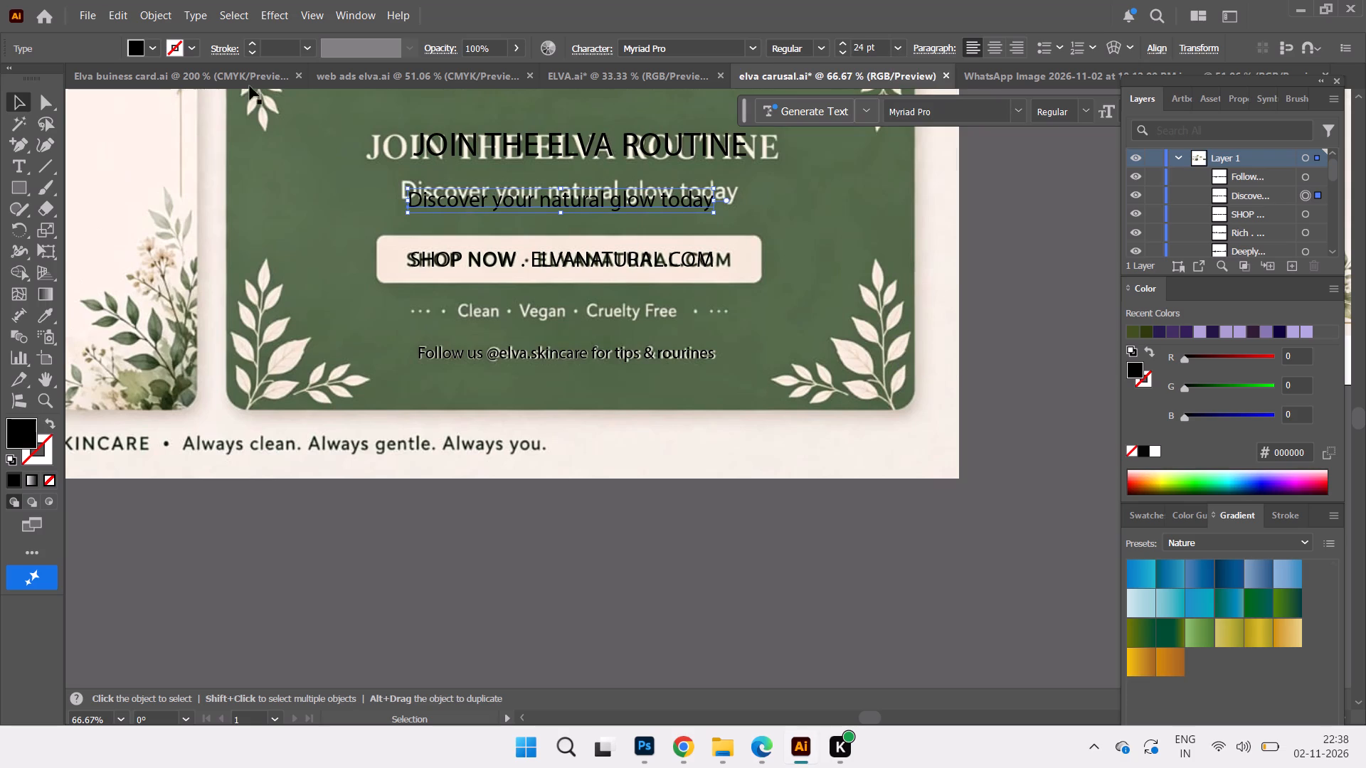
{"action": "left_click_drag", "start_coordinate": [512, 208], "coordinate": [505, 202]}
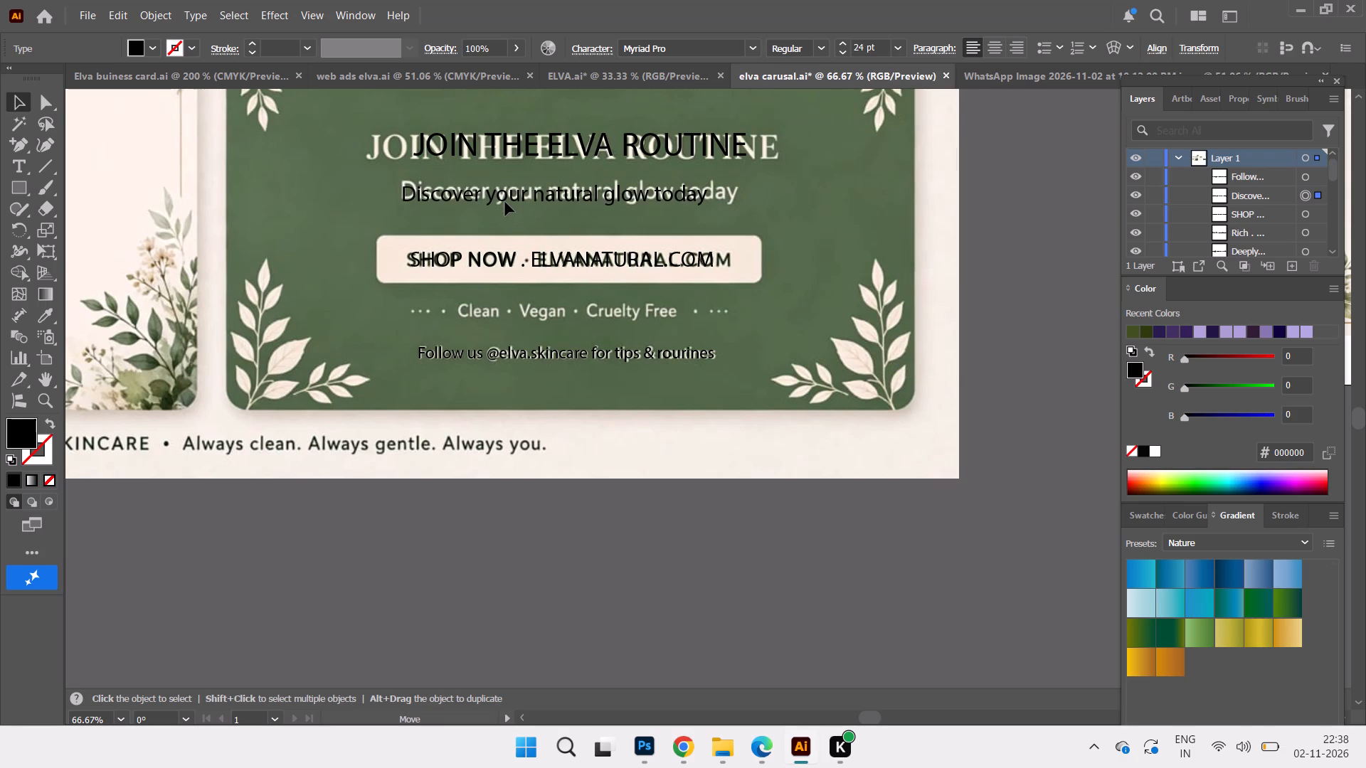
{"action": "left_click_drag", "start_coordinate": [505, 202], "coordinate": [505, 198]}
{"action": "left_click", "coordinate": [505, 198]}
Set the "JOIN THE ELVA ROUTINE" heading to 48 pt and align it over the reference heading.
{"action": "left_click", "coordinate": [482, 142]}
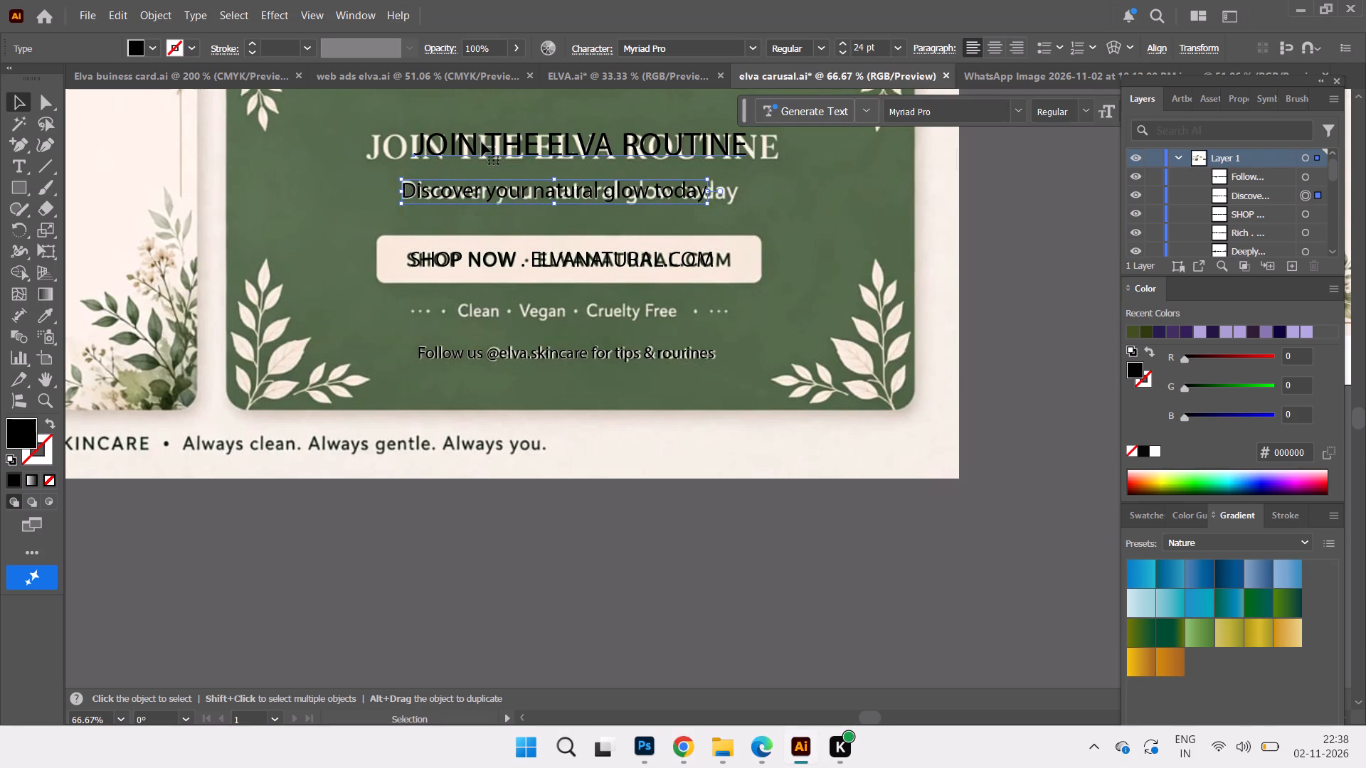
{"action": "left_click", "coordinate": [894, 44]}
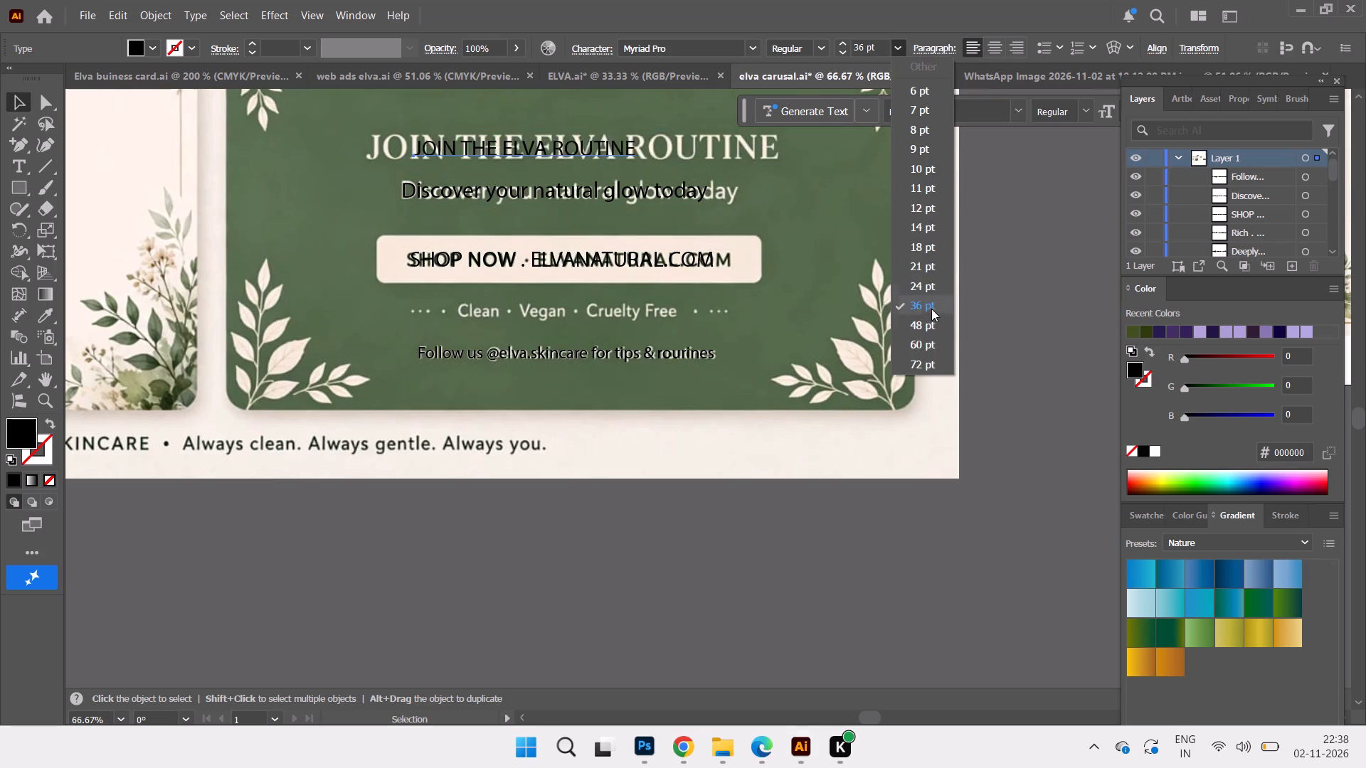
{"action": "left_click", "coordinate": [925, 326]}
{"action": "left_click_drag", "start_coordinate": [690, 135], "coordinate": [606, 153]}
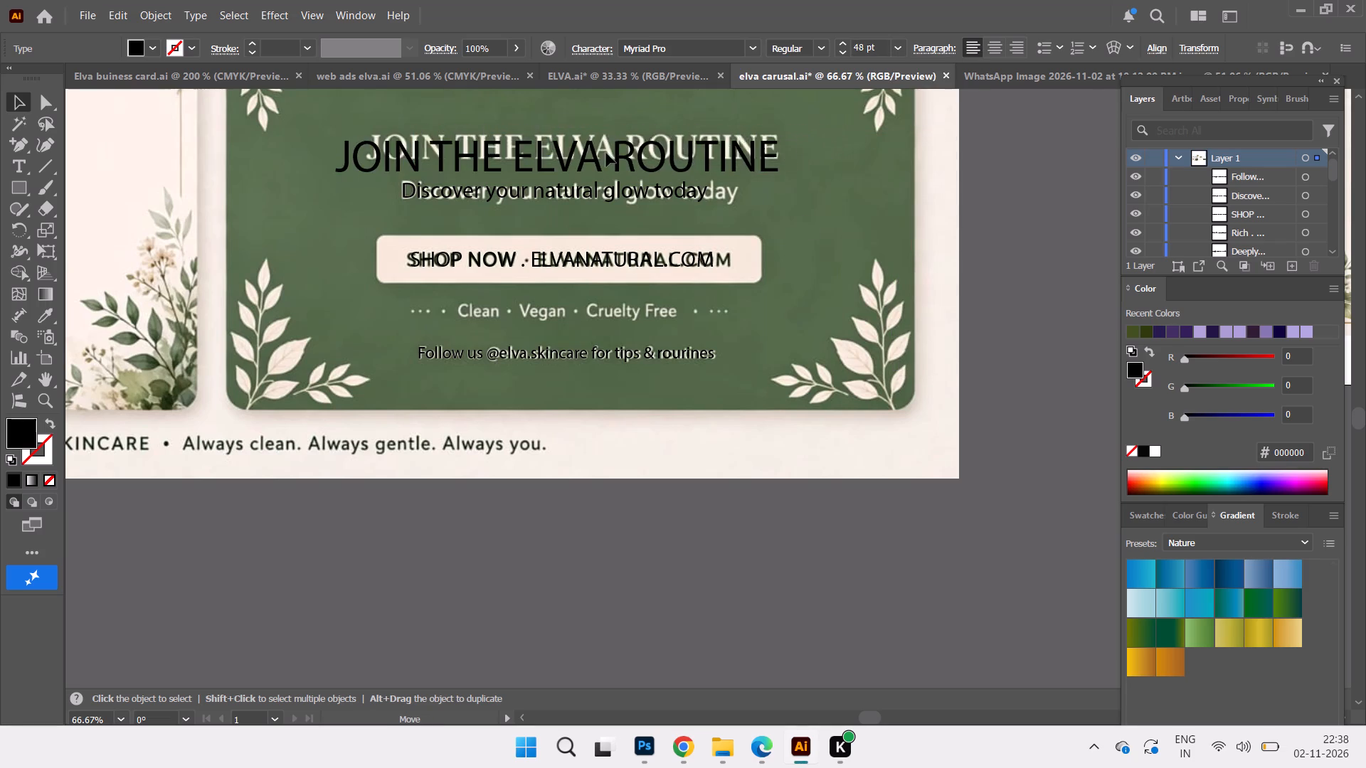
{"action": "left_click_drag", "start_coordinate": [606, 153], "coordinate": [638, 142]}
{"action": "left_click", "coordinate": [638, 142]}
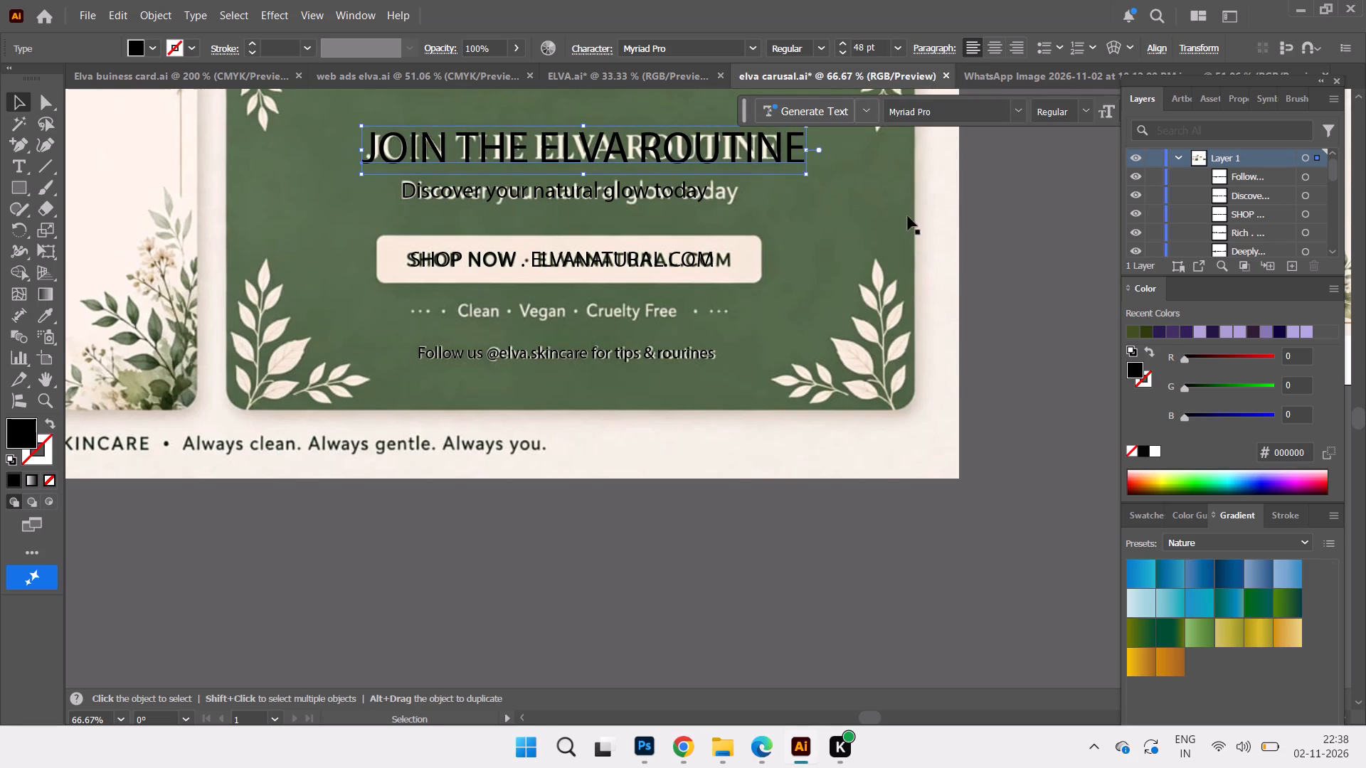
Add a new text line reading ". . . . Clean . Vegan . cruely" beneath the cream button on the green card.
{"action": "scroll", "coordinate": [813, 192], "scroll_direction": "up", "scroll_amount": 6}
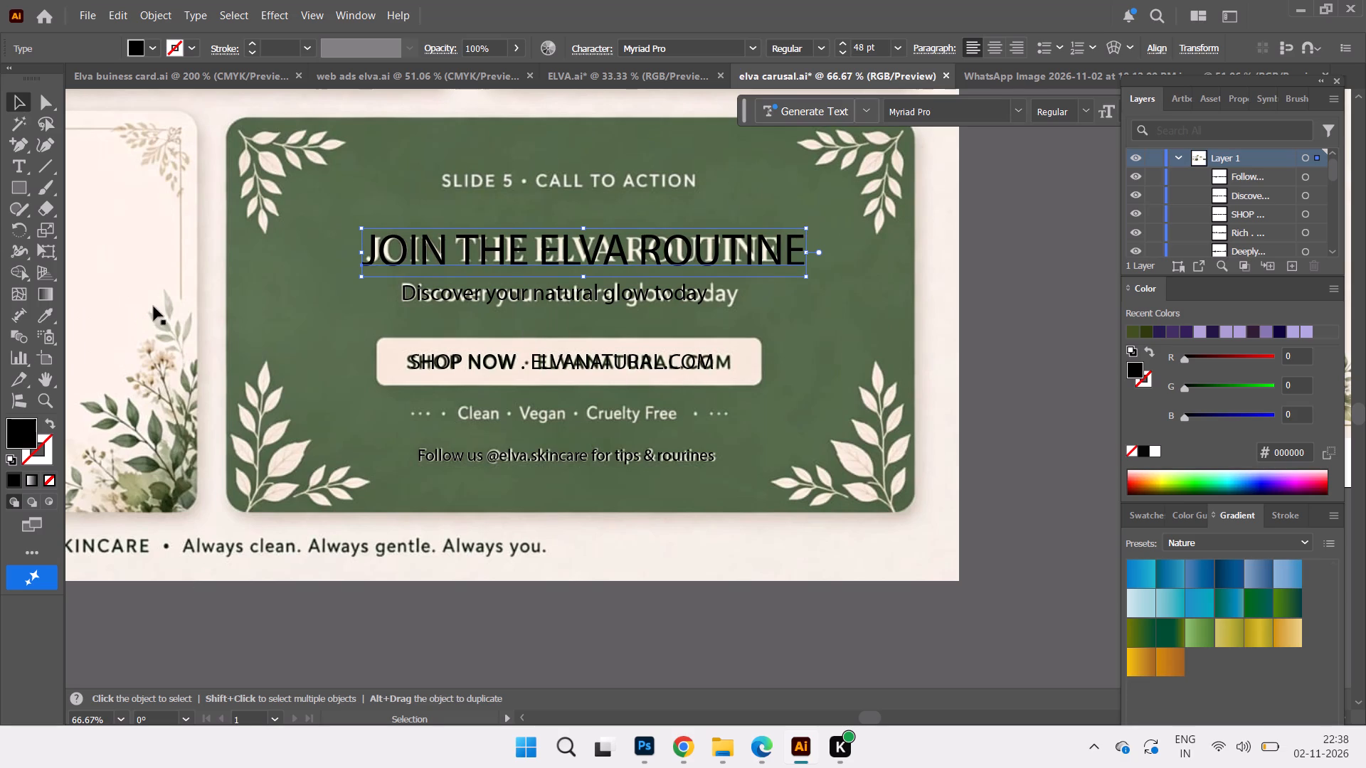
{"action": "left_click", "coordinate": [577, 295]}
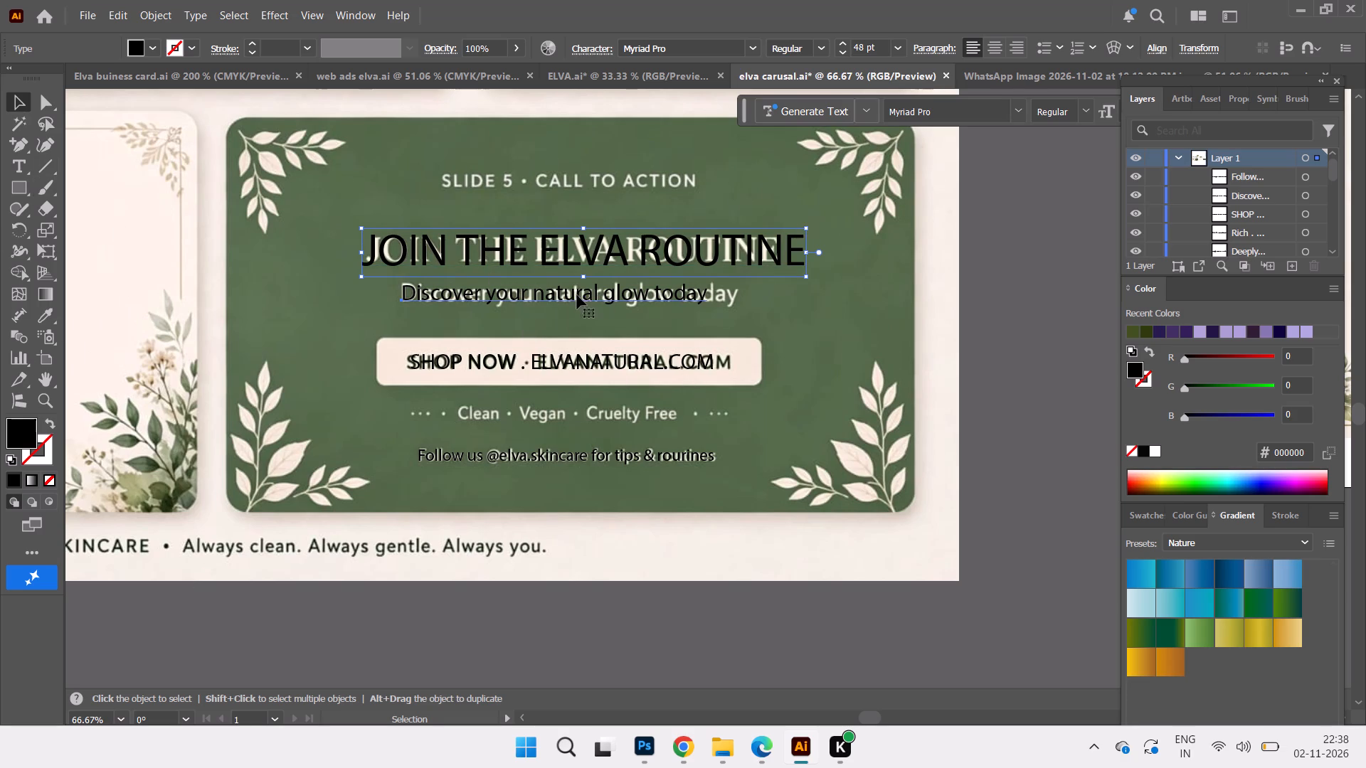
{"action": "left_click", "coordinate": [18, 169]}
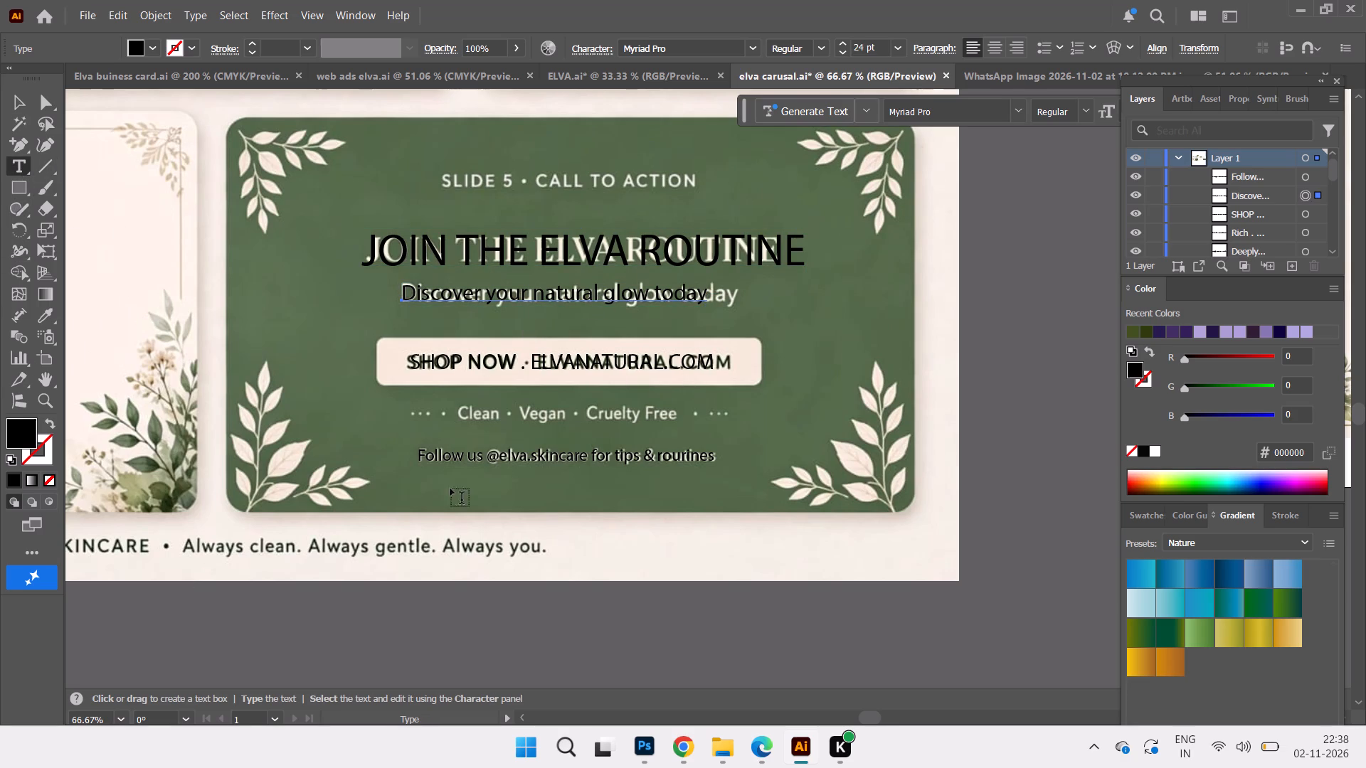
{"action": "left_click", "coordinate": [325, 417]}
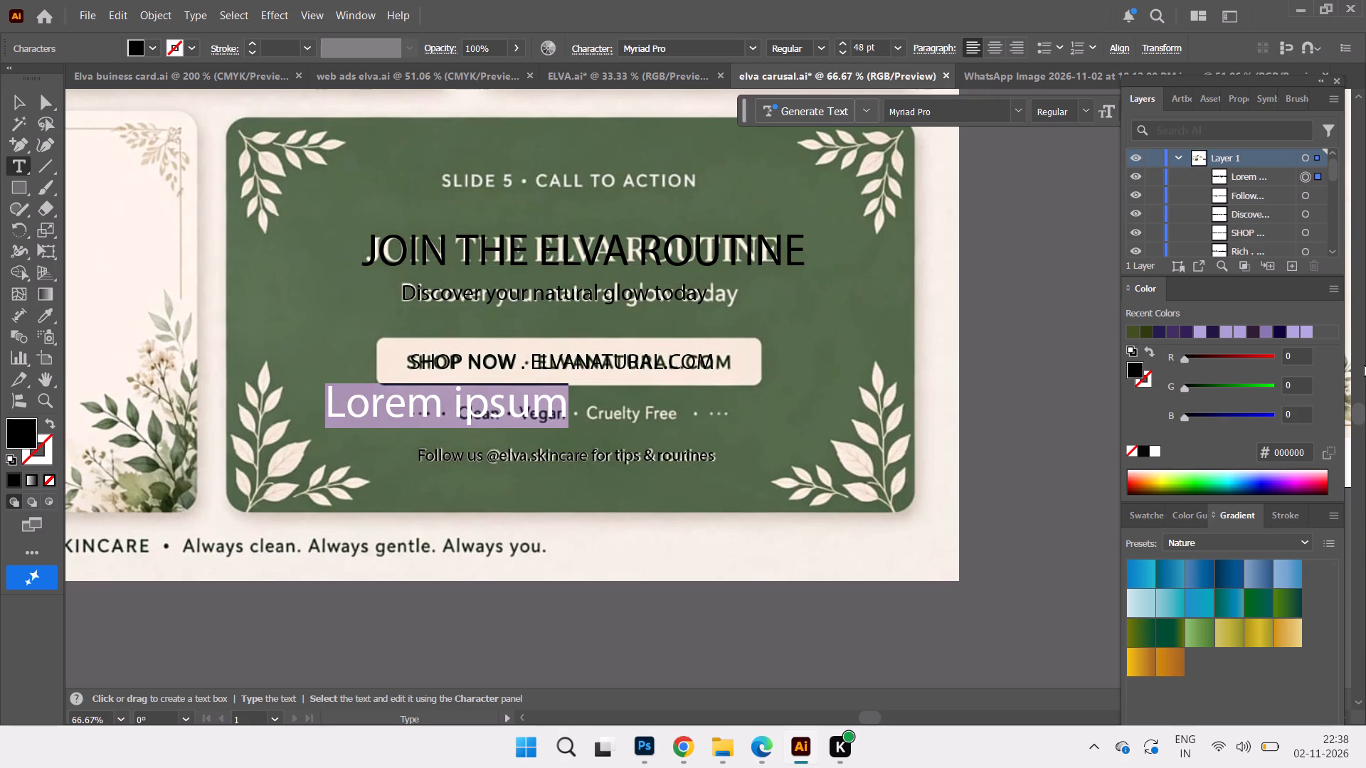
{"action": "key", "text": "period"}
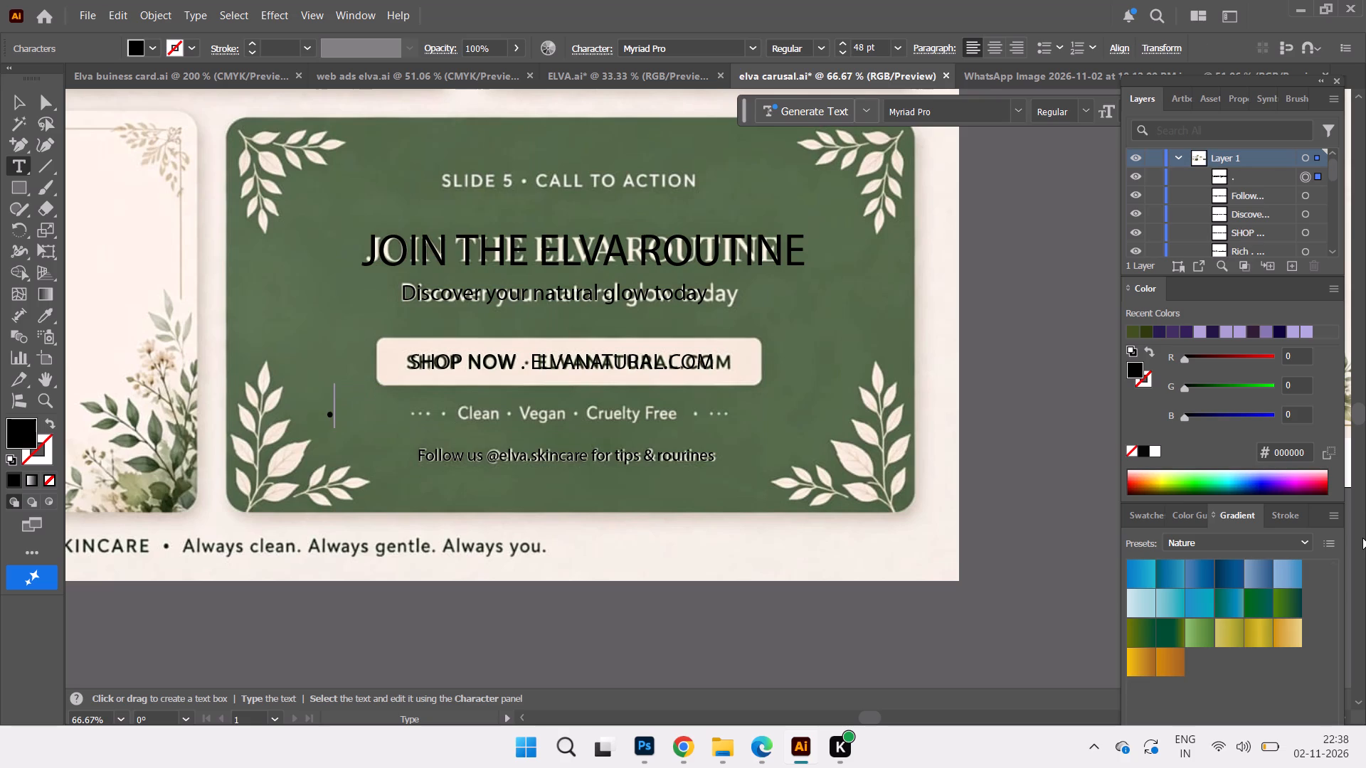
{"action": "key", "text": "space"}
{"action": "type", "text": ". ."}
{"action": "key", "text": "space"}
{"action": "key", "text": "space"}
{"action": "type", "text": "."}
{"action": "key", "text": "space"}
{"action": "type", "text": "leam"}
{"action": "key", "text": "BackSpace"}
{"action": "key", "text": "n"}
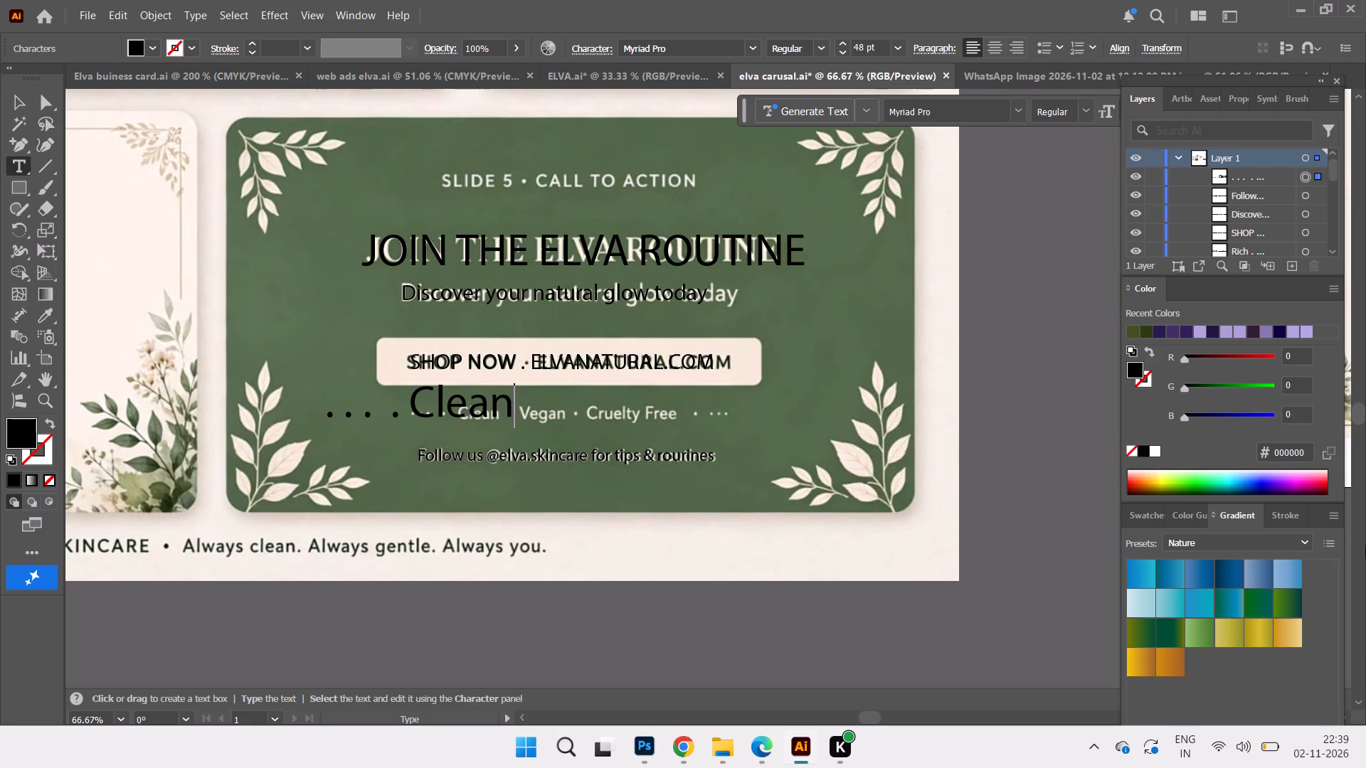
{"action": "key", "text": "space"}
{"action": "type", "text": "."}
{"action": "key", "text": "space"}
{"action": "type", "text": "egan"}
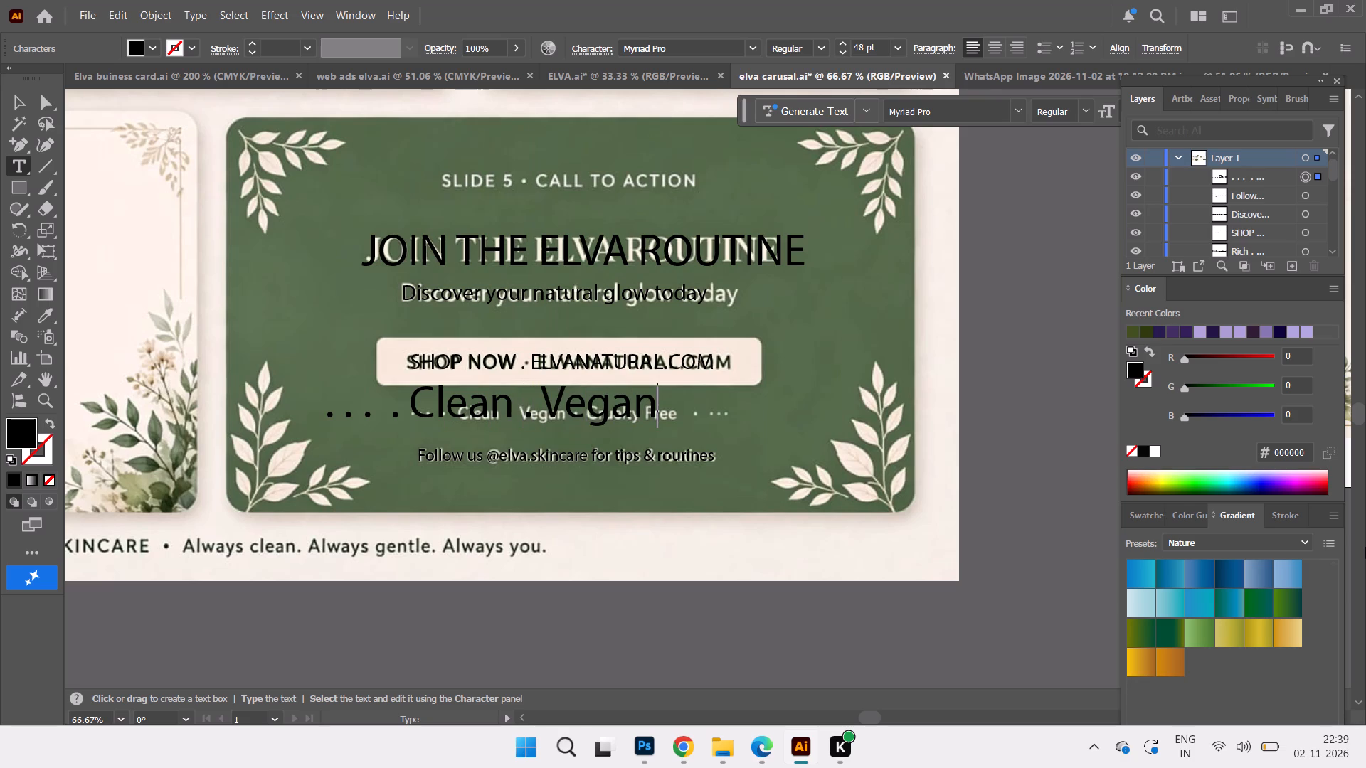
{"action": "key", "text": "space"}
{"action": "type", "text": "."}
{"action": "key", "text": "space"}
{"action": "key", "text": "c"}
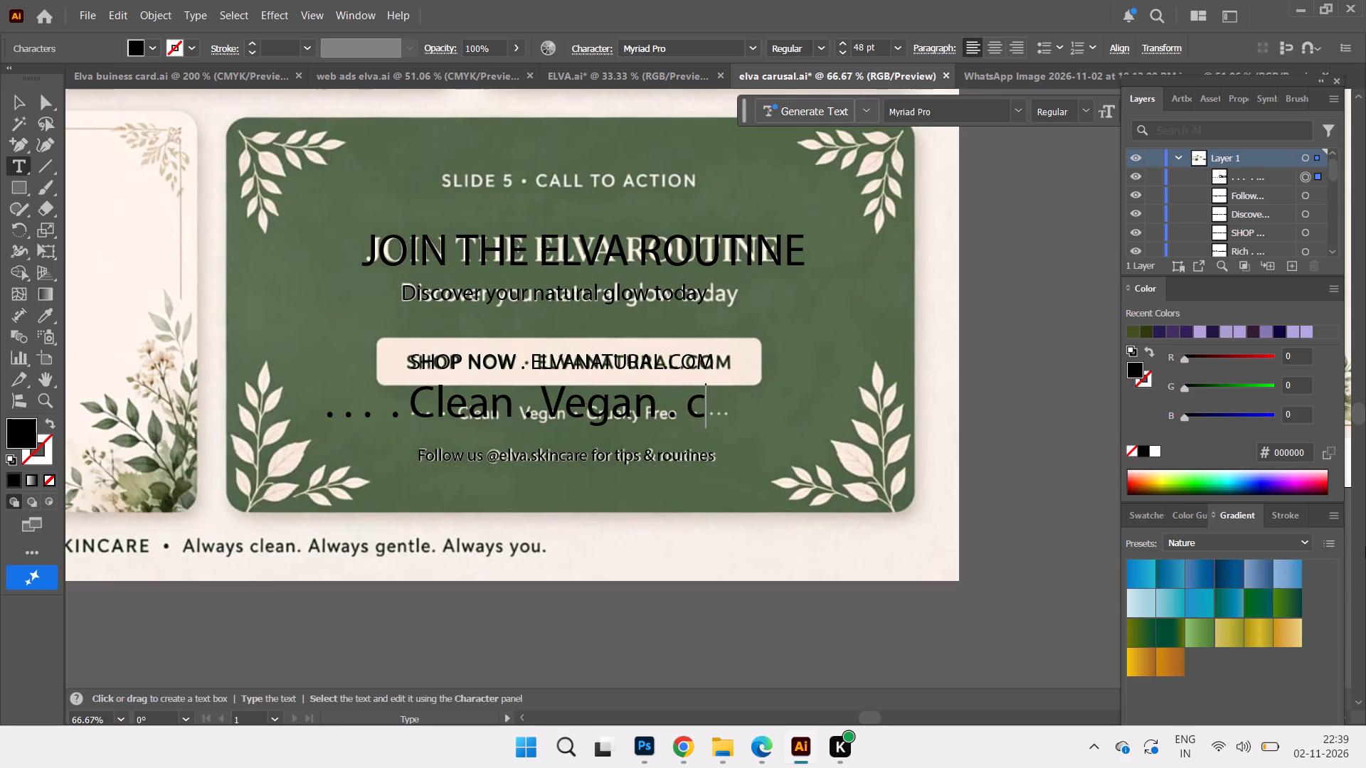
{"action": "type", "text": "ru"}
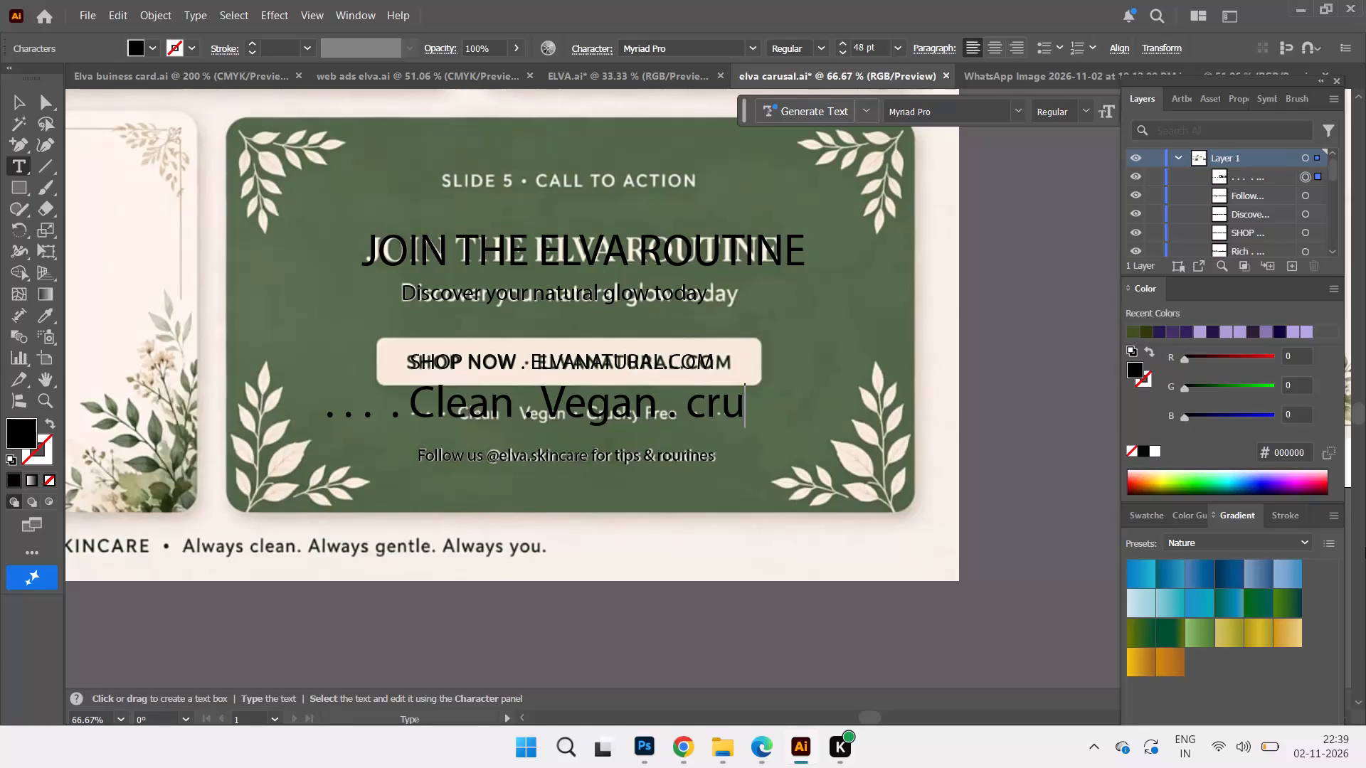
{"action": "type", "text": "el"}
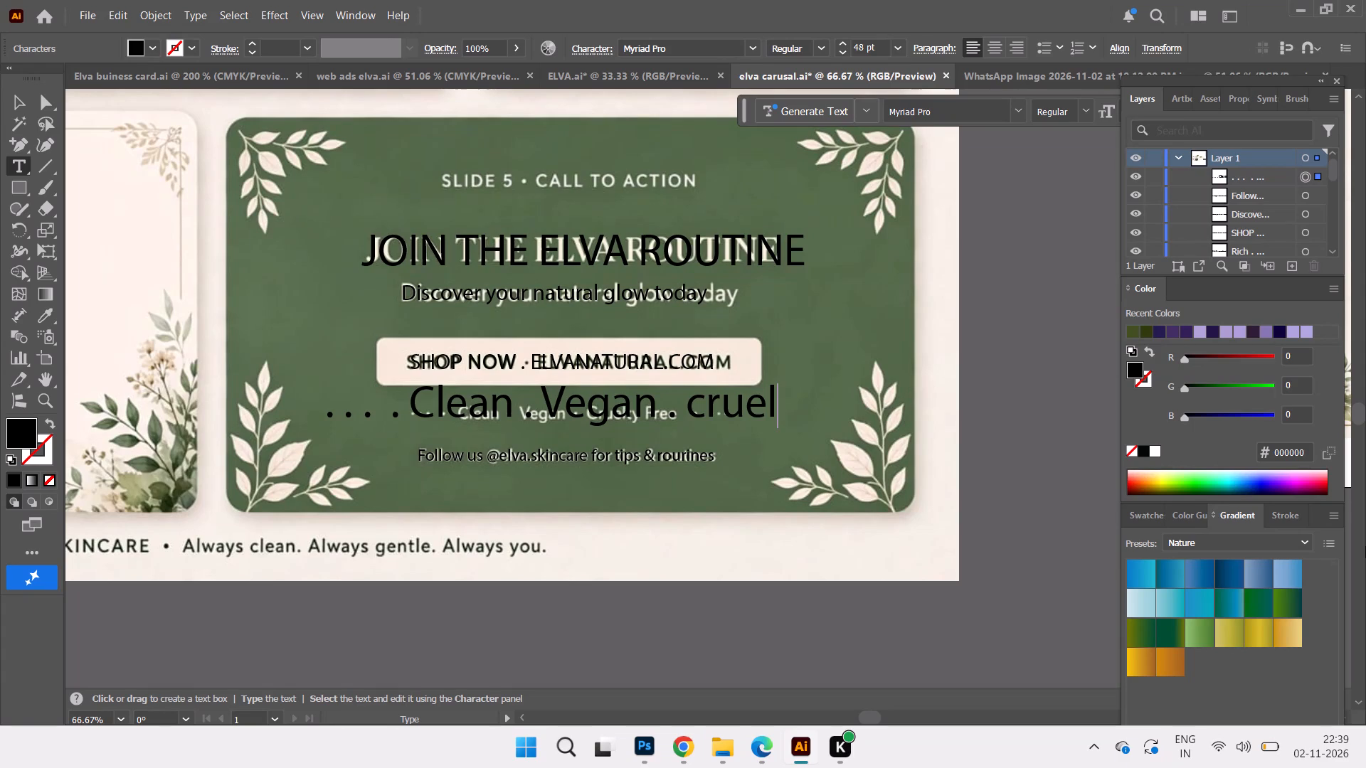
{"action": "key", "text": "y"}
{"action": "key", "text": "space"}
{"action": "left_click", "coordinate": [5, 100]}
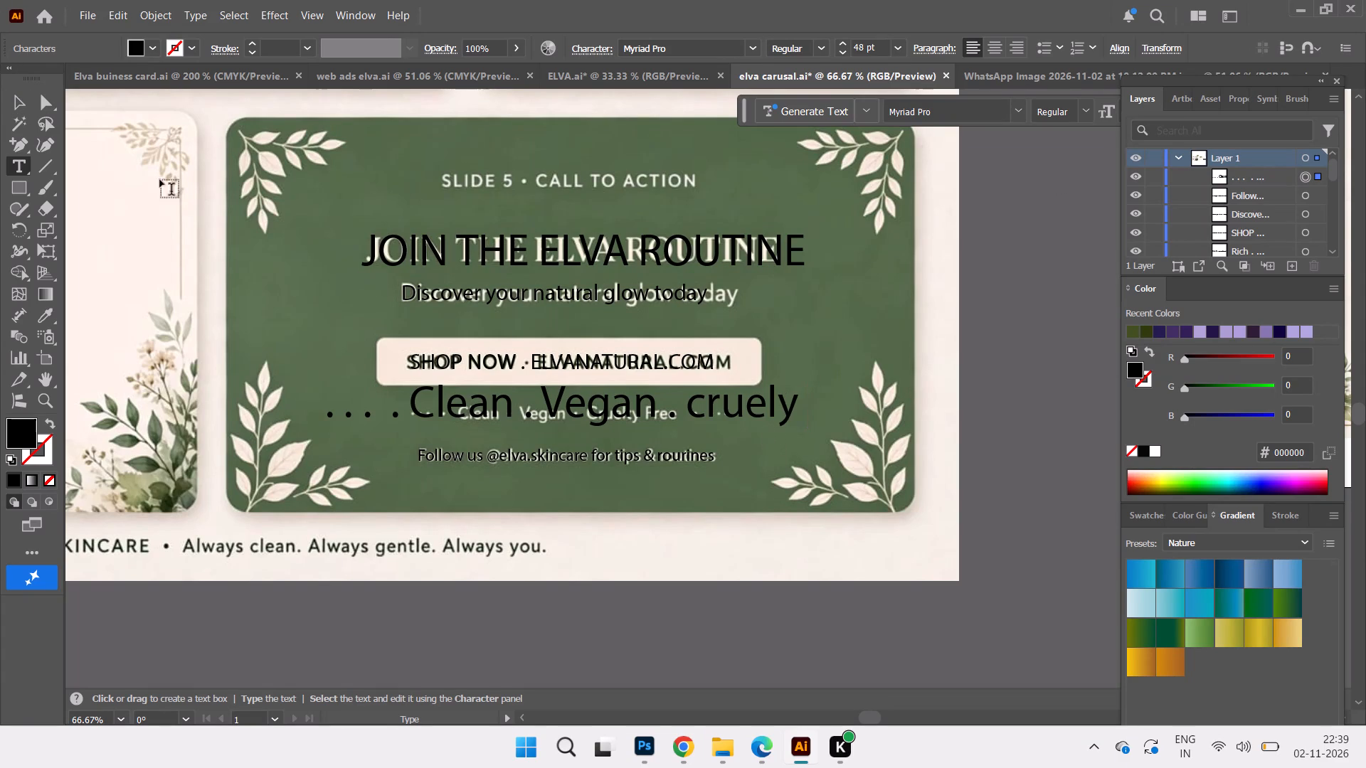
{"action": "left_click", "coordinate": [11, 91]}
{"action": "left_click", "coordinate": [25, 102]}
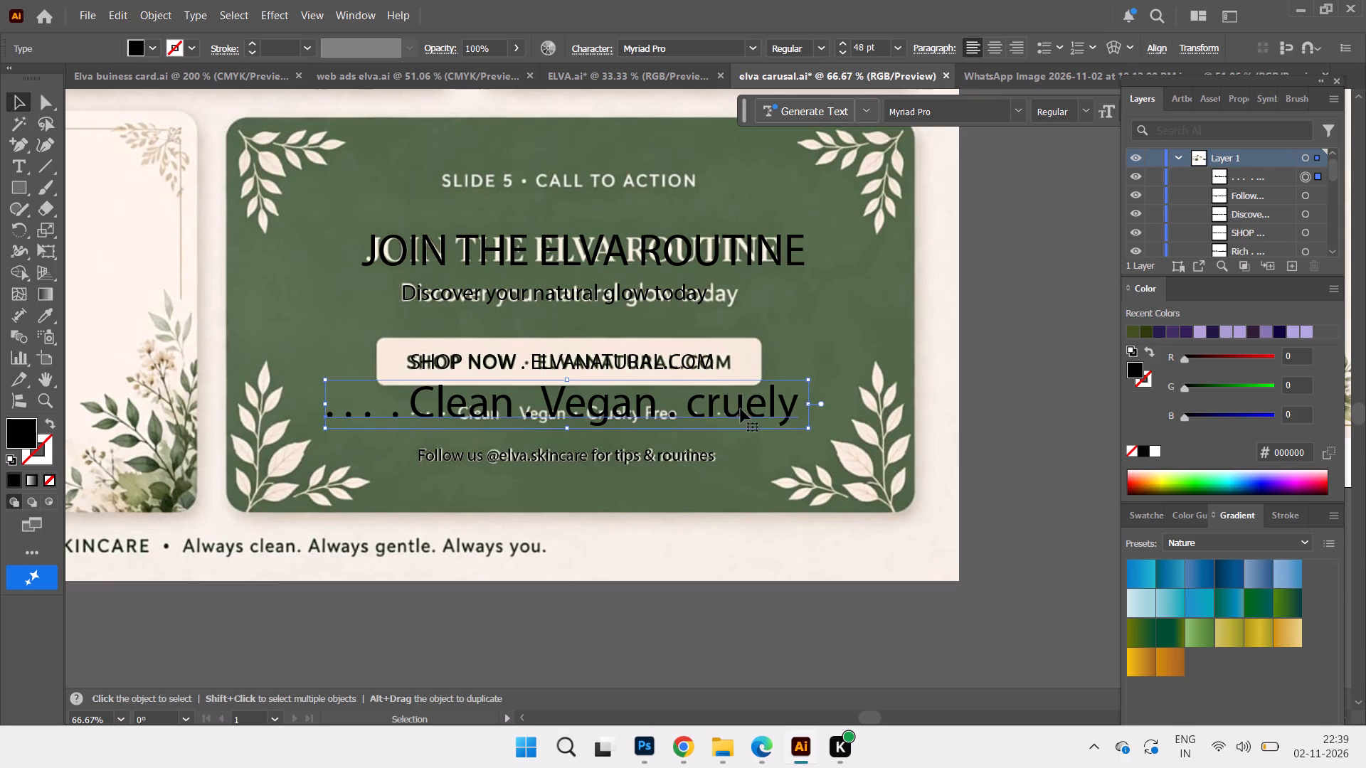
Move the new line lower on the green card, correct its last word to "cruelty" and append "Free . ...".
{"action": "left_click_drag", "start_coordinate": [741, 409], "coordinate": [741, 453]}
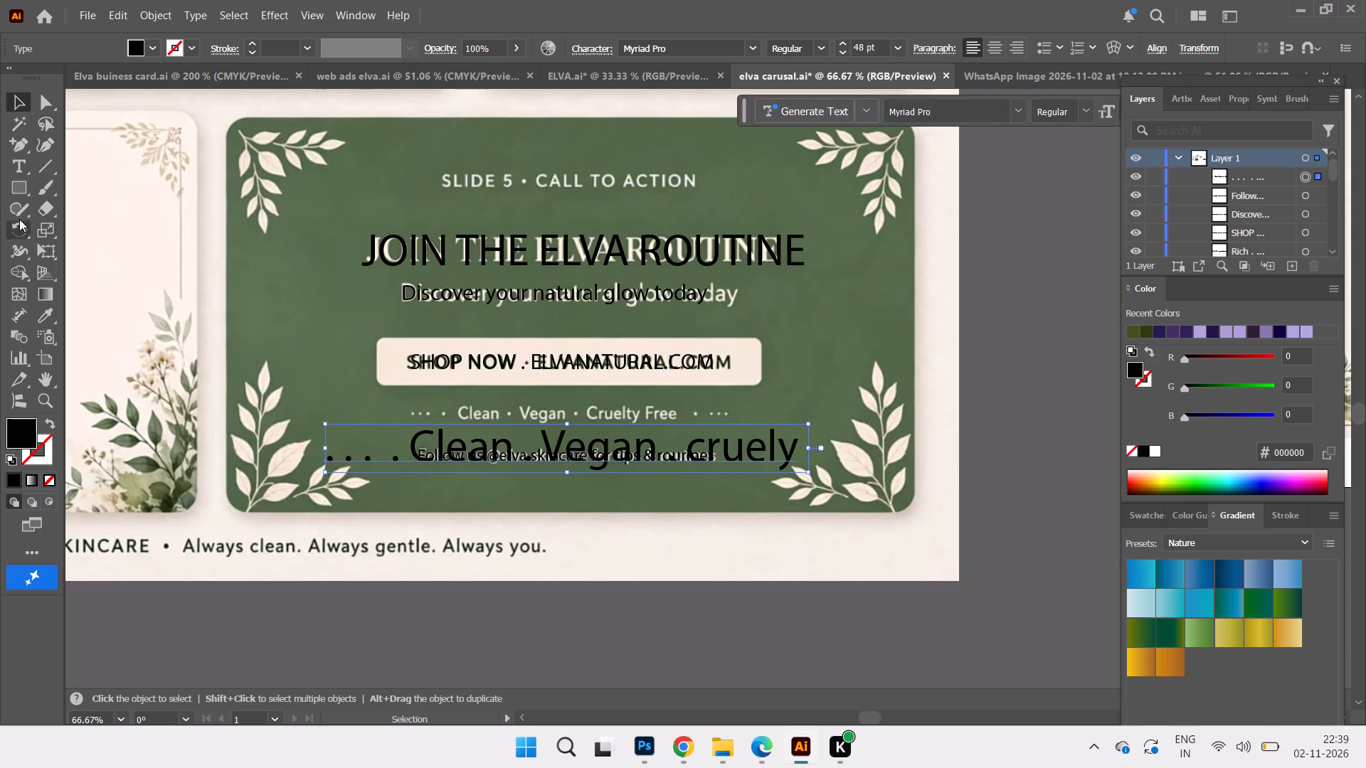
{"action": "left_click", "coordinate": [22, 167]}
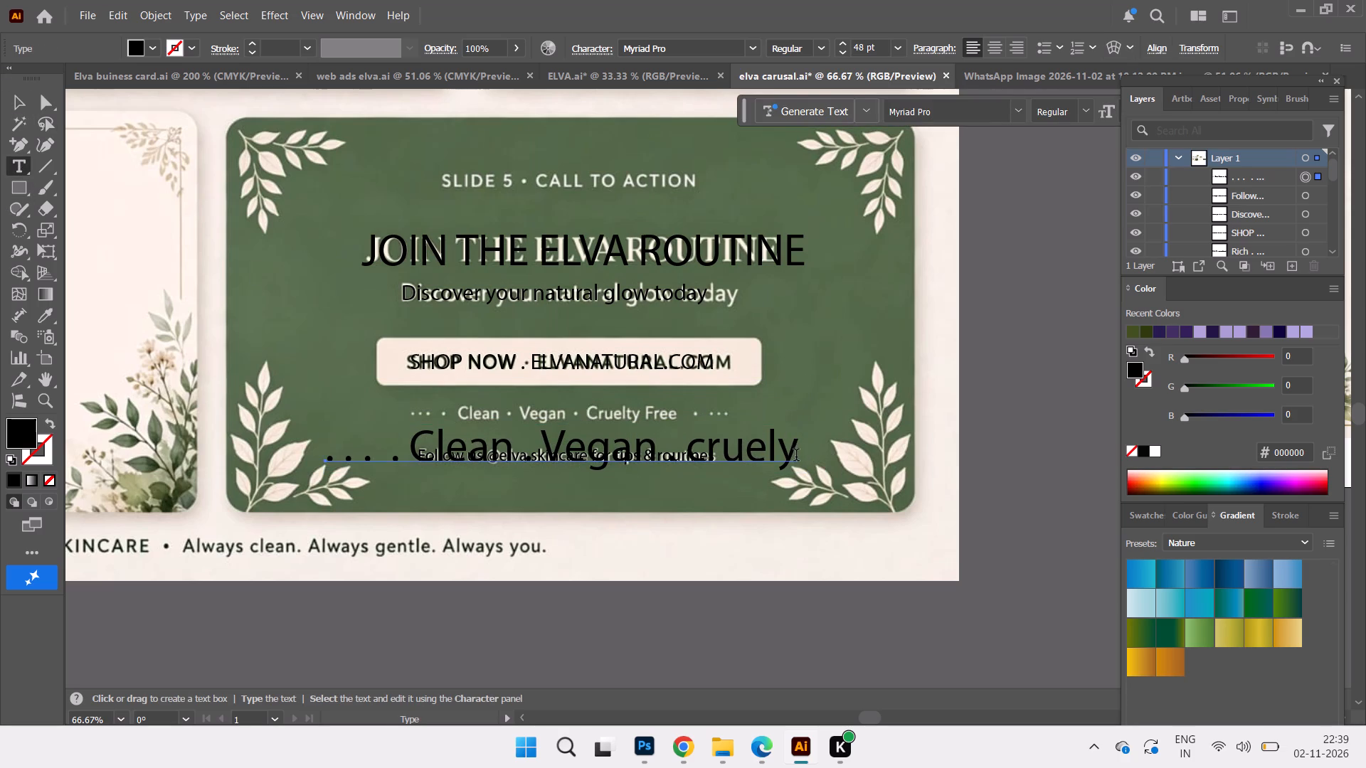
{"action": "left_click", "coordinate": [783, 451]}
{"action": "left_click", "coordinate": [783, 451]}
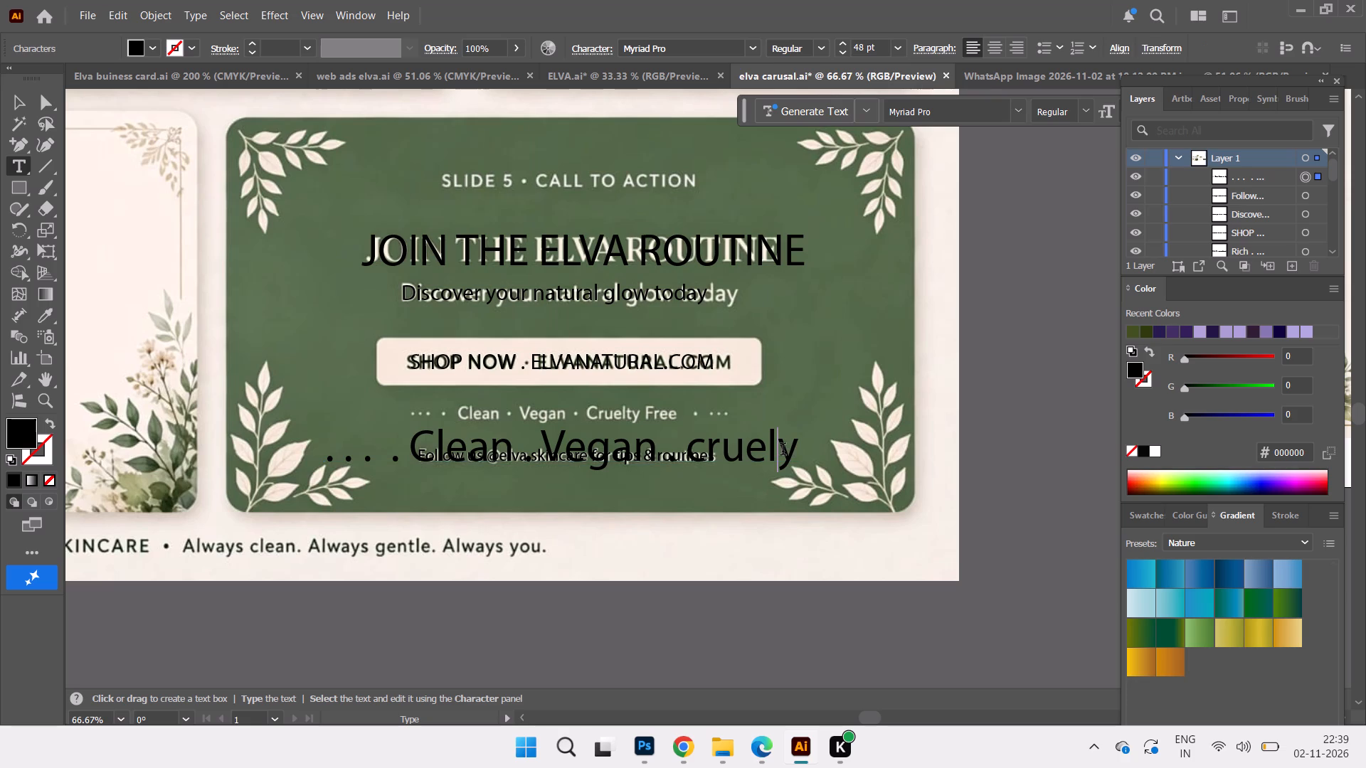
{"action": "key", "text": "t"}
{"action": "key", "text": "Right"}
{"action": "key", "text": "space"}
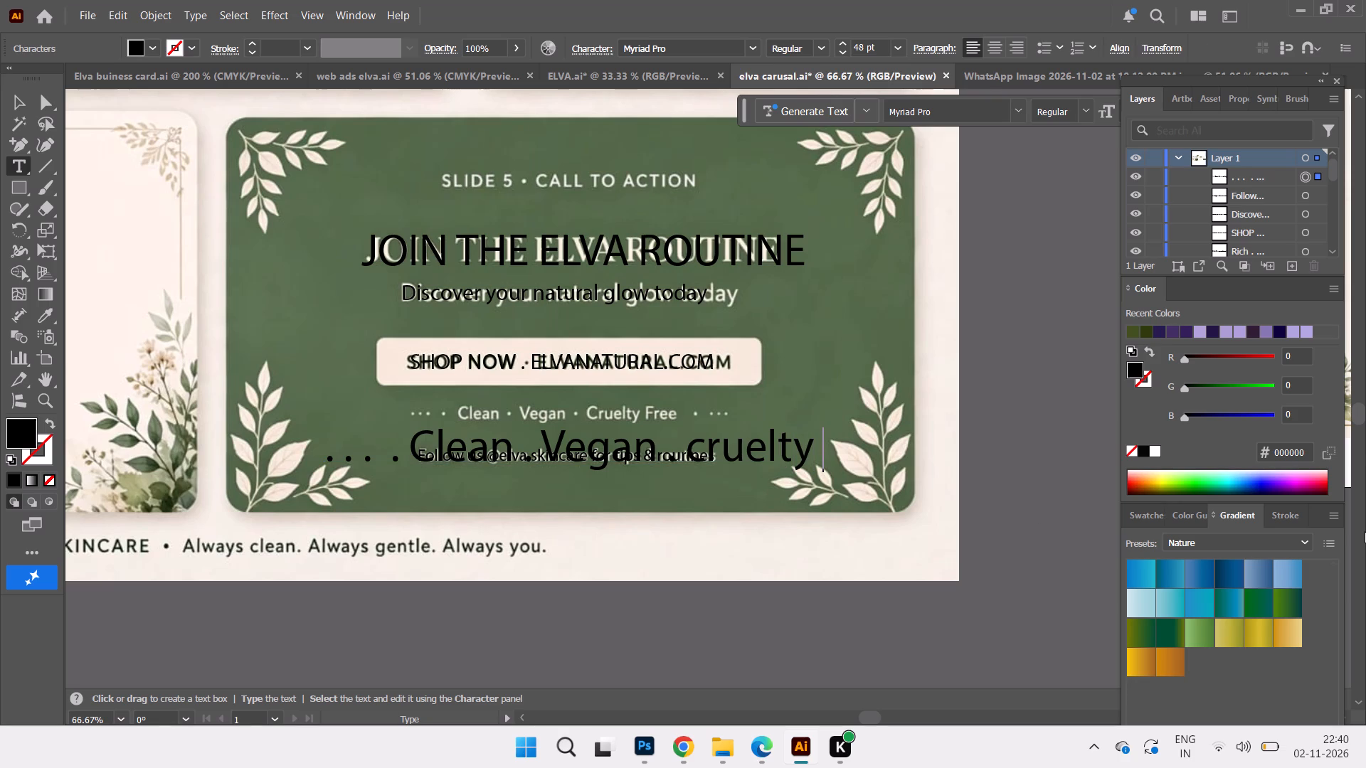
{"action": "key", "text": "f"}
{"action": "type", "text": "ree"}
{"action": "key", "text": "space"}
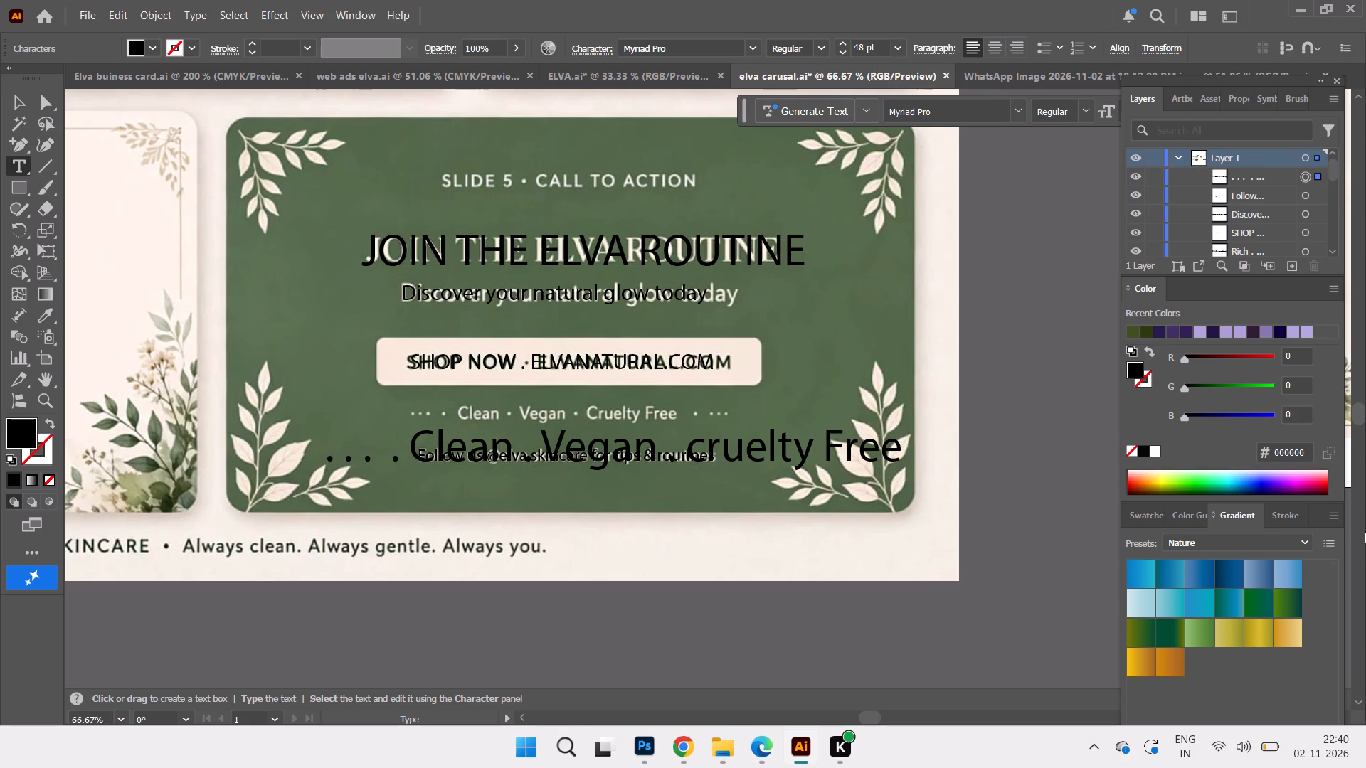
{"action": "type", "text": "."}
{"action": "key", "text": "space"}
{"action": "type", "text": "..."}
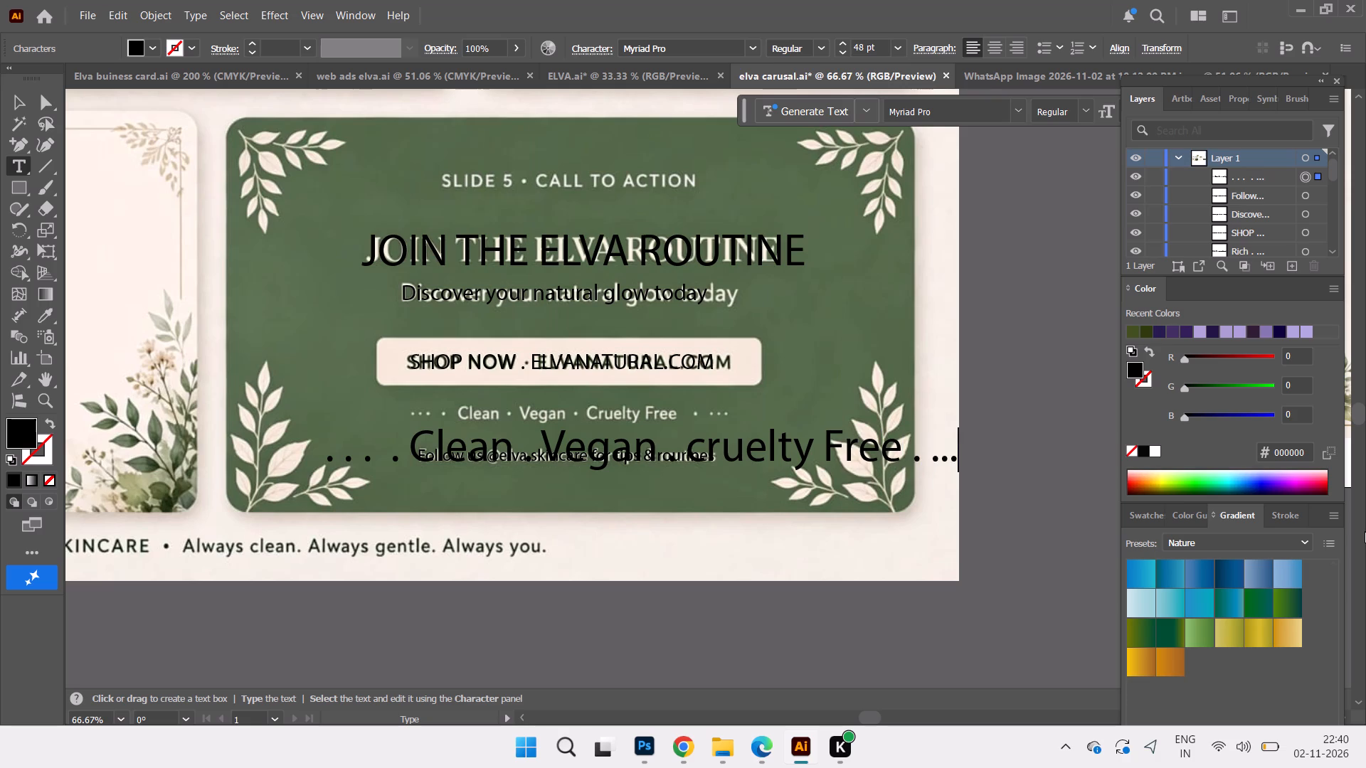
Remove the spaces between the first three leading dots so the line begins with "...".
{"action": "left_click", "coordinate": [361, 459]}
{"action": "key", "text": "BackSpace"}
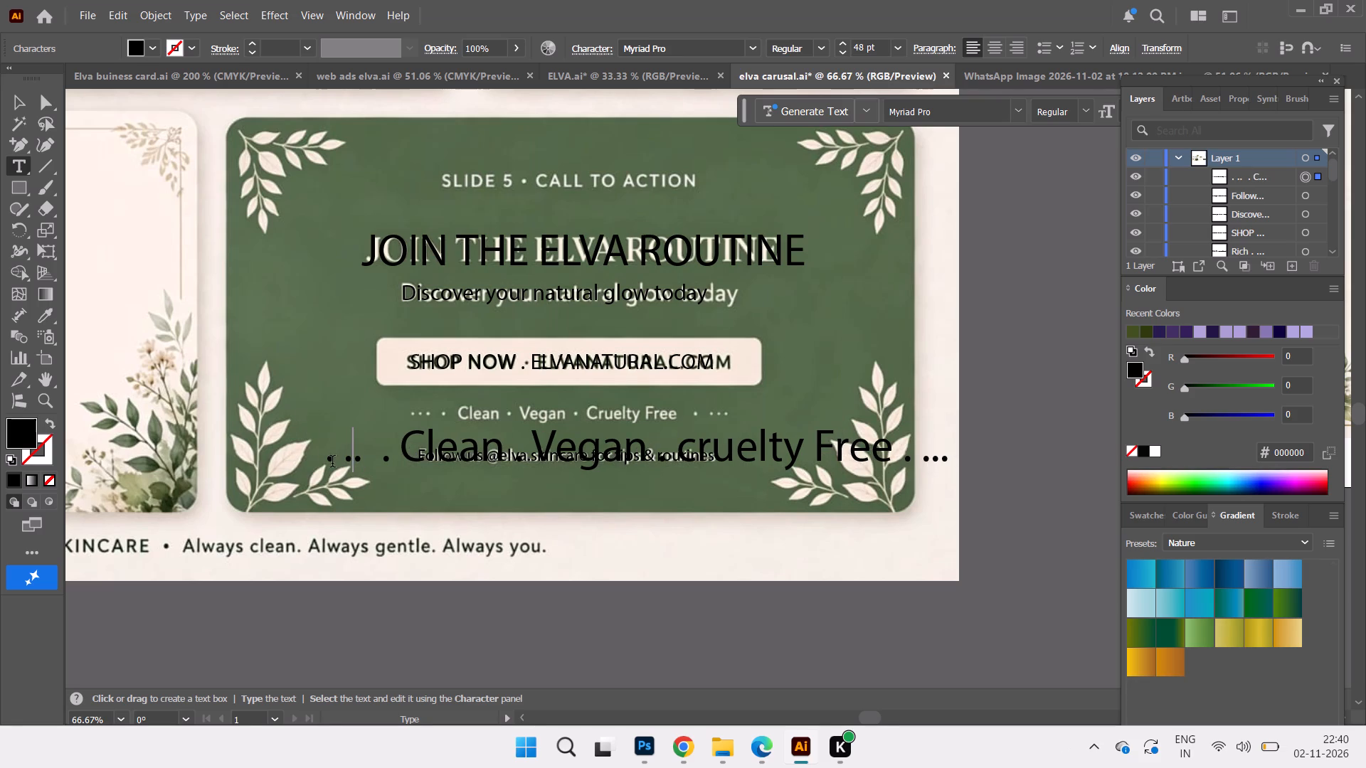
{"action": "left_click", "coordinate": [341, 463]}
{"action": "key", "text": "BackSpace"}
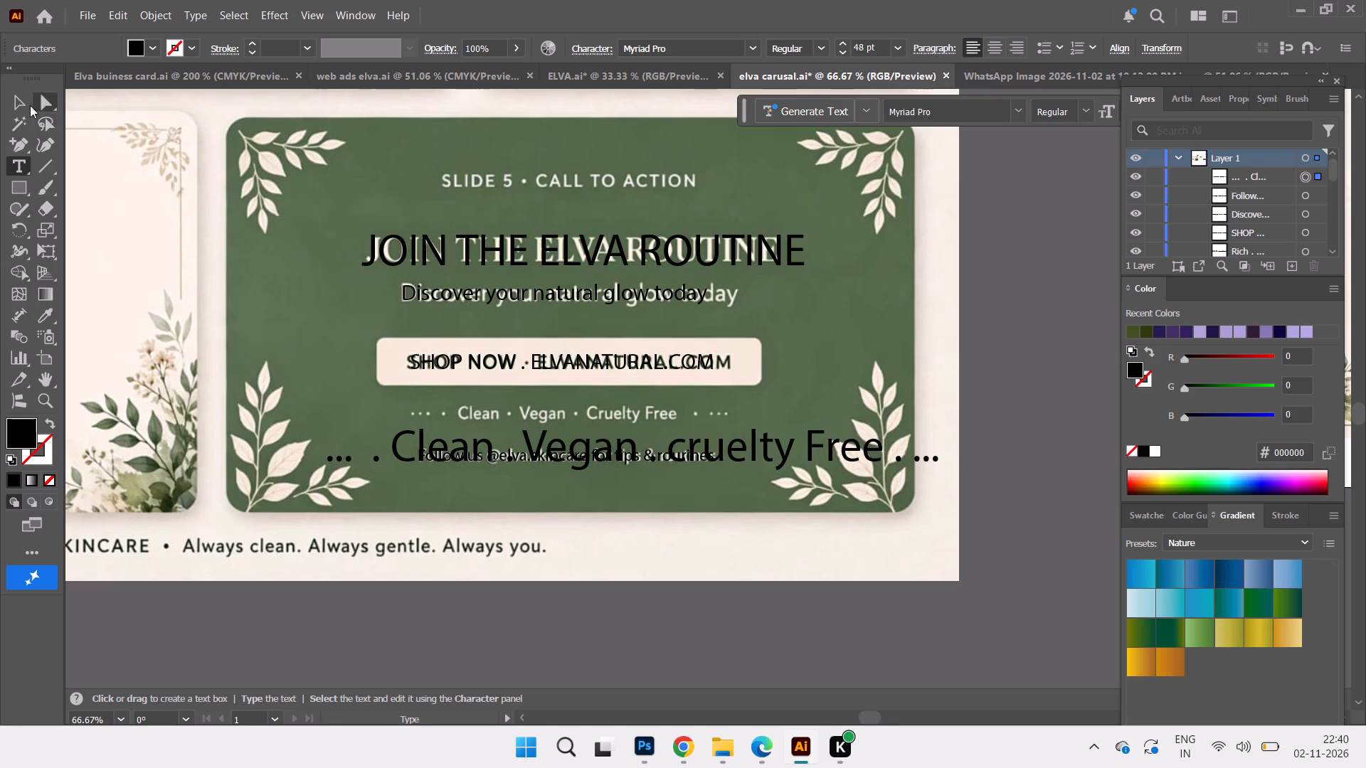
Set the "Clean . Vegan . cruelty Free" line to 24 pt and align it over the matching reference line.
{"action": "left_click", "coordinate": [30, 105]}
{"action": "left_click", "coordinate": [904, 46]}
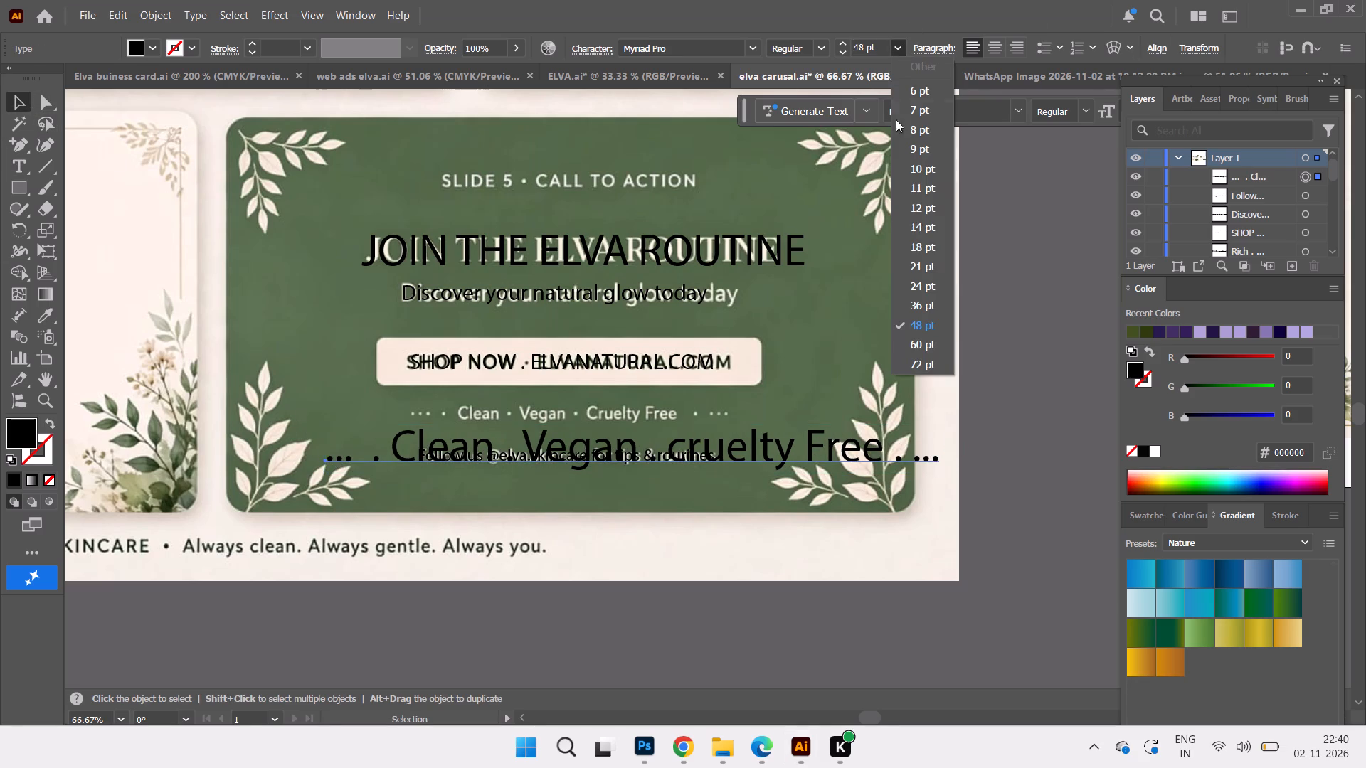
{"action": "left_click", "coordinate": [926, 253]}
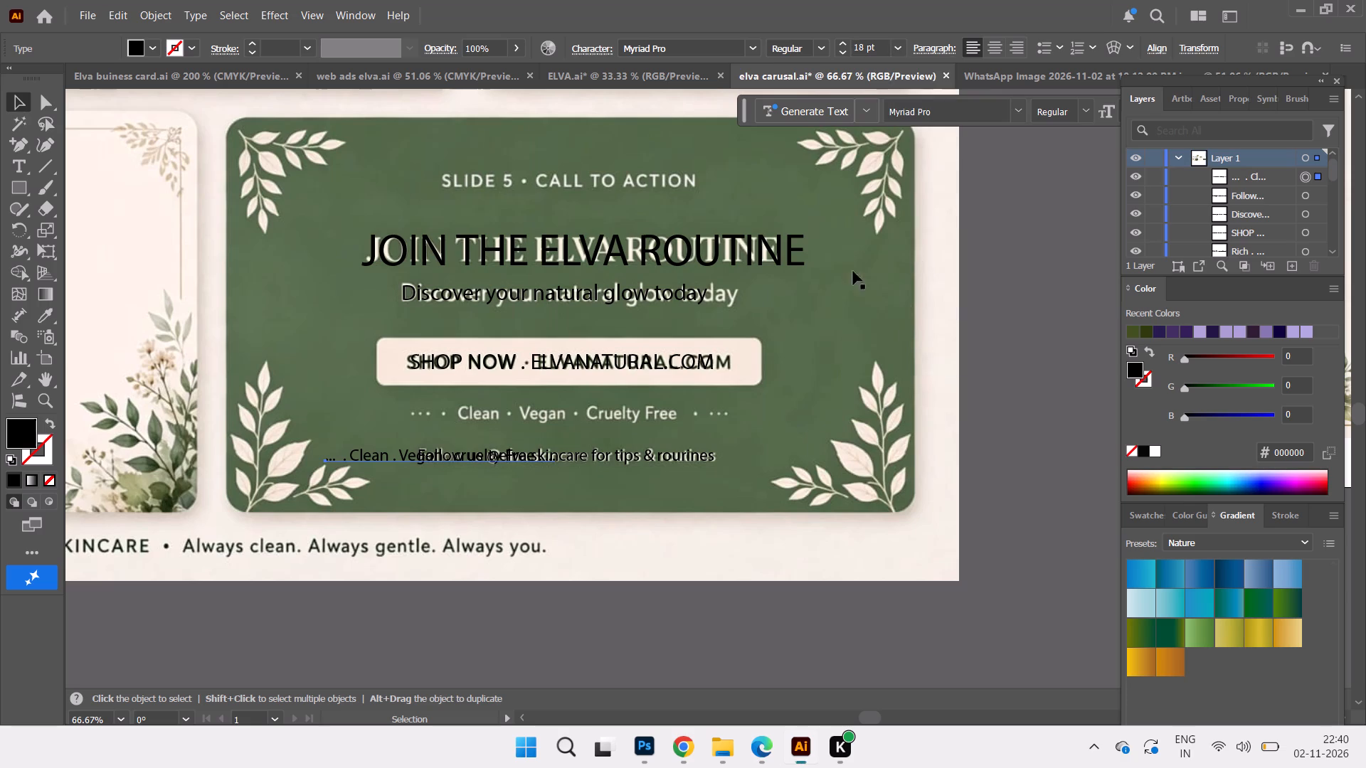
{"action": "left_click_drag", "start_coordinate": [493, 460], "coordinate": [600, 418]}
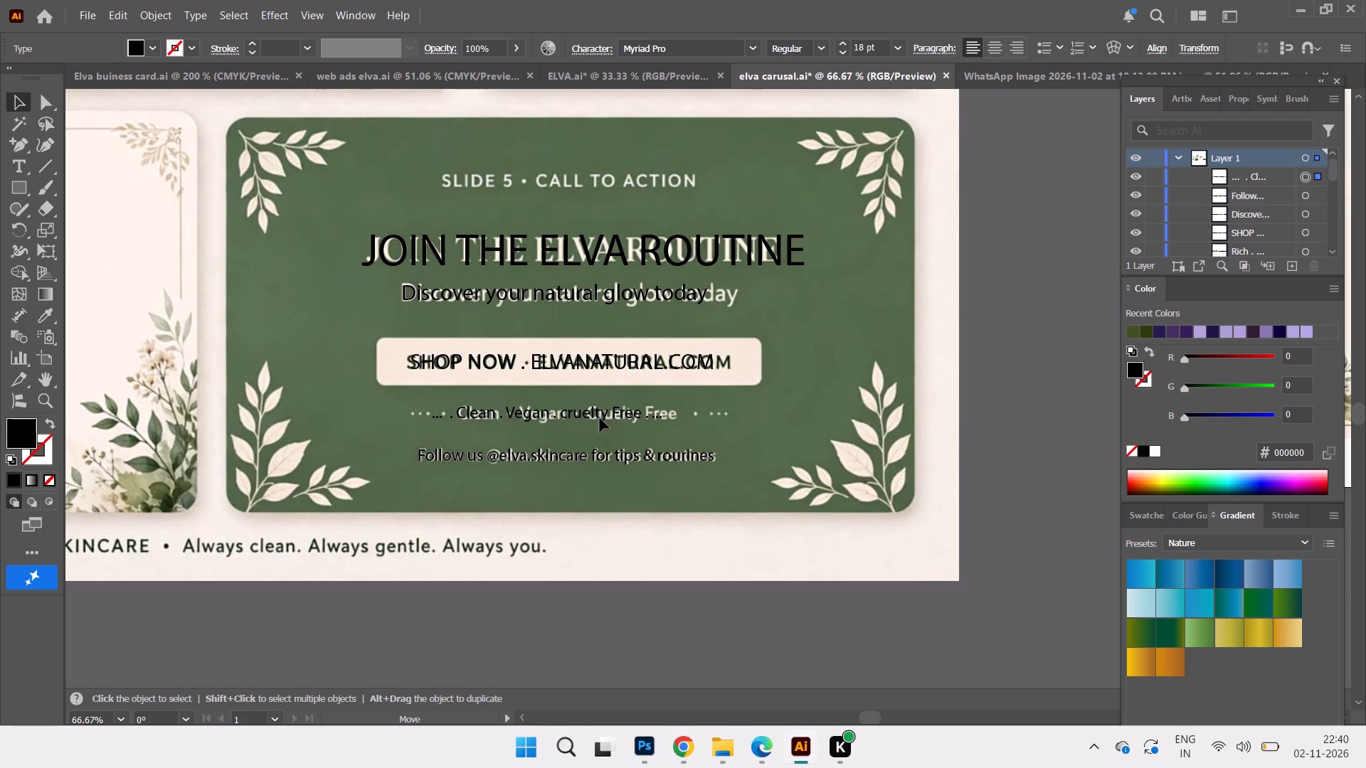
{"action": "left_click_drag", "start_coordinate": [600, 418], "coordinate": [600, 419]}
{"action": "left_click", "coordinate": [905, 46]}
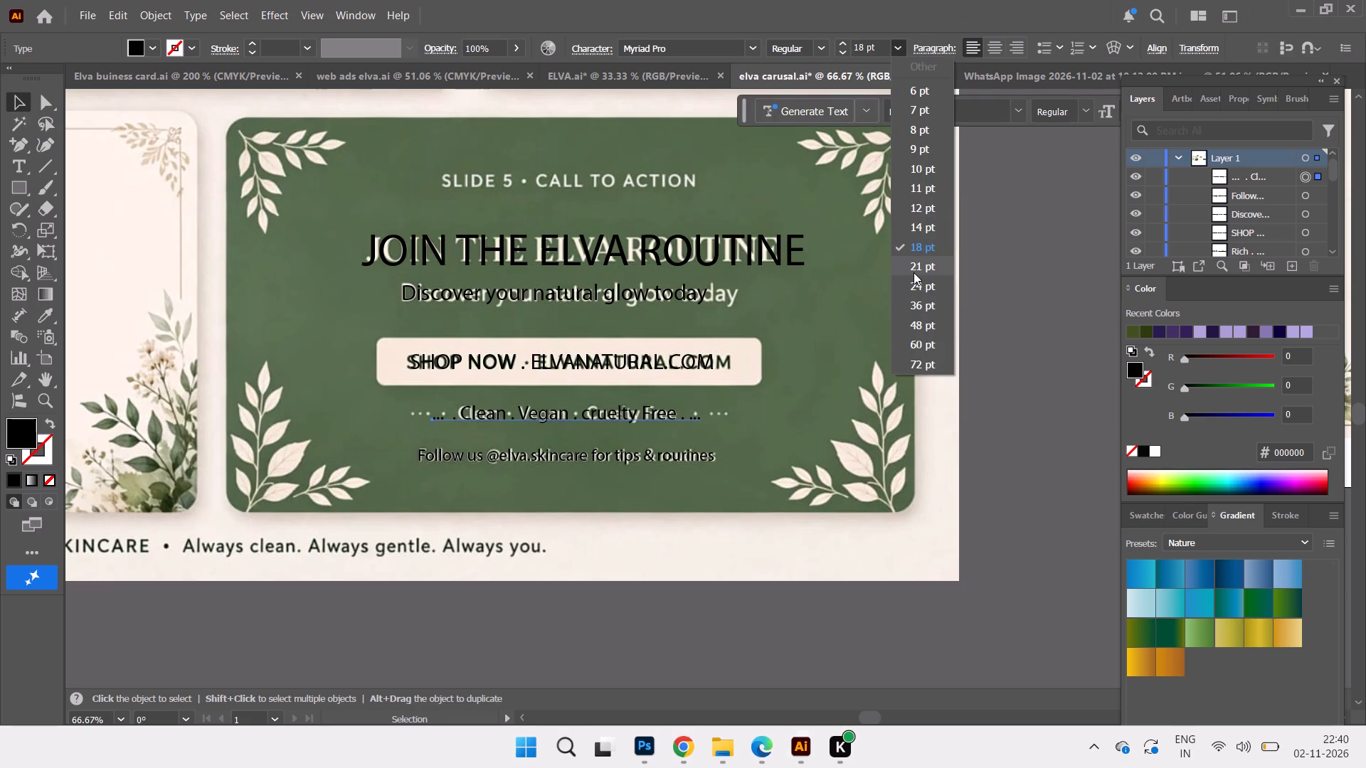
{"action": "left_click", "coordinate": [915, 293]}
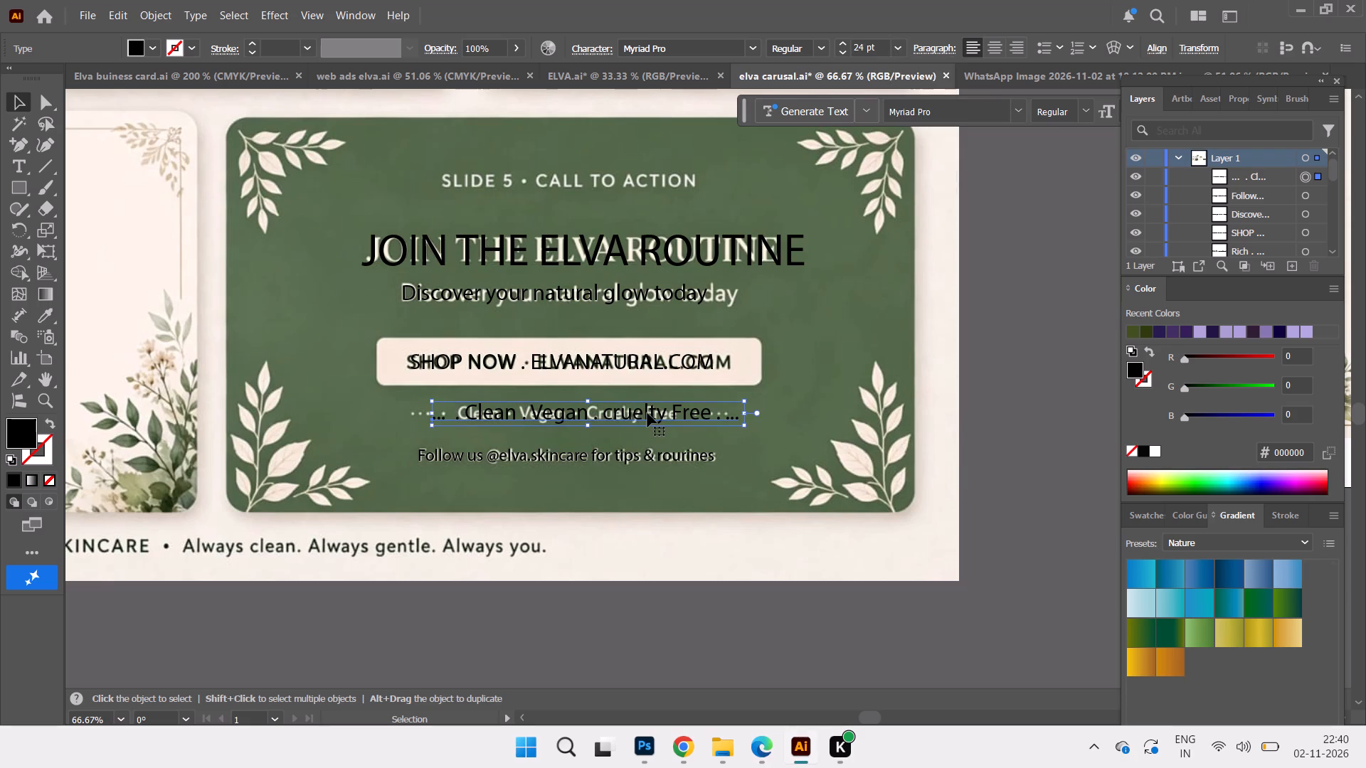
{"action": "left_click_drag", "start_coordinate": [665, 410], "coordinate": [654, 410]}
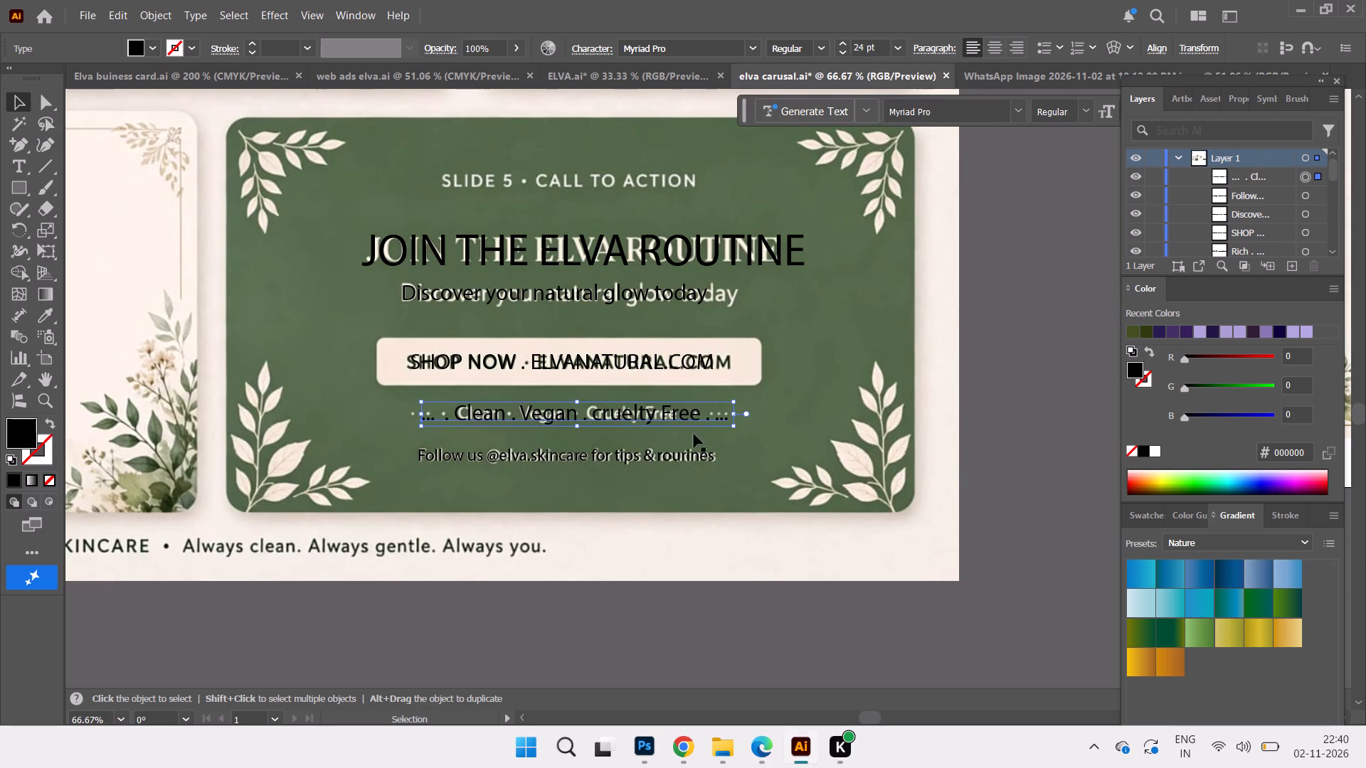
Save the document as "elva carusal" in Adobe Illustrator format in Downloads, overwriting the existing file.
{"action": "left_click", "coordinate": [90, 6]}
{"action": "left_click", "coordinate": [144, 188]}
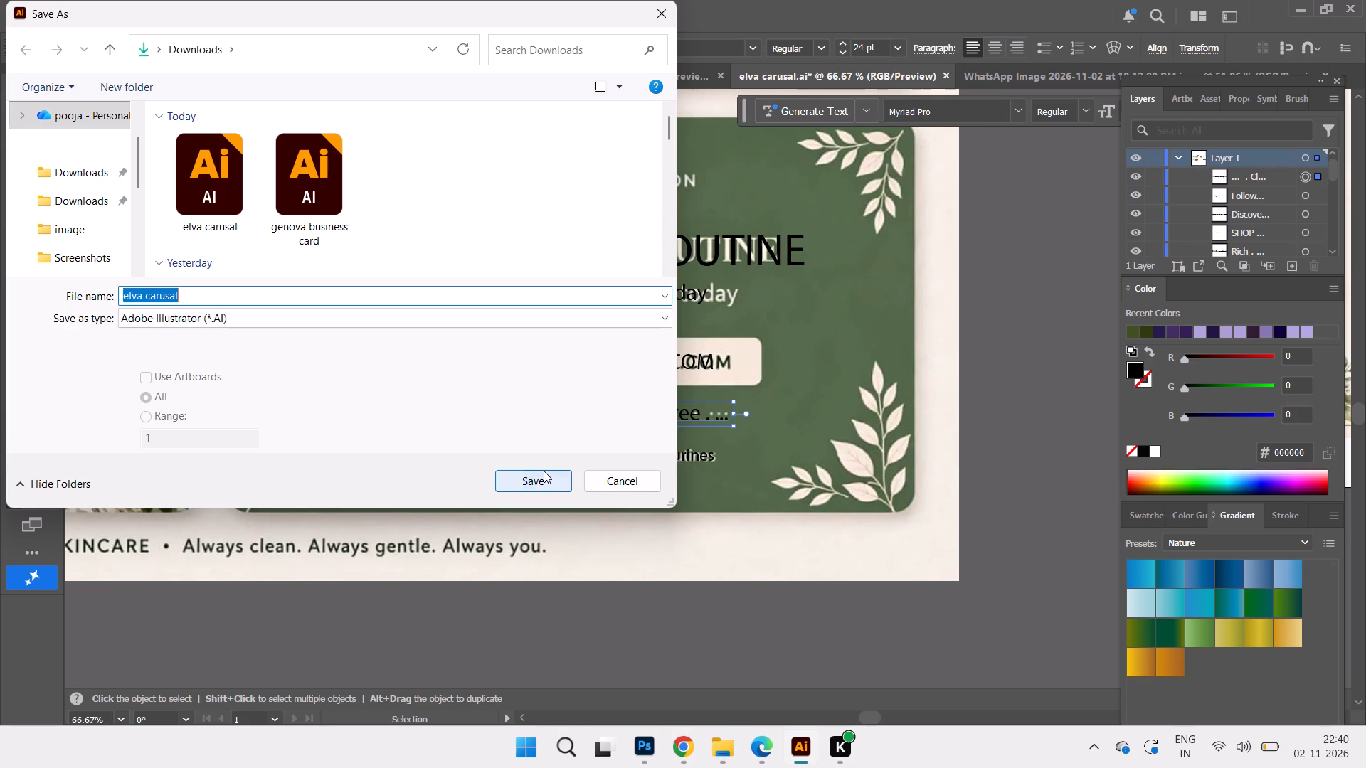
{"action": "left_click", "coordinate": [544, 471]}
{"action": "left_click", "coordinate": [748, 440]}
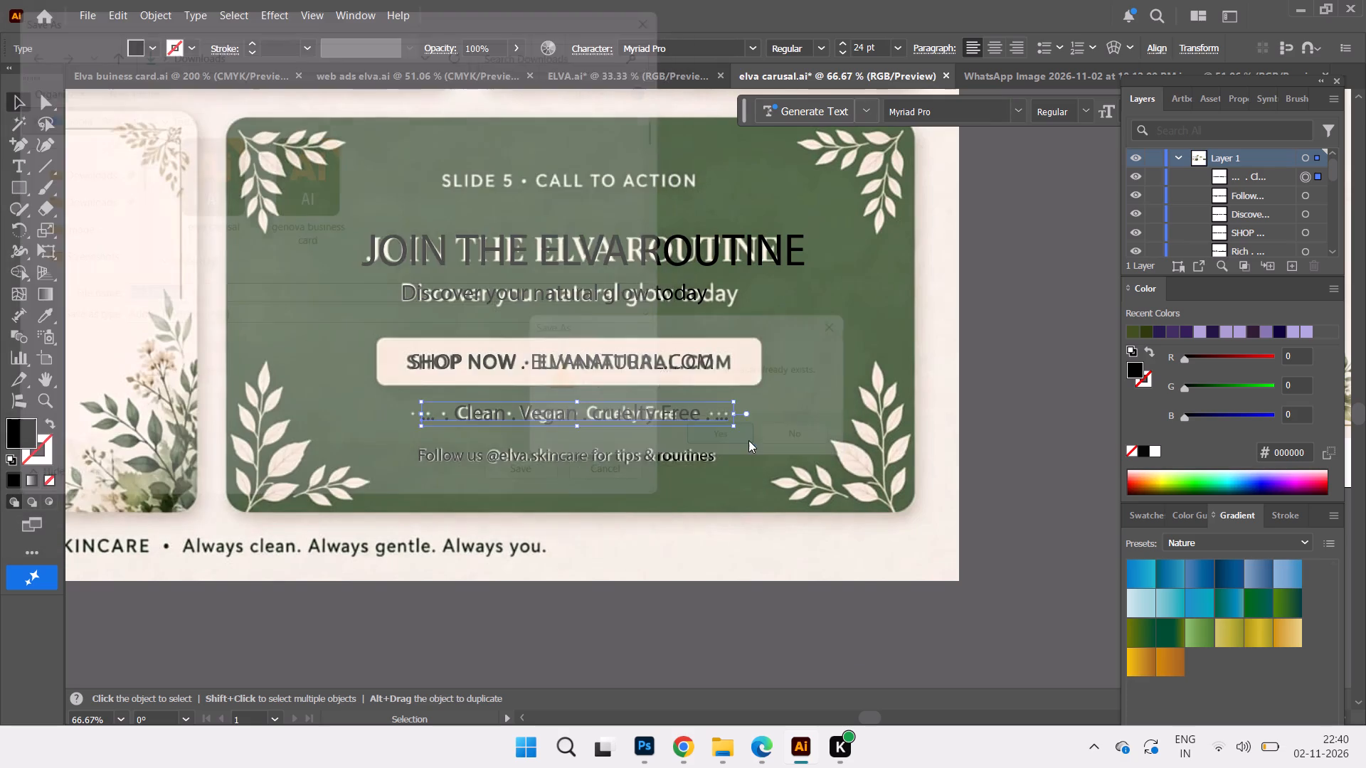
{"action": "left_click", "coordinate": [748, 639]}
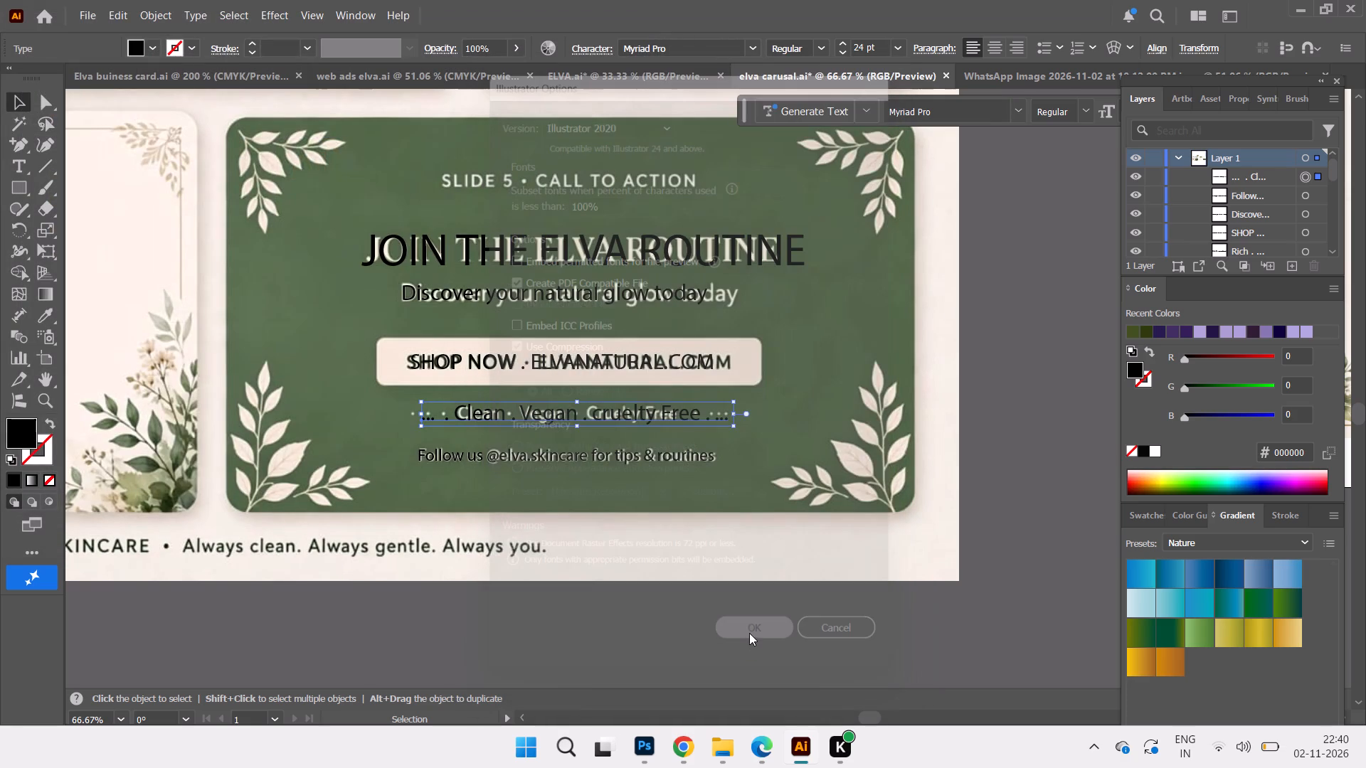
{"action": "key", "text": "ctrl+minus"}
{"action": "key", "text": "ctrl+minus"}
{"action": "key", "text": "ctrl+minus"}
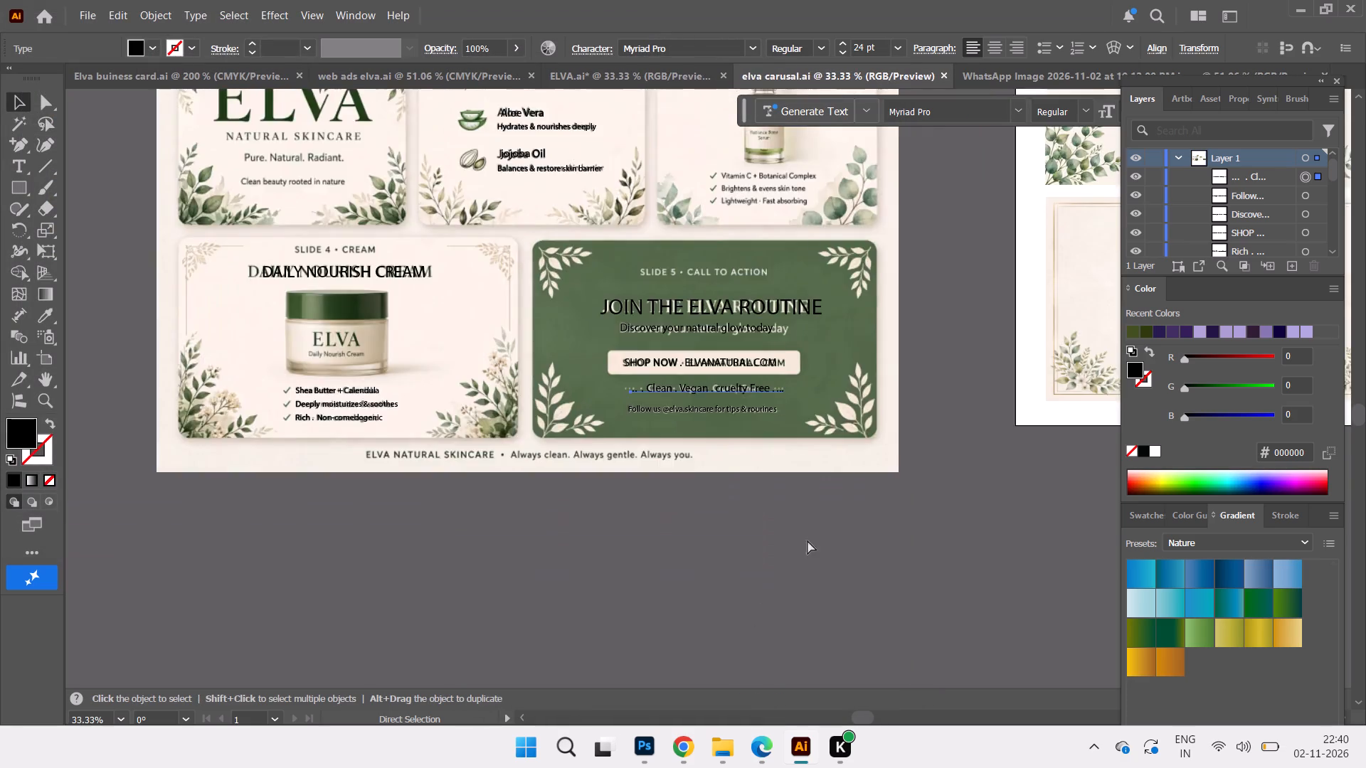